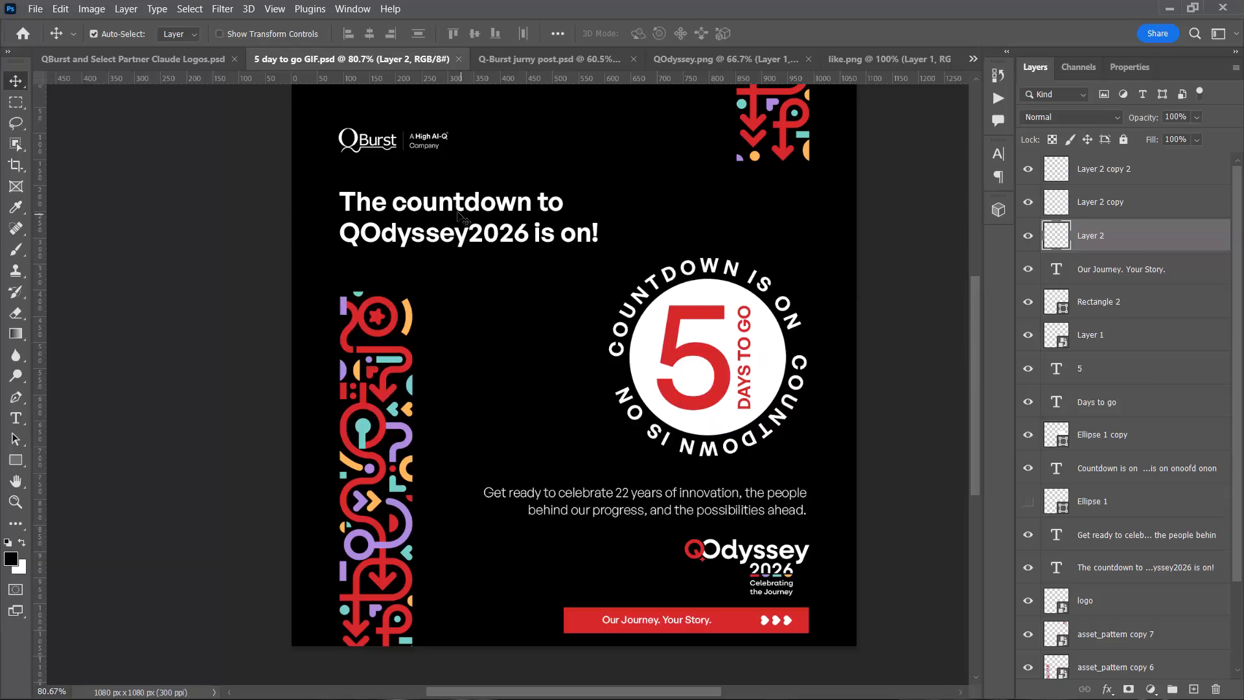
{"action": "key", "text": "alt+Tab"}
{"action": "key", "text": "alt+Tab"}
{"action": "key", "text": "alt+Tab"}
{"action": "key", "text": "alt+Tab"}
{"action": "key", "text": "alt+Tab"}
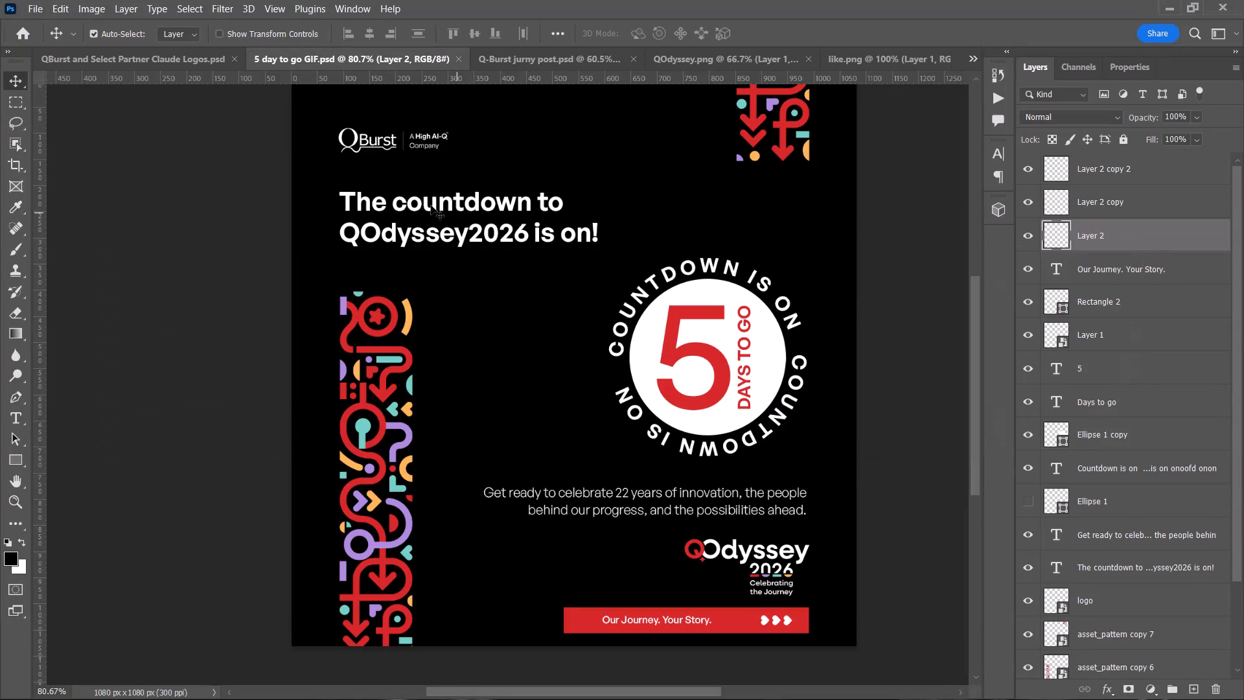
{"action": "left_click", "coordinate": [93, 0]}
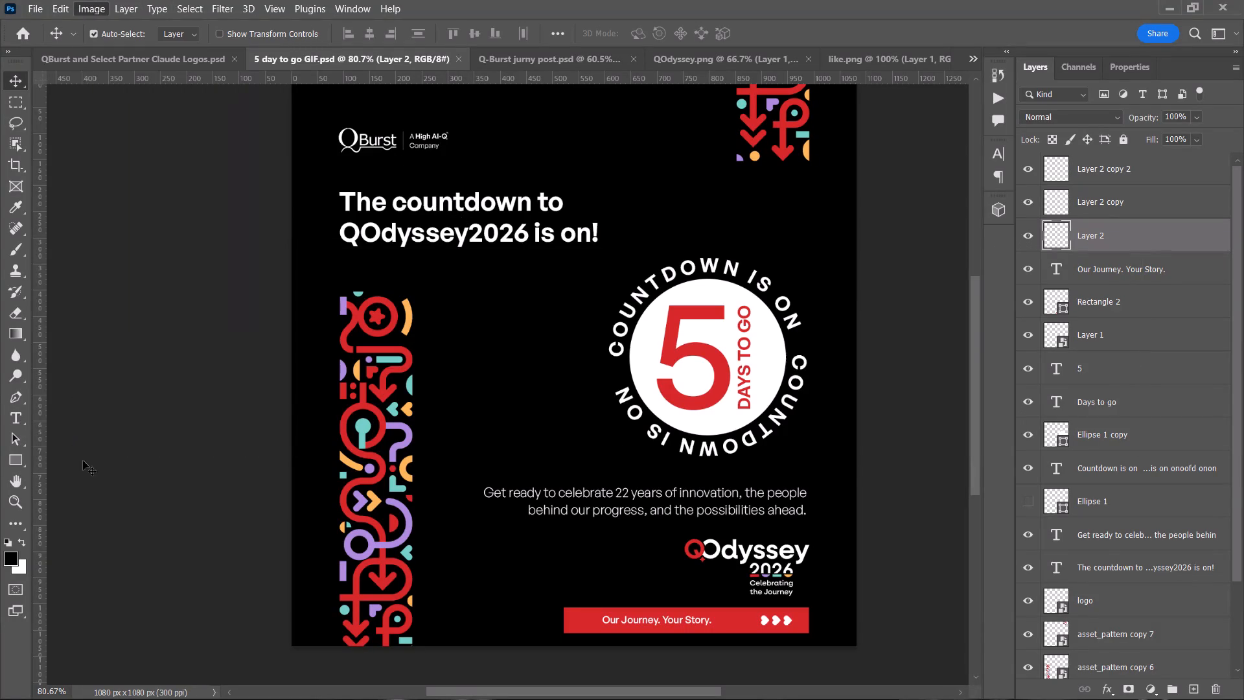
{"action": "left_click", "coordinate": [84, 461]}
Enclose the existing square countdown design in a 1080 × 1080 px artboard.
{"action": "scroll", "coordinate": [183, 384], "scroll_direction": "down", "scroll_amount": 2, "text": "alt"}
{"action": "key", "text": "space"}
{"action": "left_click_drag", "start_coordinate": [238, 363], "coordinate": [194, 375]}
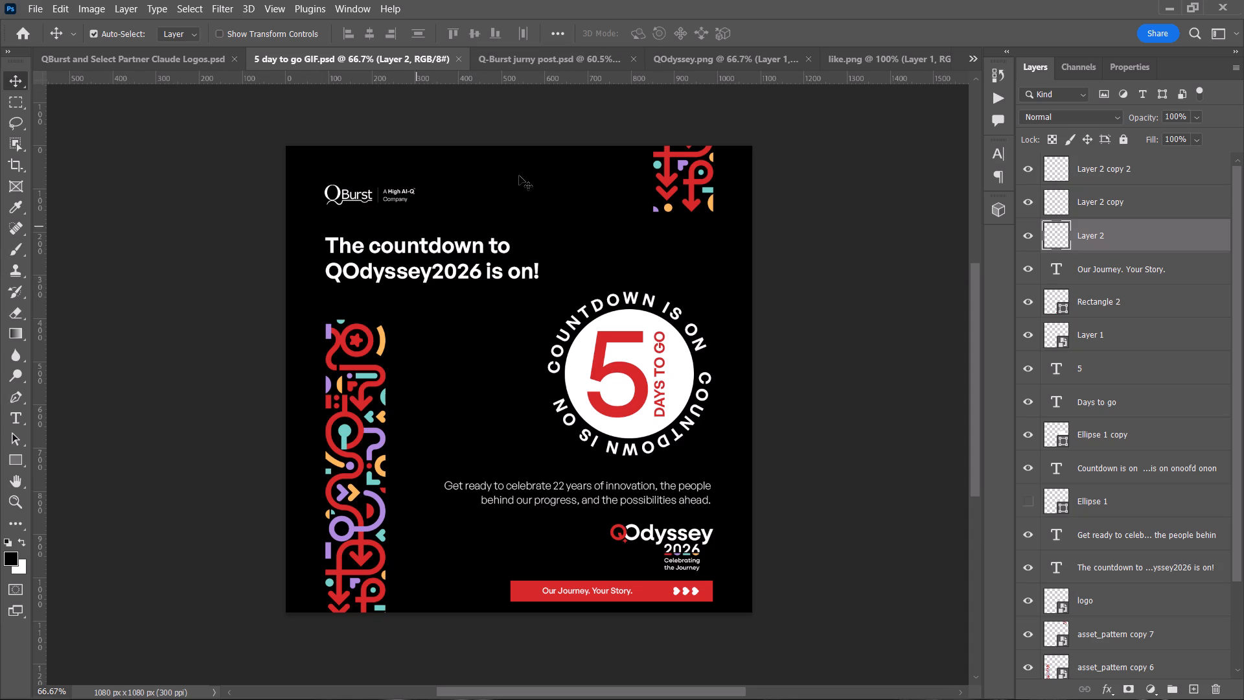
{"action": "right_click", "coordinate": [10, 82]}
{"action": "left_click", "coordinate": [78, 102]}
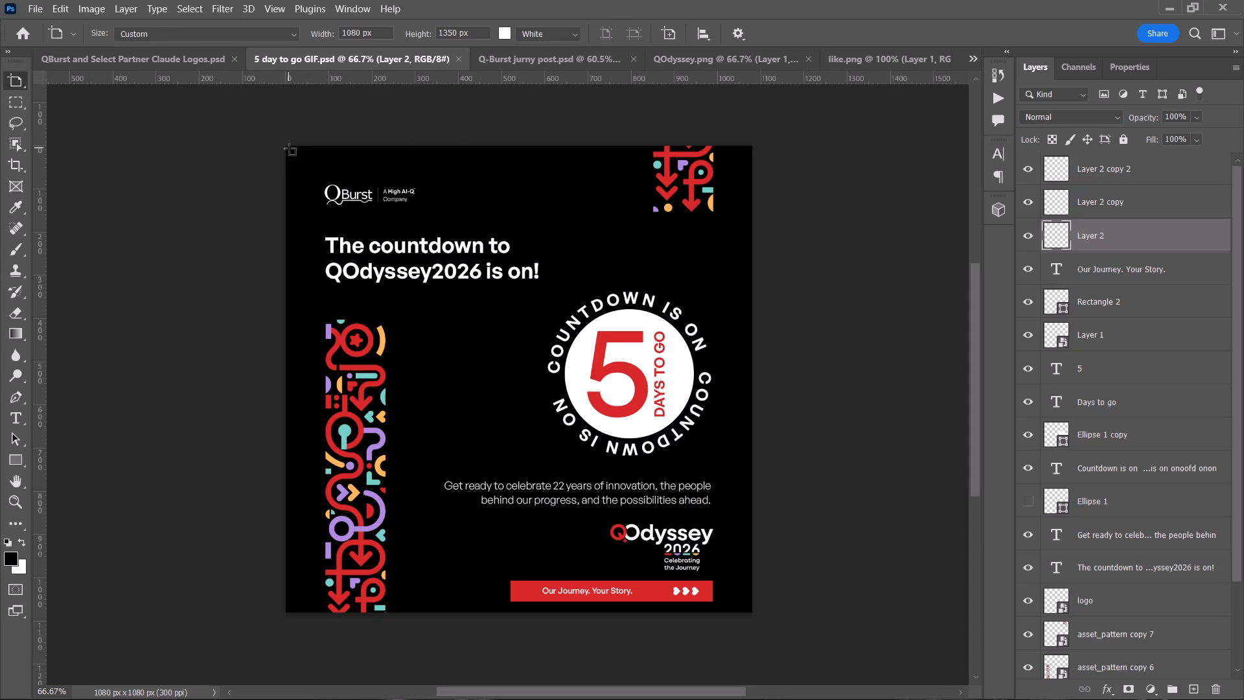
{"action": "left_click_drag", "start_coordinate": [285, 145], "coordinate": [754, 608]}
Add a second artboard beside the countdown design's artboard and set its height to 1350 px.
{"action": "left_click", "coordinate": [778, 387]}
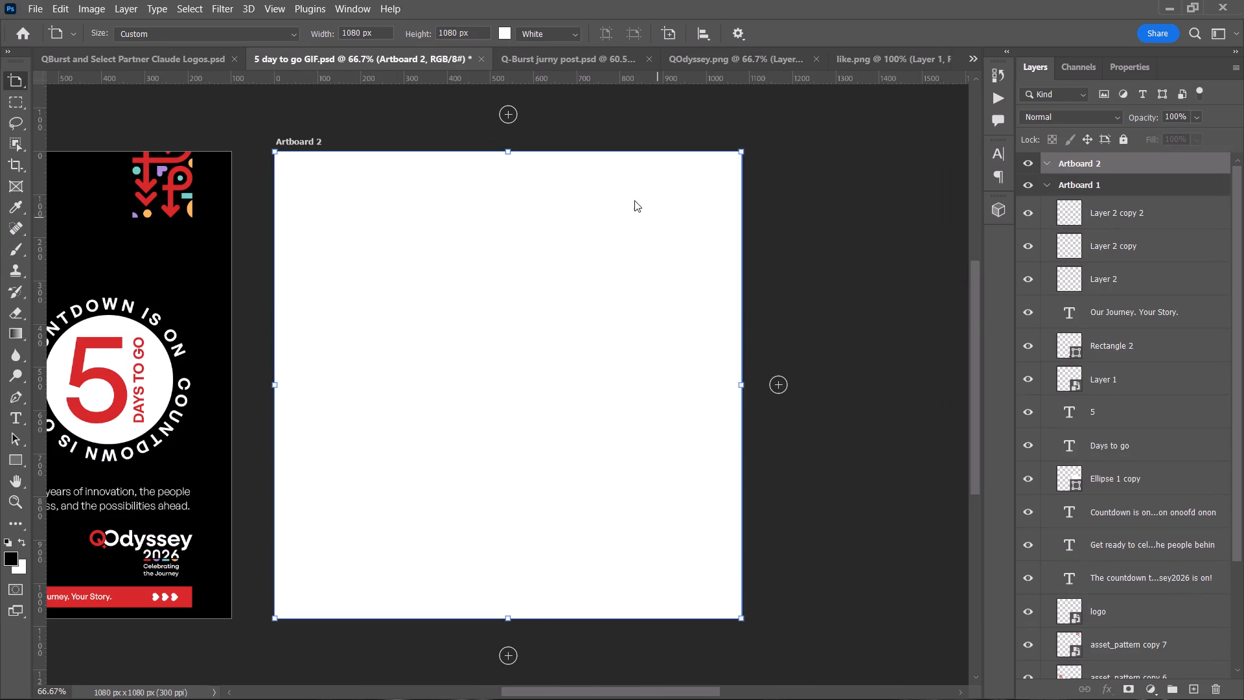
{"action": "double_click", "coordinate": [449, 30]}
{"action": "type", "text": "1350"}
{"action": "key", "text": "Return"}
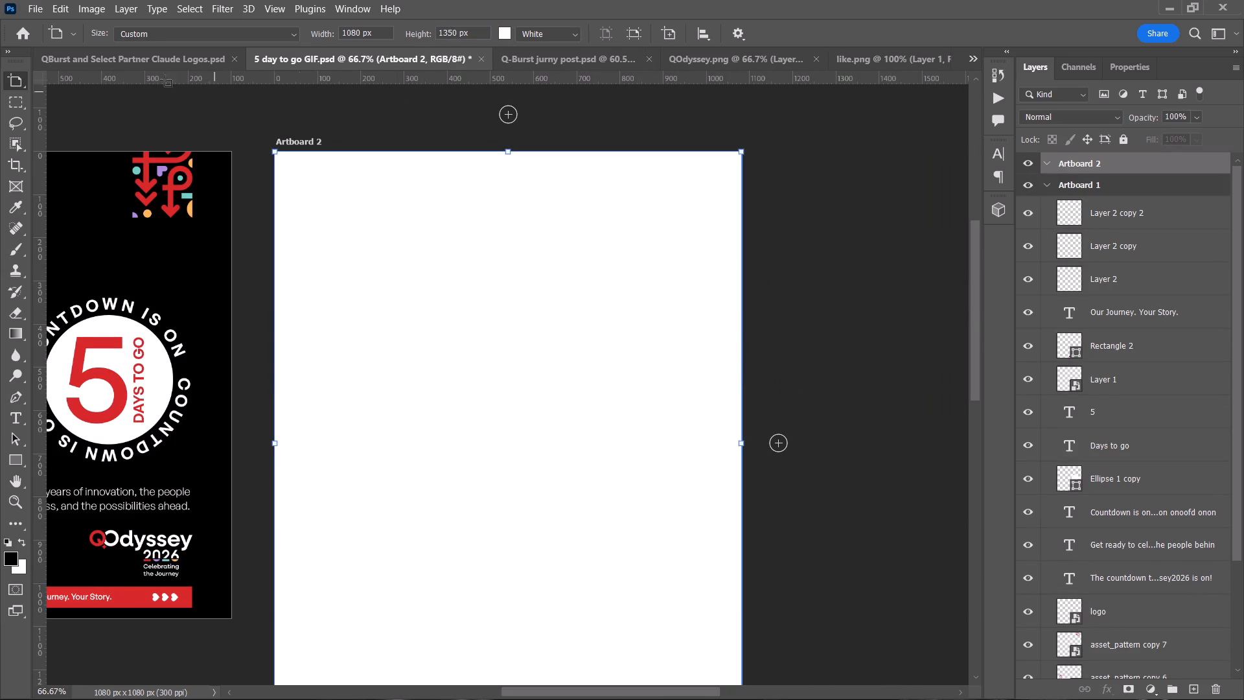
{"action": "right_click", "coordinate": [5, 76]}
{"action": "left_click", "coordinate": [57, 84]}
Hide the white circle layer Ellipse 1 copy behind the red 5 in Artboard 1.
{"action": "key", "text": "space"}
{"action": "key", "text": "space"}
{"action": "key", "text": "space"}
{"action": "key", "text": "space"}
{"action": "key", "text": "space"}
{"action": "key", "text": "space"}
{"action": "key", "text": "space"}
{"action": "key", "text": "space"}
{"action": "key", "text": "space"}
{"action": "key", "text": "space"}
{"action": "key", "text": "space"}
{"action": "left_click_drag", "start_coordinate": [273, 123], "coordinate": [437, 145]}
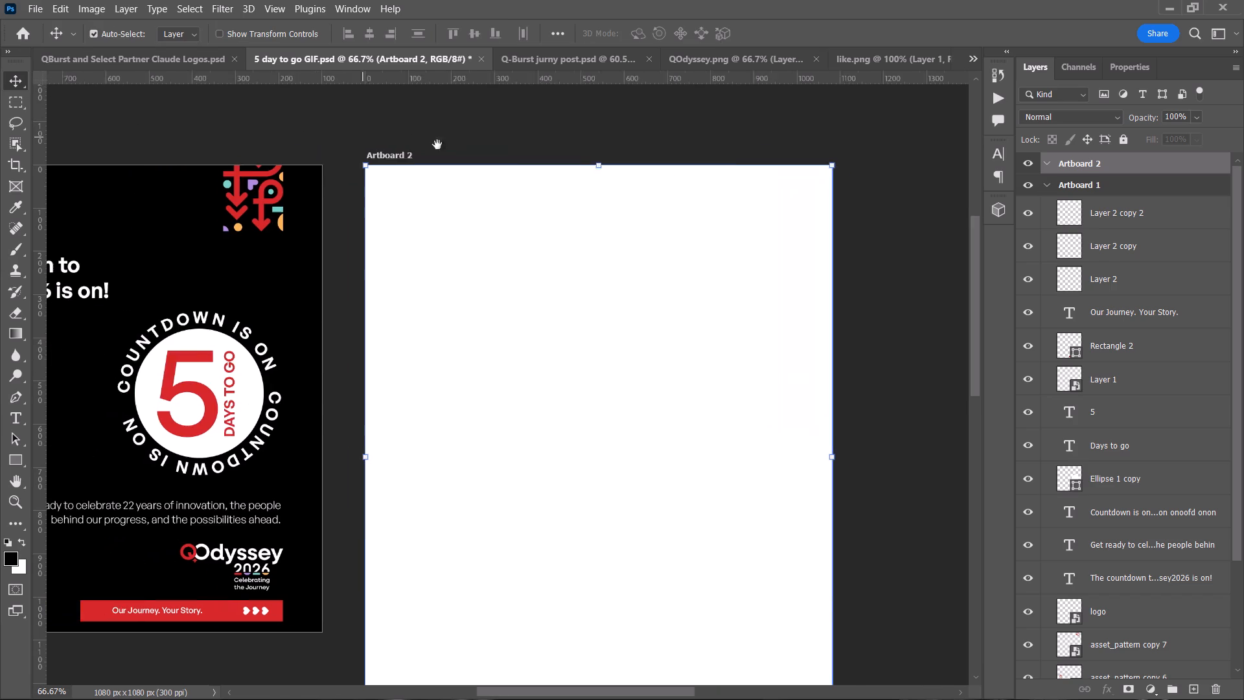
{"action": "left_click_drag", "start_coordinate": [437, 145], "coordinate": [516, 141]}
{"action": "scroll", "coordinate": [503, 170], "scroll_direction": "down", "scroll_amount": 2, "text": "alt"}
{"action": "key", "text": "space"}
{"action": "left_click_drag", "start_coordinate": [444, 276], "coordinate": [493, 264]}
{"action": "left_click", "coordinate": [421, 331]}
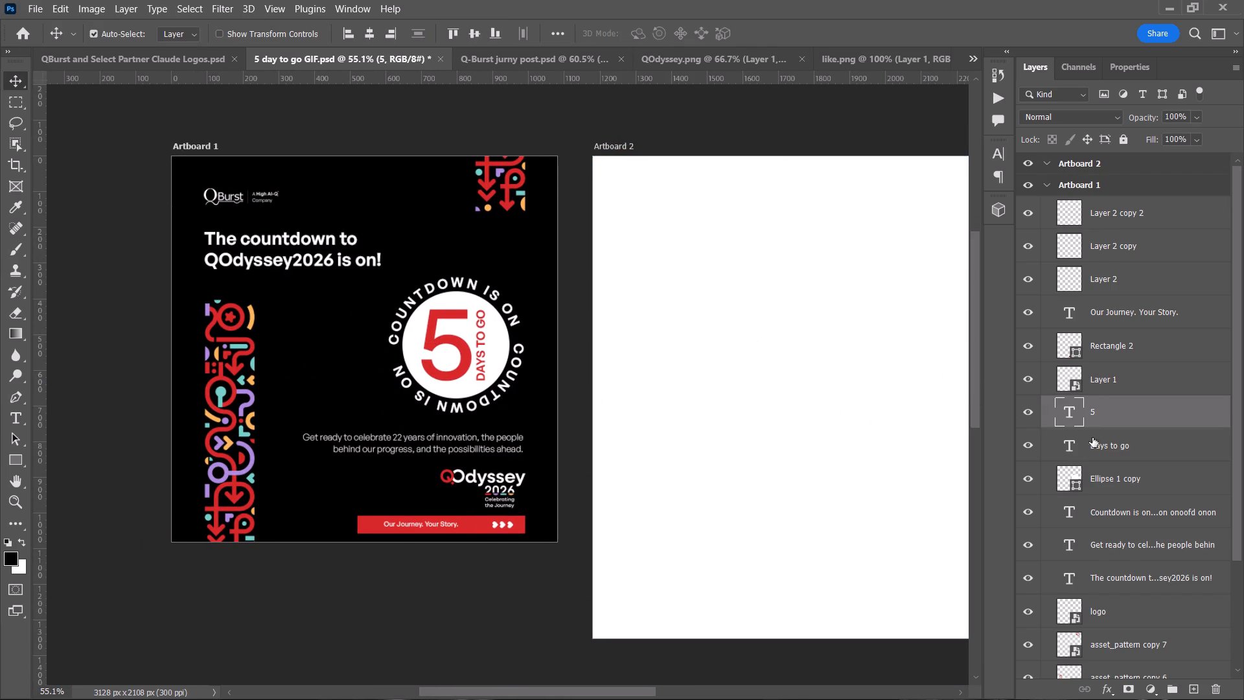
{"action": "left_click", "coordinate": [1027, 478]}
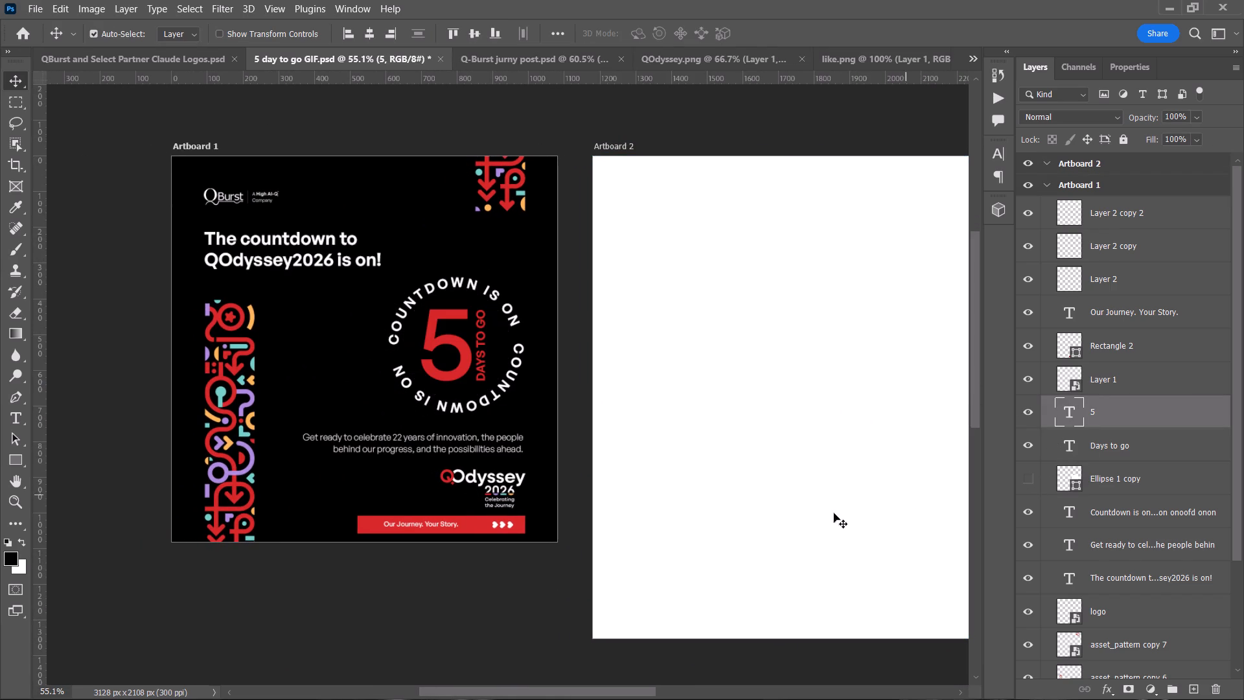
{"action": "left_click", "coordinate": [472, 586]}
Add a solid colour fill layer in #010000 to the blank Artboard 2.
{"action": "scroll", "coordinate": [478, 586], "scroll_direction": "down", "scroll_amount": 1, "text": "alt"}
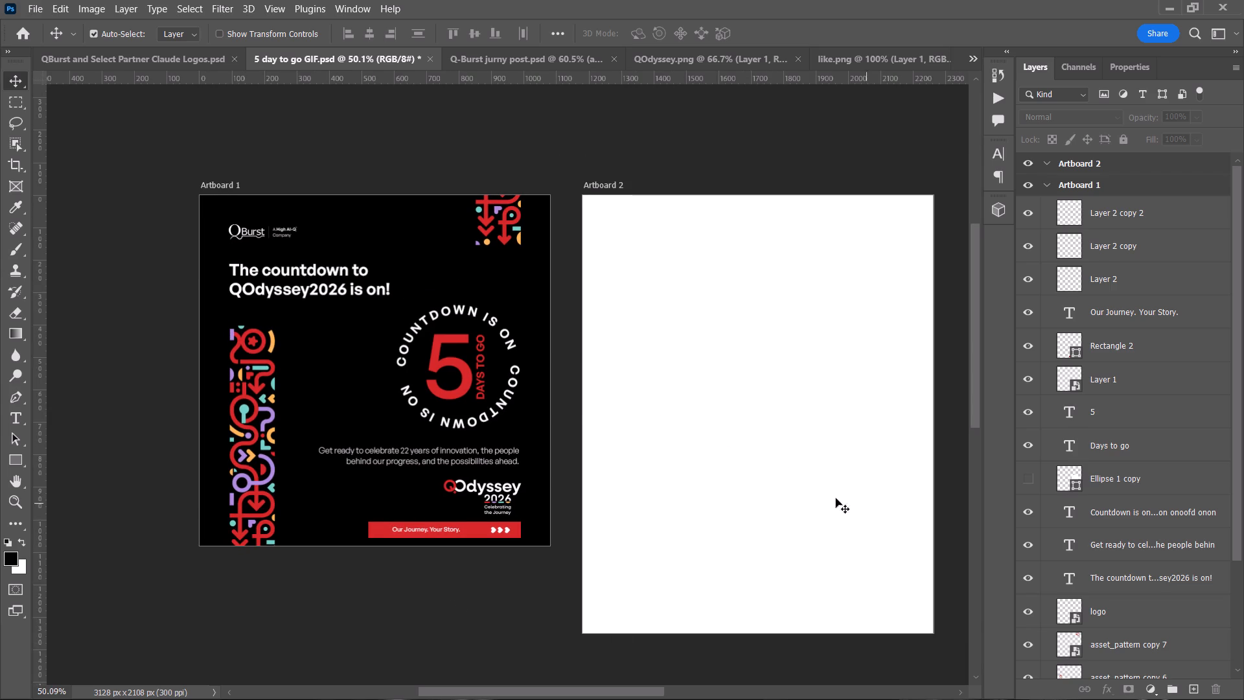
{"action": "left_click", "coordinate": [820, 495]}
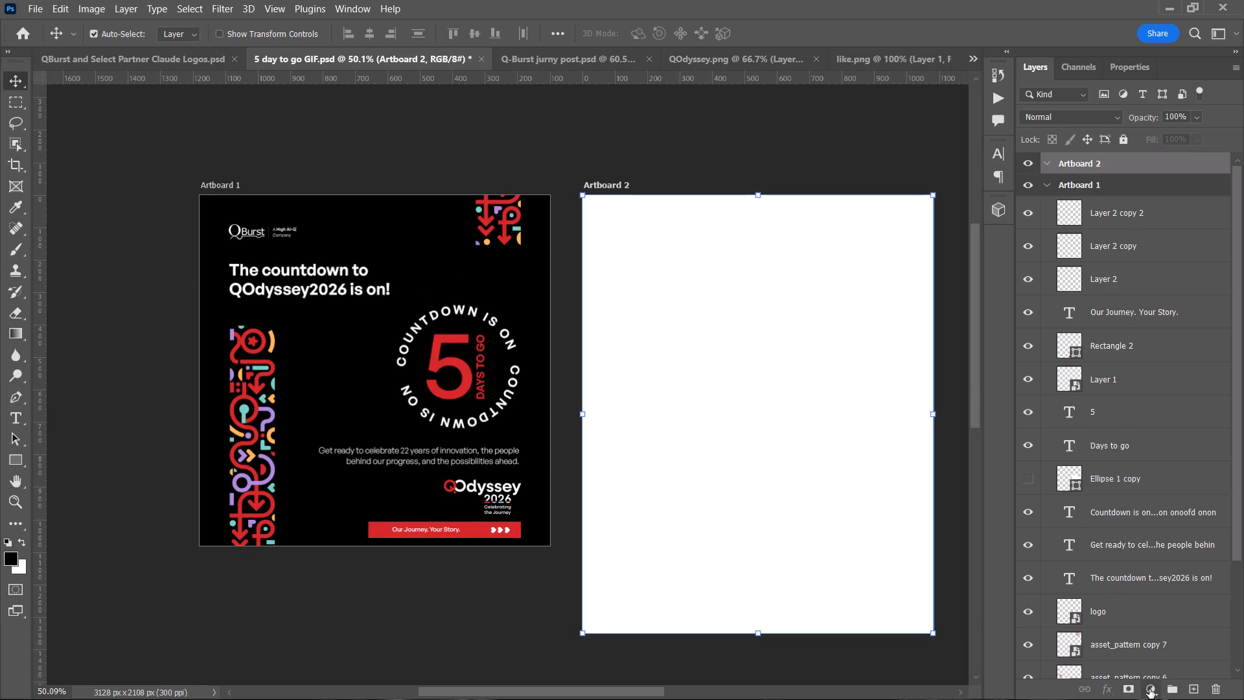
{"action": "left_click", "coordinate": [1149, 689]}
{"action": "left_click", "coordinate": [1174, 408]}
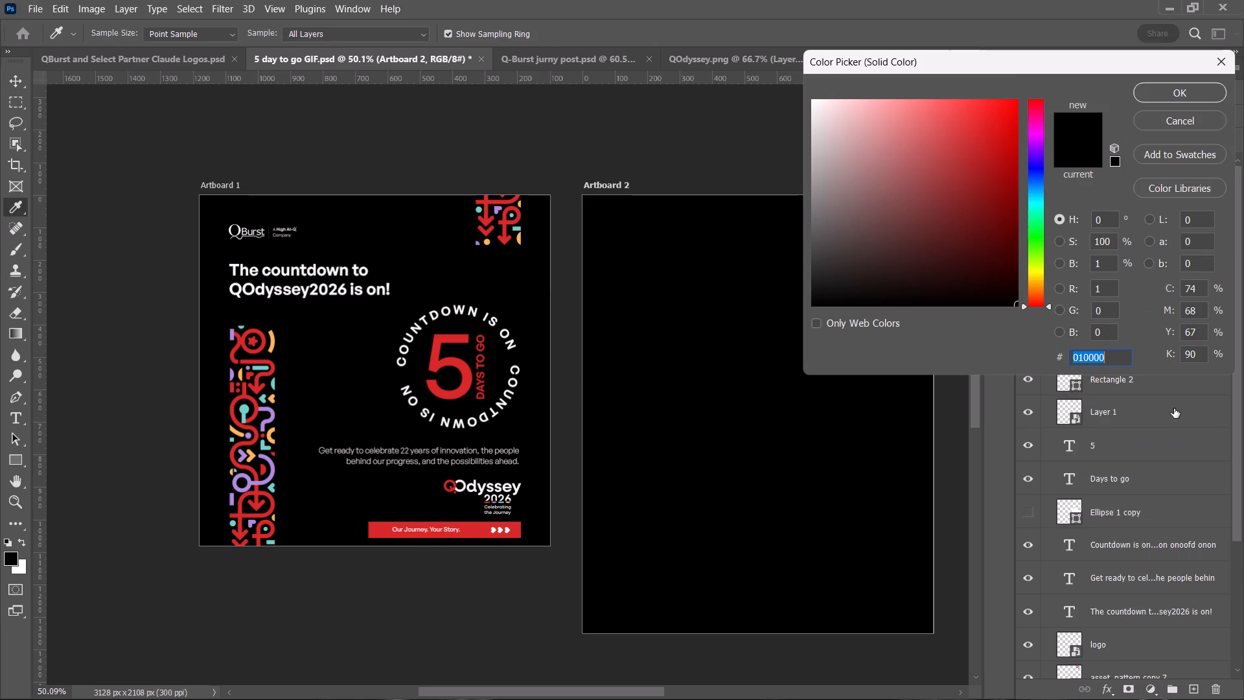
{"action": "left_click", "coordinate": [1195, 89]}
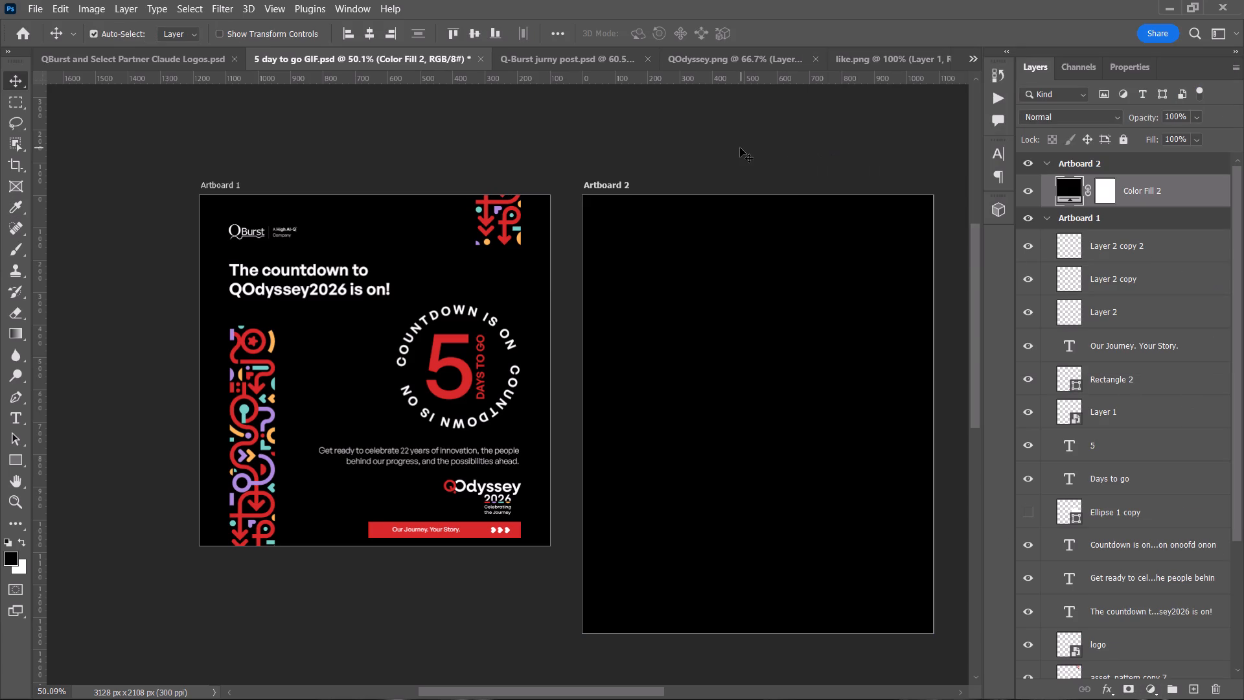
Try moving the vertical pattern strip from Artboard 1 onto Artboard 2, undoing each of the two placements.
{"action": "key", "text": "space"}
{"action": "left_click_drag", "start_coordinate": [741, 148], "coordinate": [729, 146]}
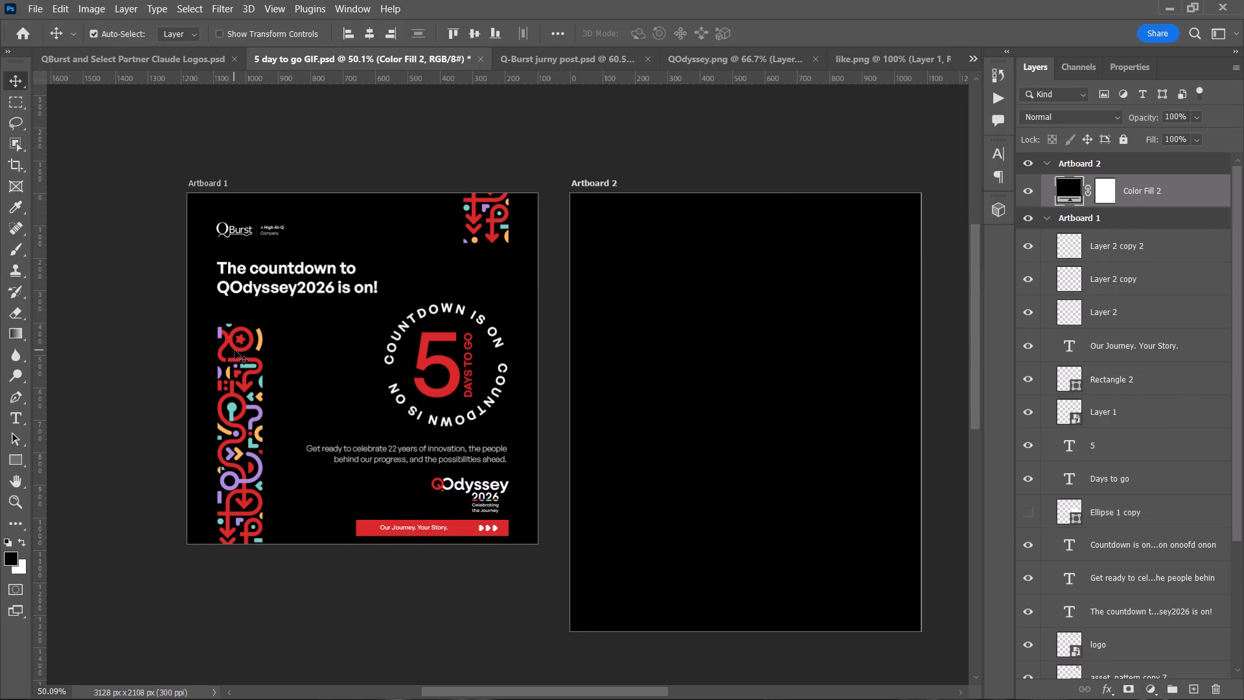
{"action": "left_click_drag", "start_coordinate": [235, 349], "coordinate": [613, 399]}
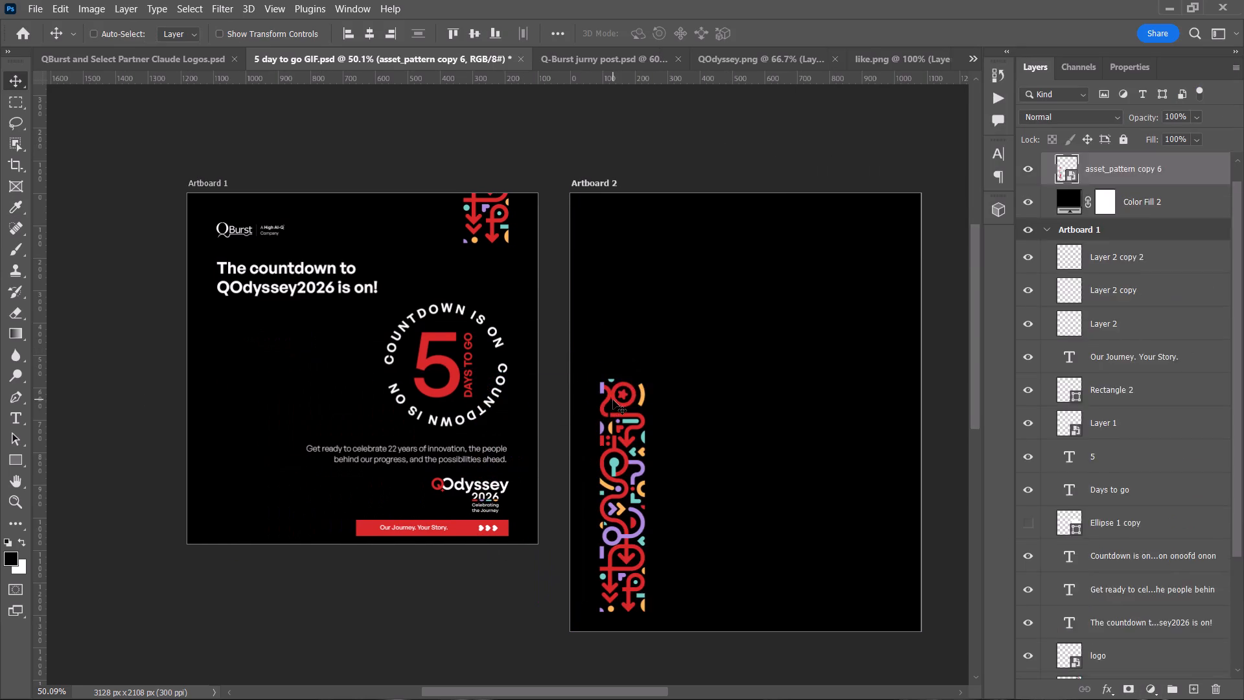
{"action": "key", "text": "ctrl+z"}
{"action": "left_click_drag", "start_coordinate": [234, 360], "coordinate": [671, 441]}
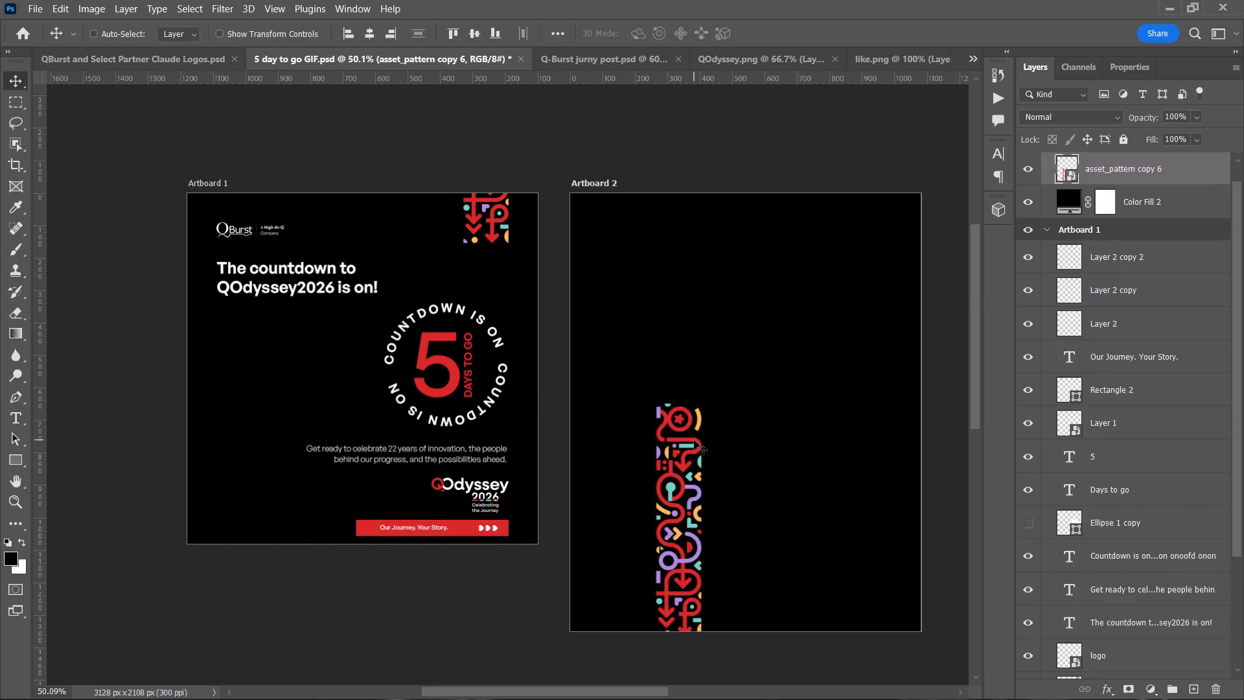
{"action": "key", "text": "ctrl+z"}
Duplicate the vertical pattern strip from Artboard 1 onto the lower-left area of Artboard 2.
{"action": "left_click_drag", "start_coordinate": [235, 393], "coordinate": [417, 466], "text": "alt"}
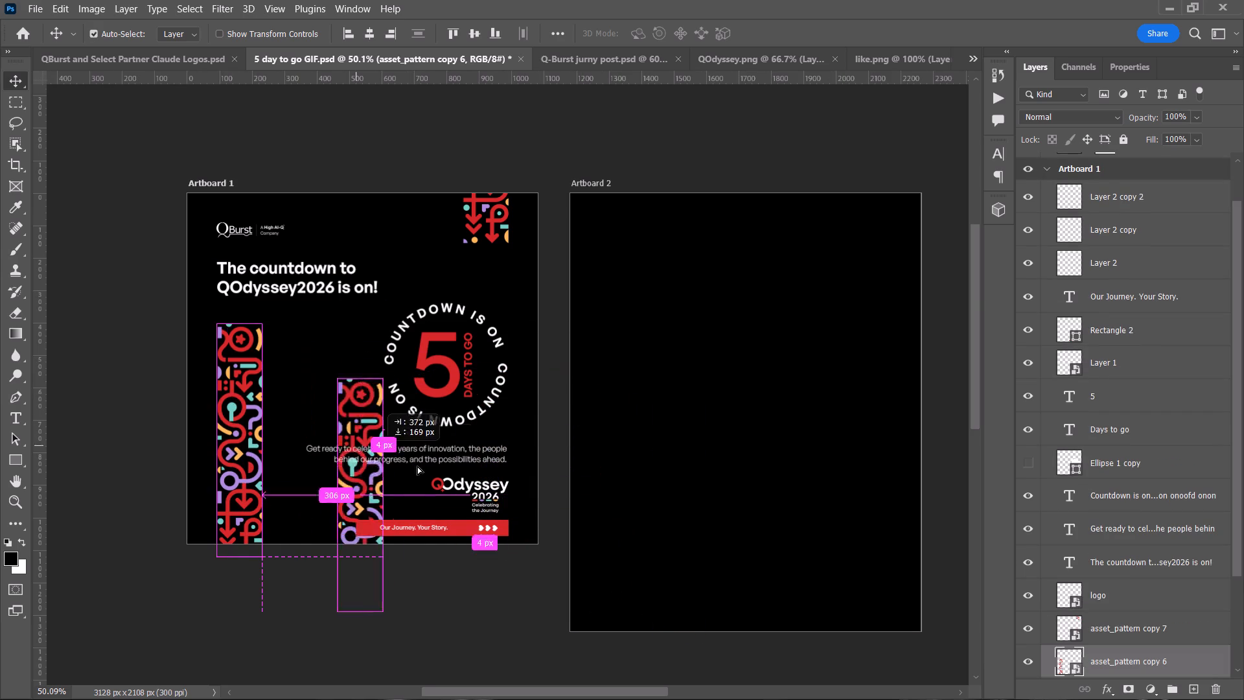
{"action": "left_click_drag", "start_coordinate": [417, 466], "coordinate": [630, 476], "text": "alt"}
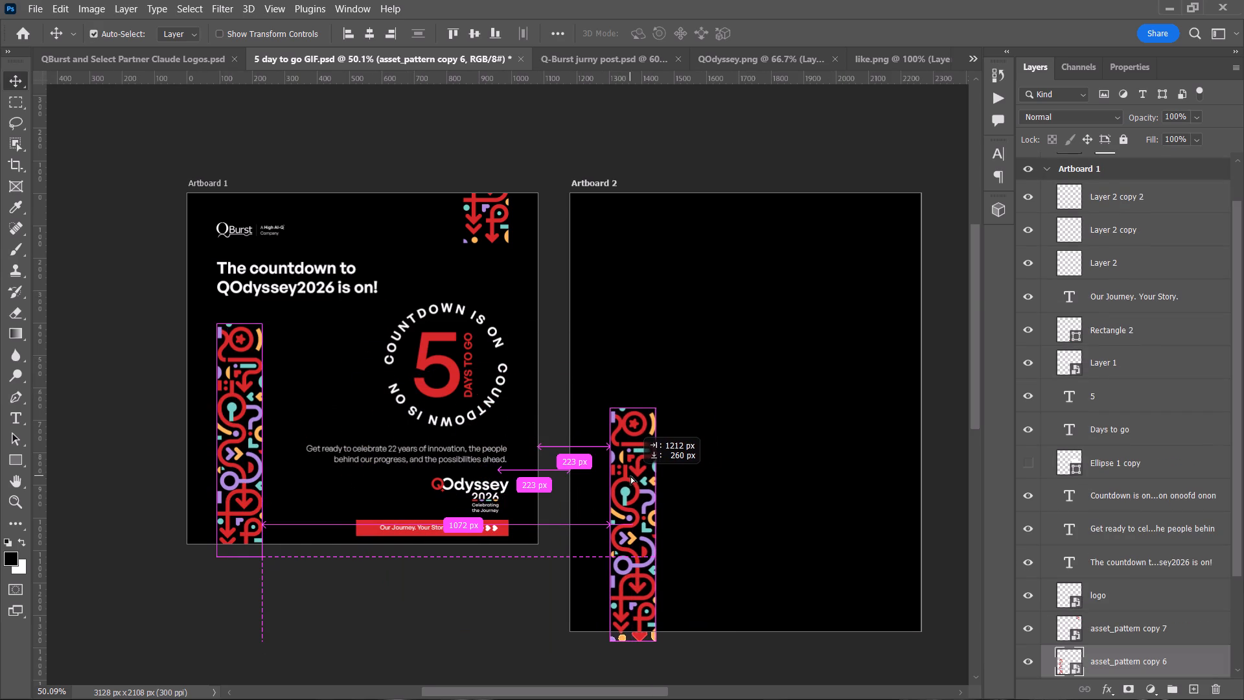
{"action": "left_click_drag", "start_coordinate": [630, 476], "coordinate": [621, 472], "text": "alt"}
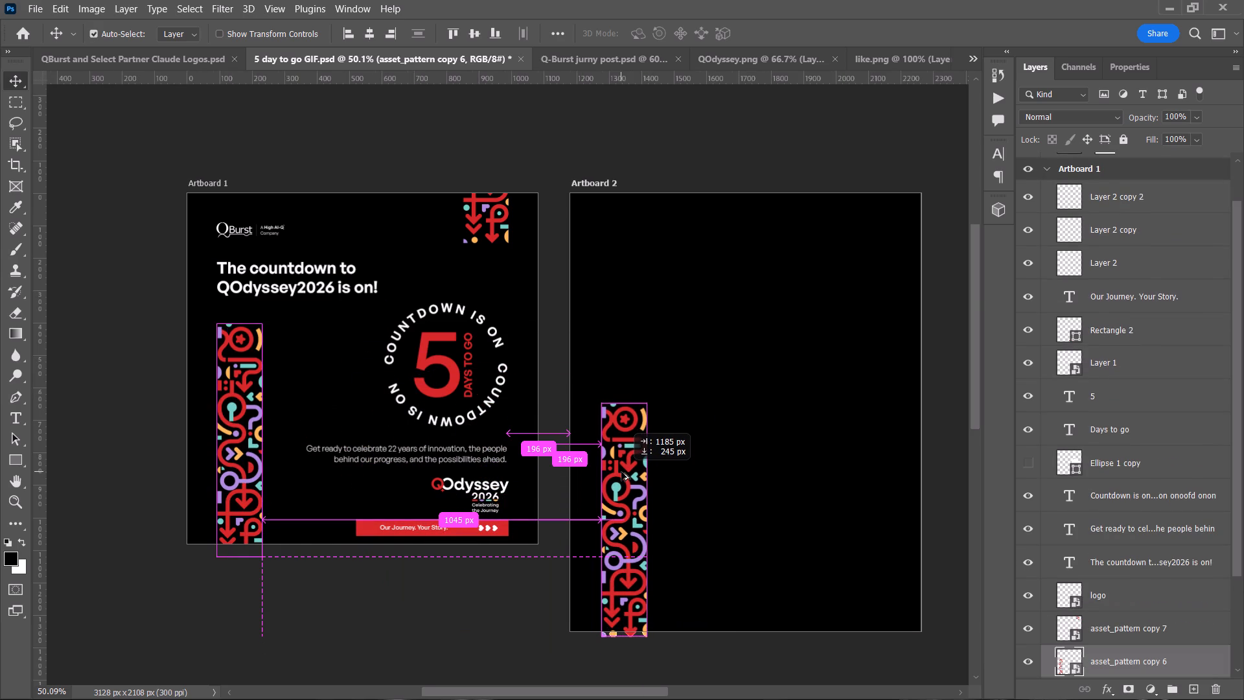
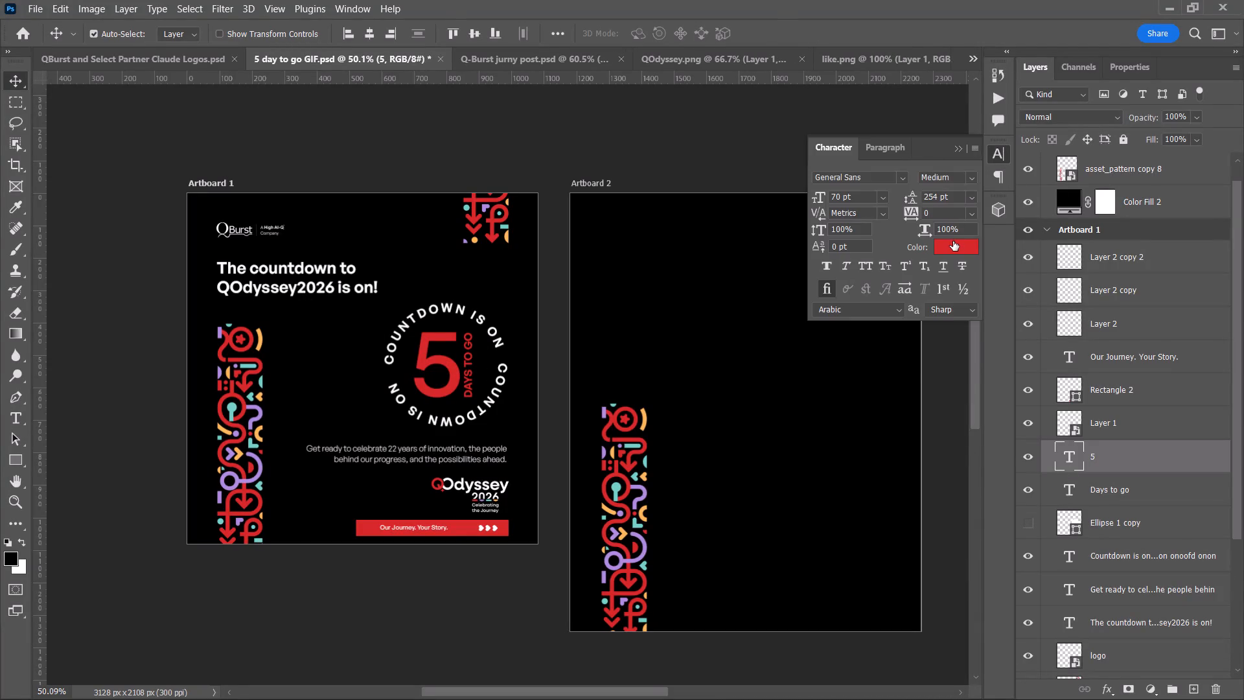
Recolour the large red 5 in Artboard 1 to #dd5353.
{"action": "key", "text": "ctrl+v"}
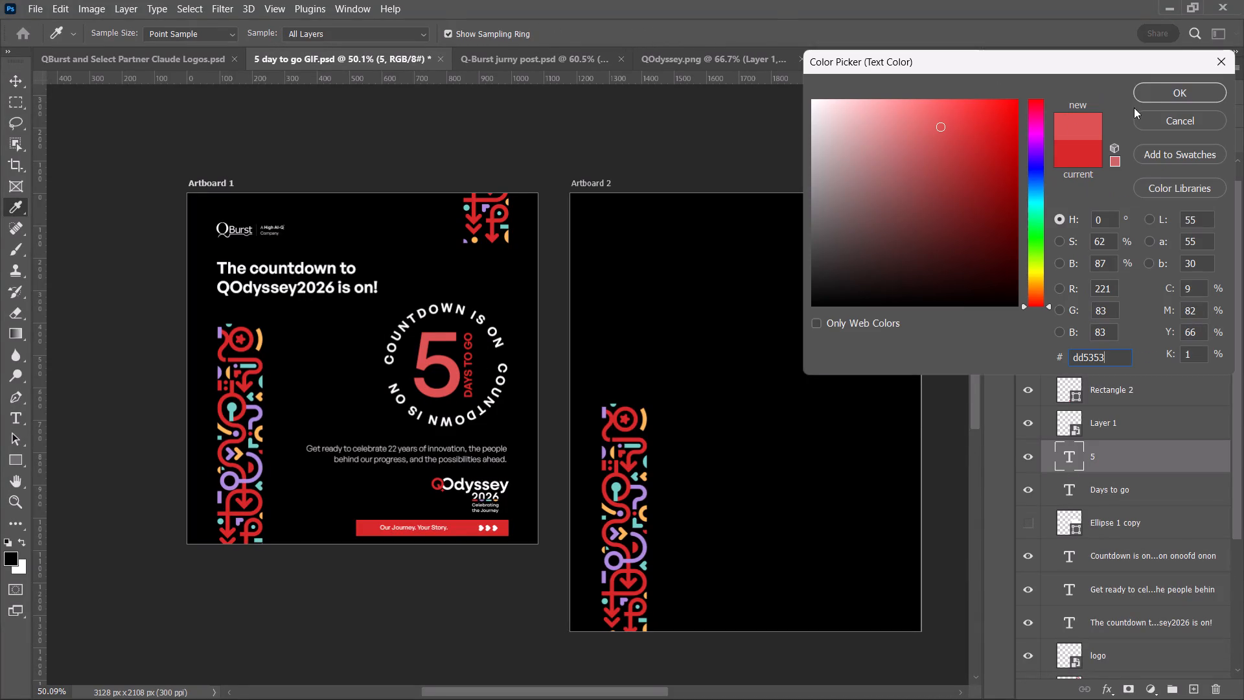
{"action": "left_click", "coordinate": [1146, 81]}
{"action": "left_click", "coordinate": [1159, 91]}
{"action": "left_click", "coordinate": [697, 111]}
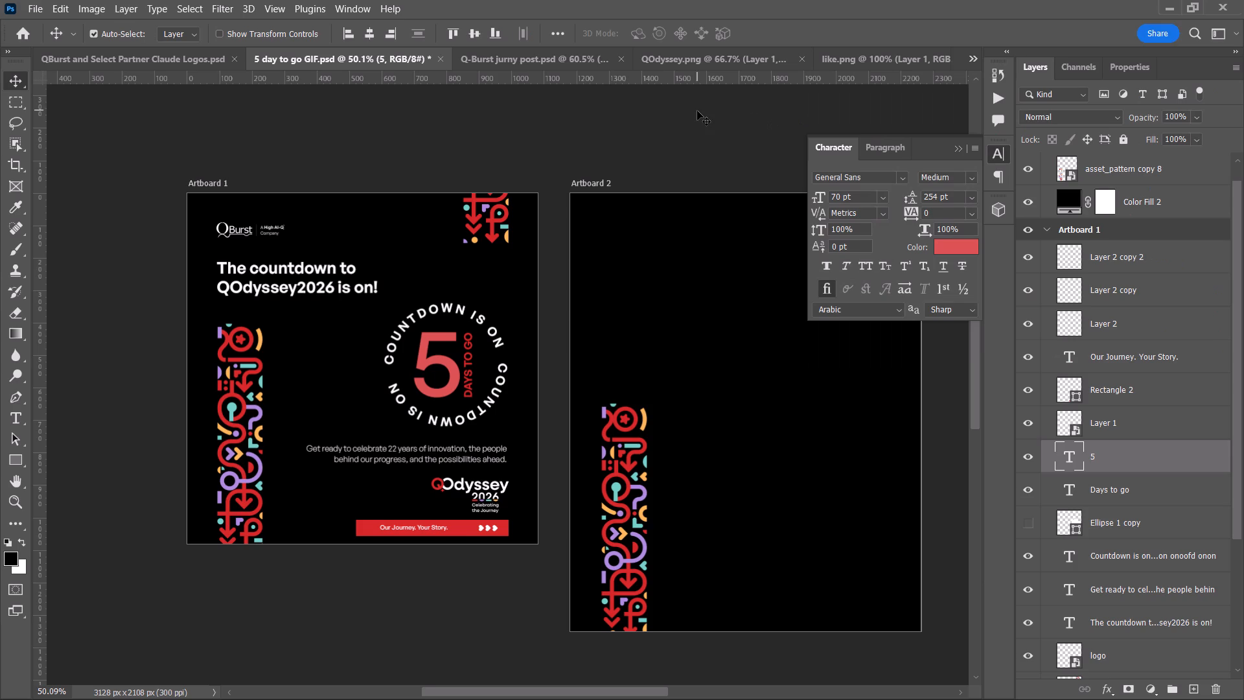
Recolour the DAYS TO GO text beside the 5 in Artboard 1 to #dd5353.
{"action": "left_click", "coordinate": [466, 368]}
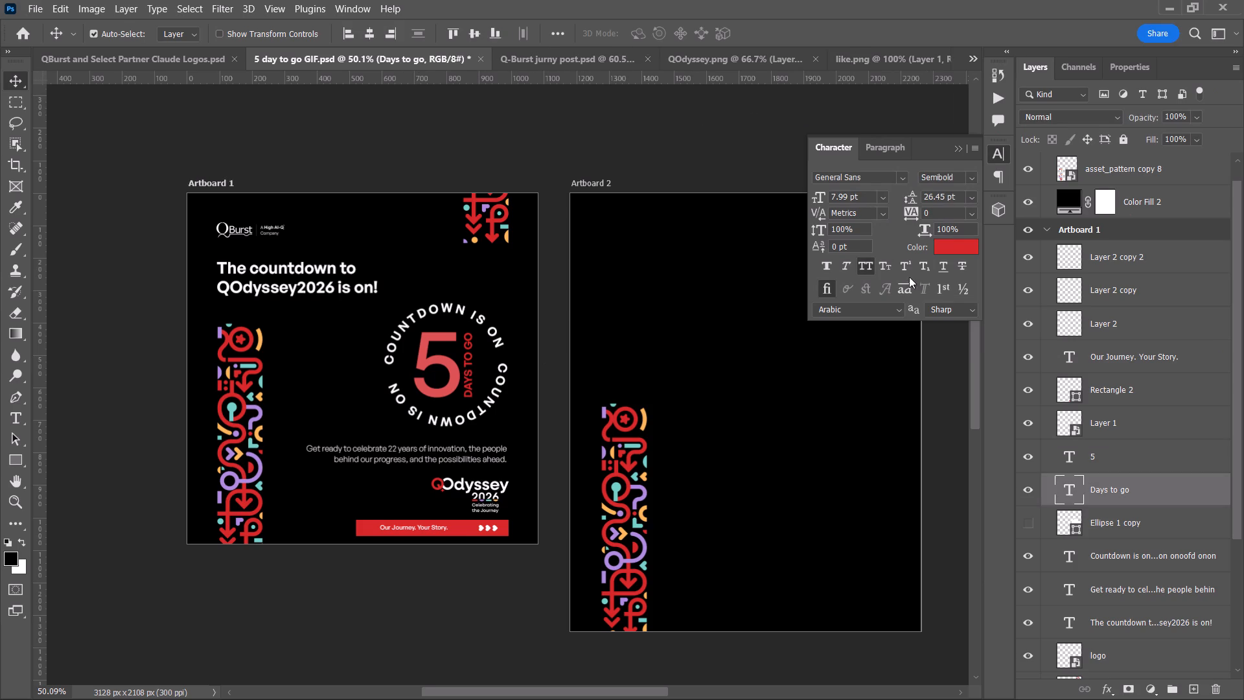
{"action": "left_click", "coordinate": [956, 251]}
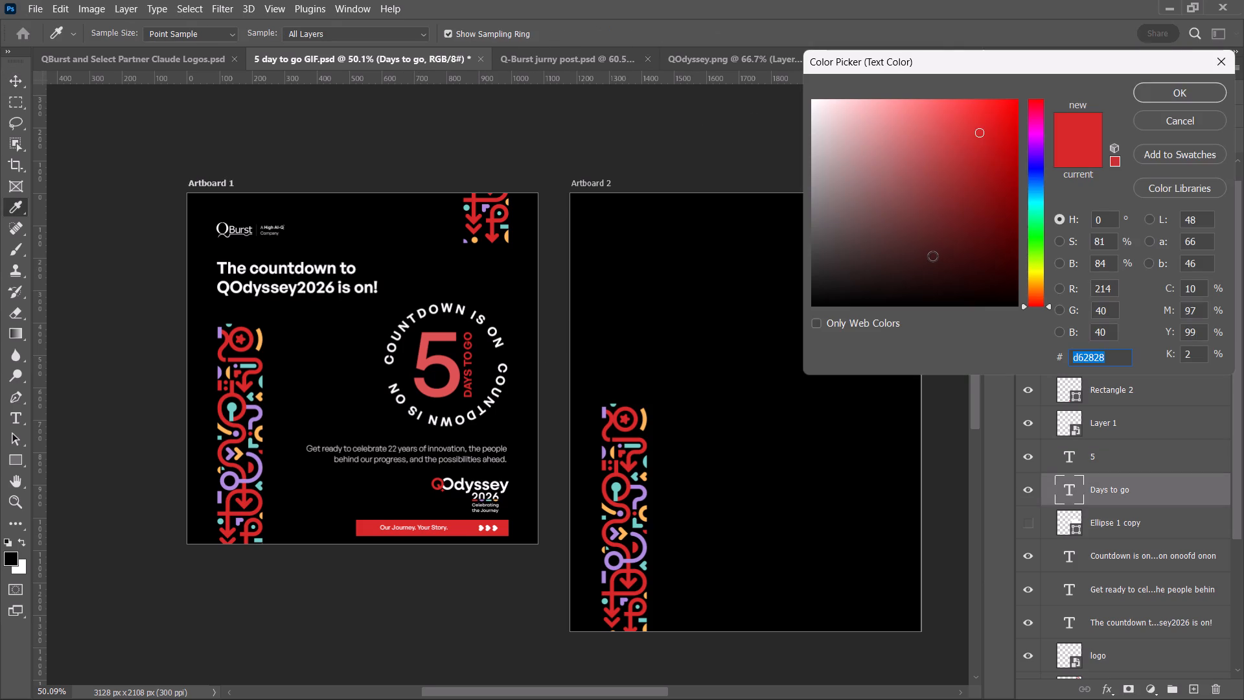
{"action": "key", "text": "ctrl+v"}
{"action": "left_click", "coordinate": [1165, 97]}
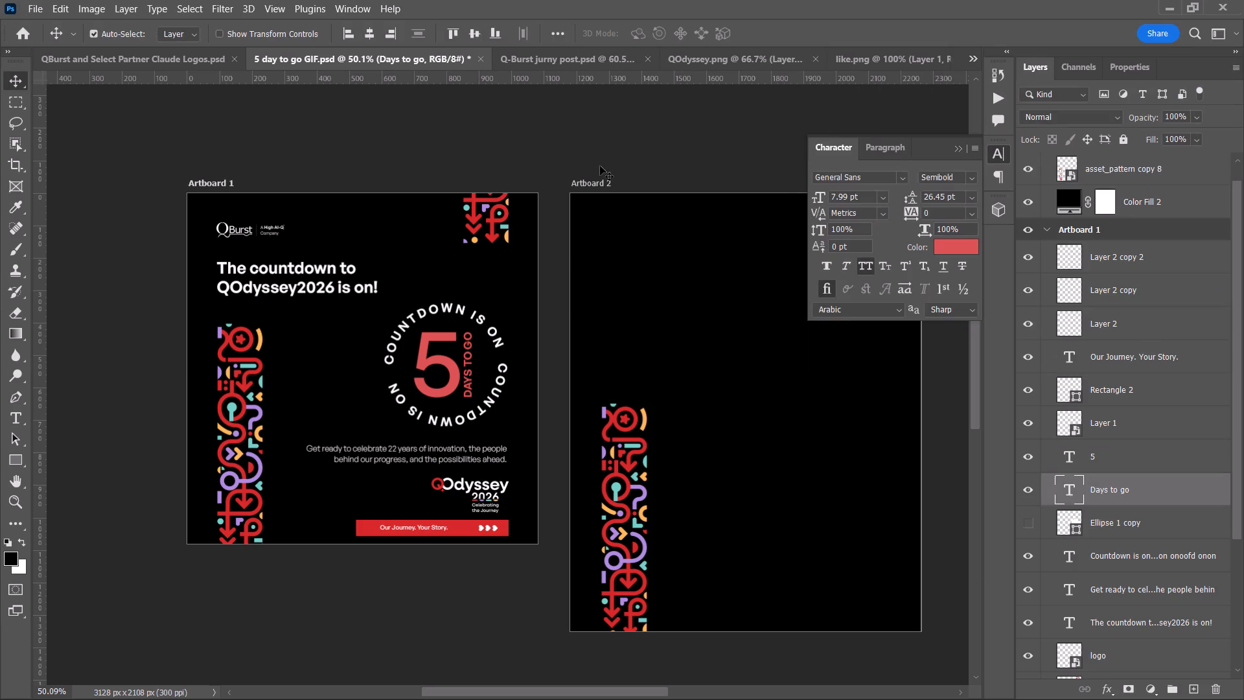
{"action": "left_click", "coordinate": [608, 159]}
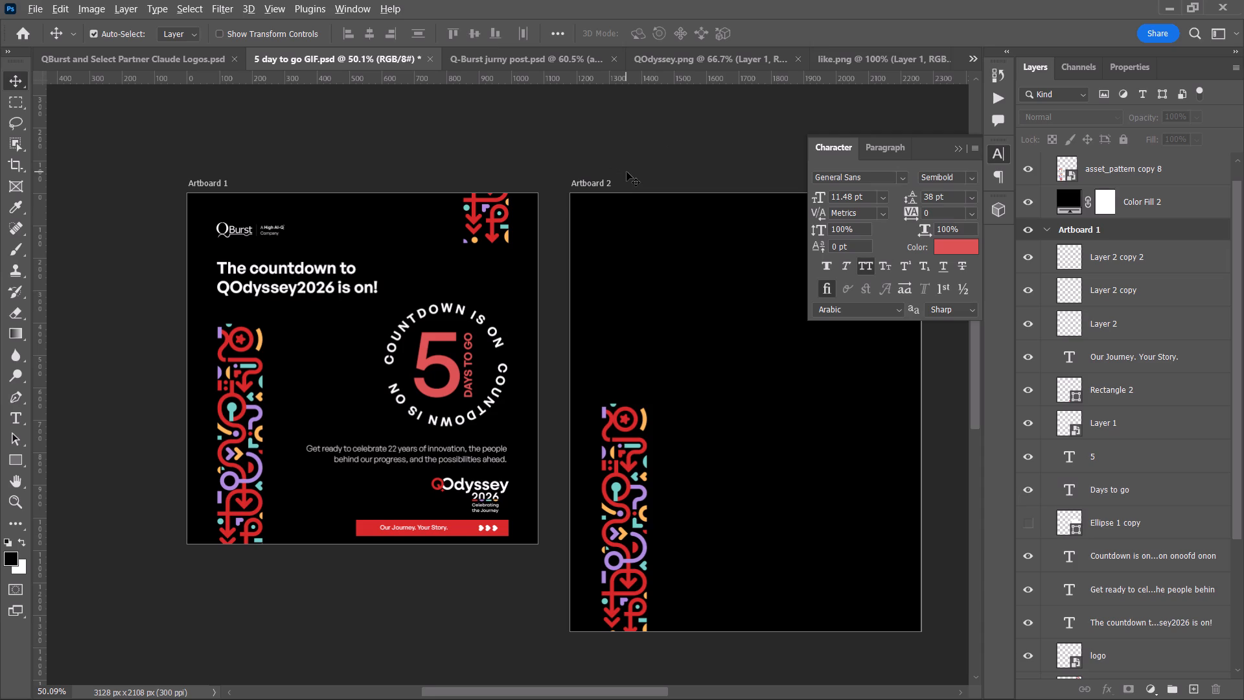
Save the document.
{"action": "scroll", "coordinate": [630, 173], "scroll_direction": "up", "scroll_amount": 2, "text": "alt"}
{"action": "key", "text": "space"}
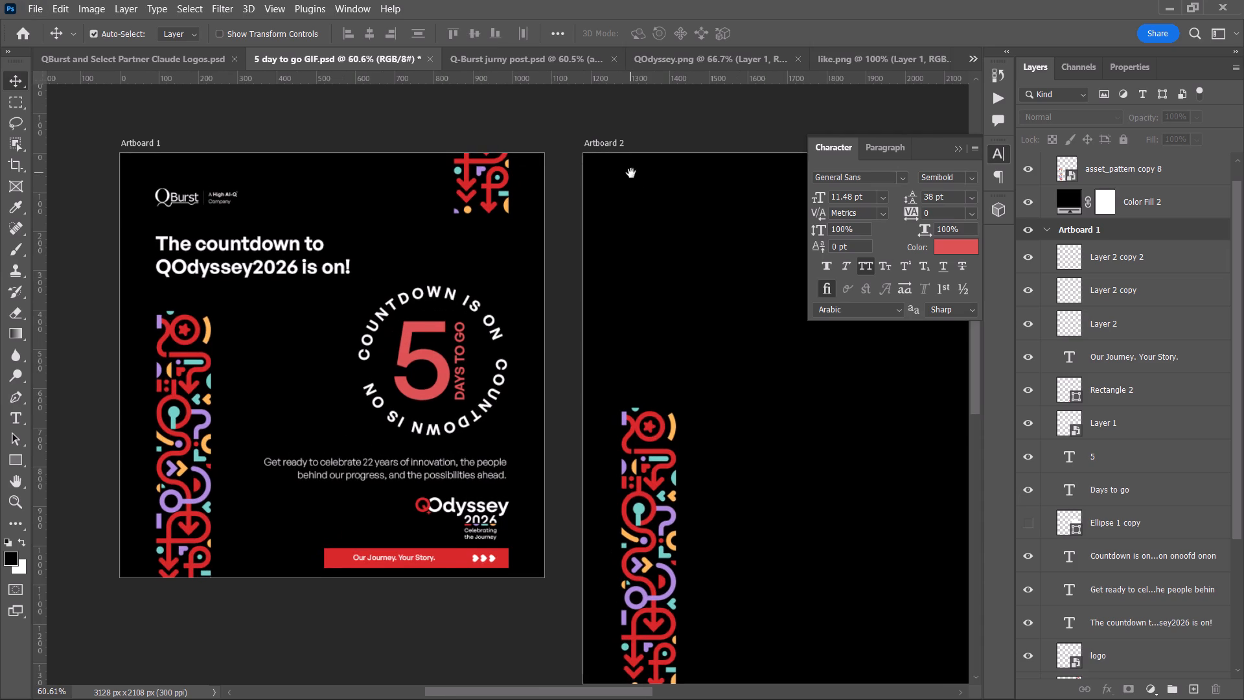
{"action": "left_click_drag", "start_coordinate": [631, 173], "coordinate": [619, 180]}
{"action": "key", "text": "ctrl+s"}
{"action": "scroll", "coordinate": [605, 276], "scroll_direction": "down", "scroll_amount": 2, "text": "alt"}
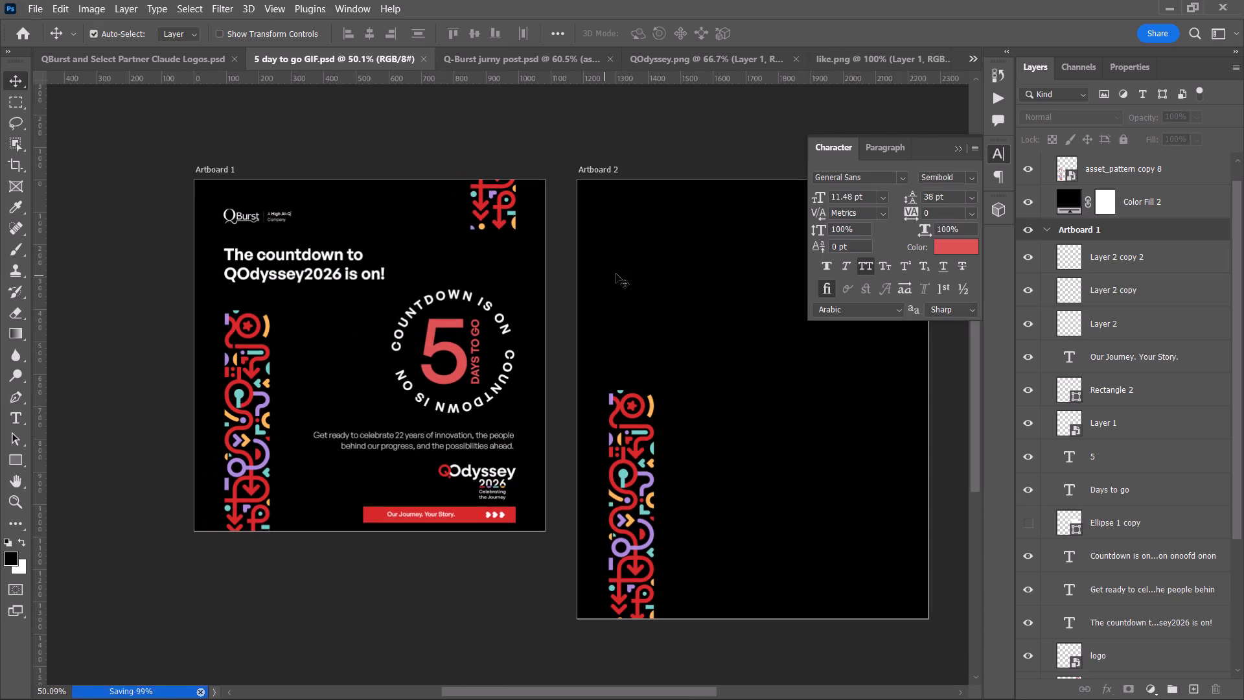
Hide the vertical pattern strip layer asset_pattern copy 8 on Artboard 2.
{"action": "key", "text": "space"}
{"action": "left_click_drag", "start_coordinate": [629, 277], "coordinate": [545, 281]}
{"action": "left_click", "coordinate": [956, 146]}
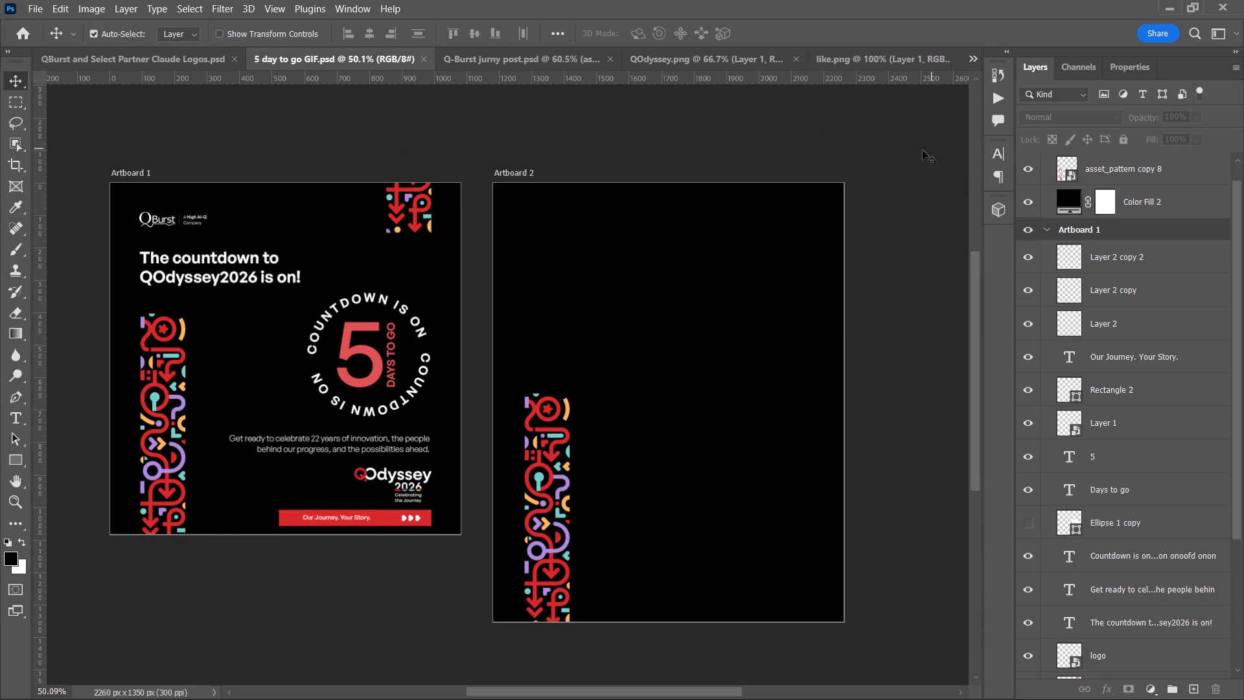
{"action": "left_click", "coordinate": [557, 447]}
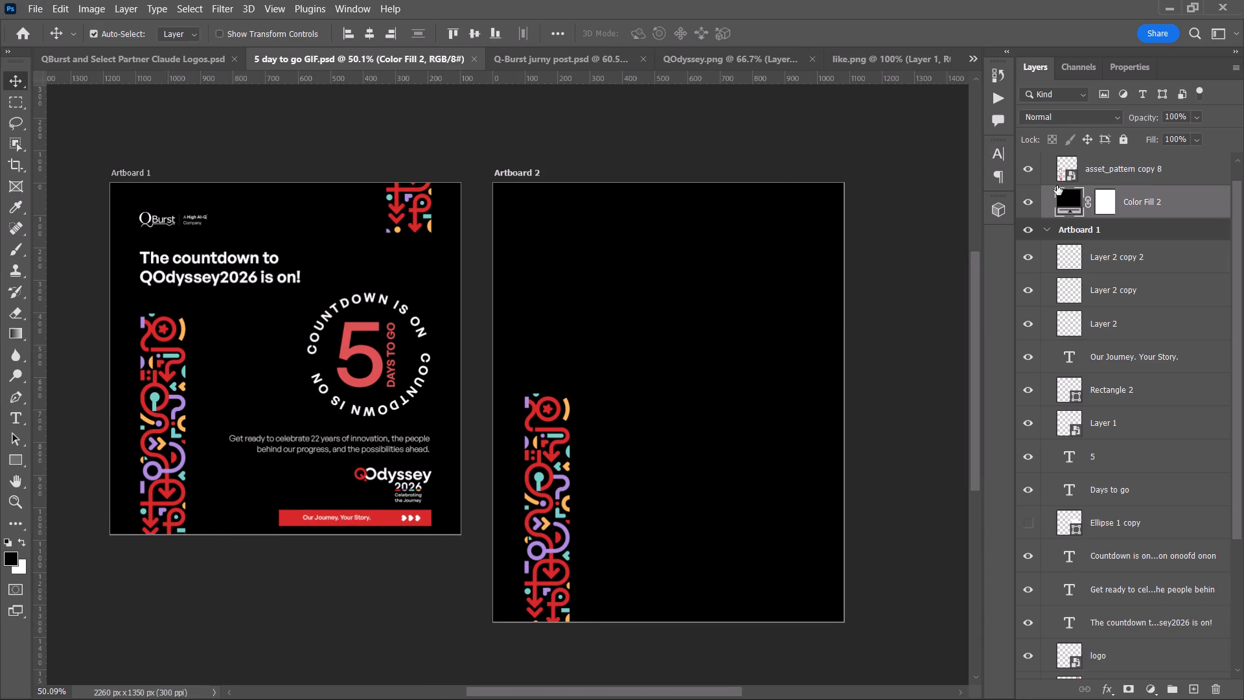
{"action": "left_click", "coordinate": [1039, 167]}
{"action": "left_click", "coordinate": [933, 164]}
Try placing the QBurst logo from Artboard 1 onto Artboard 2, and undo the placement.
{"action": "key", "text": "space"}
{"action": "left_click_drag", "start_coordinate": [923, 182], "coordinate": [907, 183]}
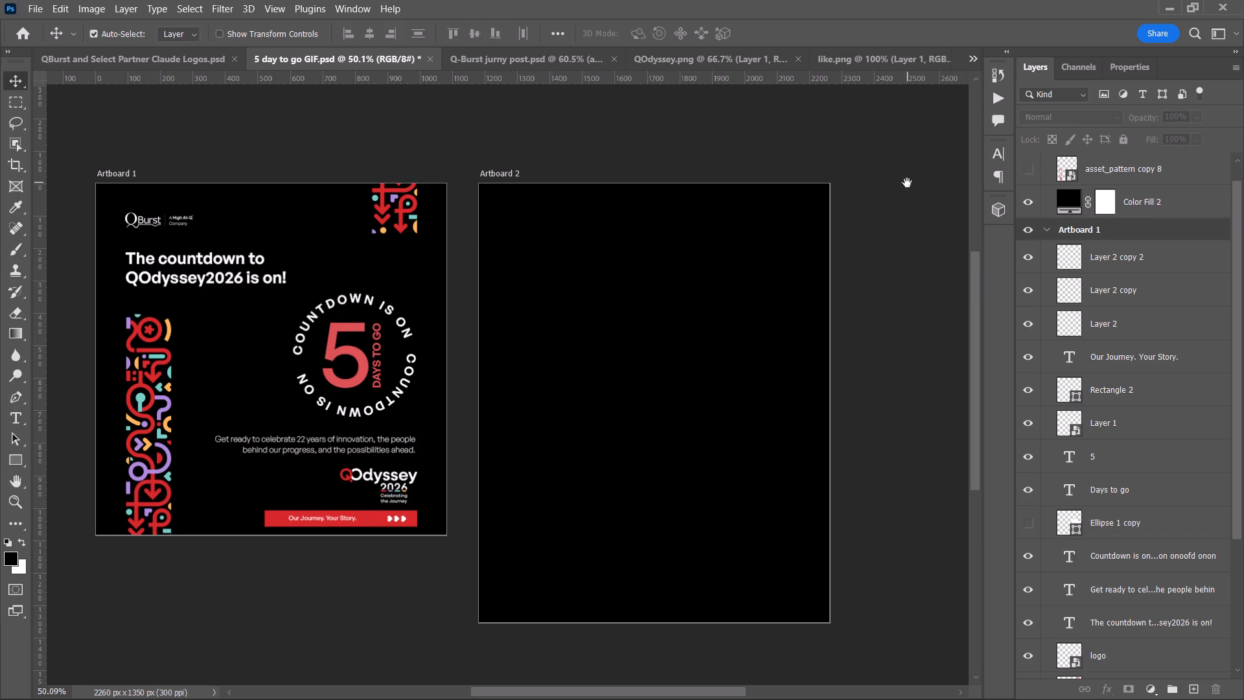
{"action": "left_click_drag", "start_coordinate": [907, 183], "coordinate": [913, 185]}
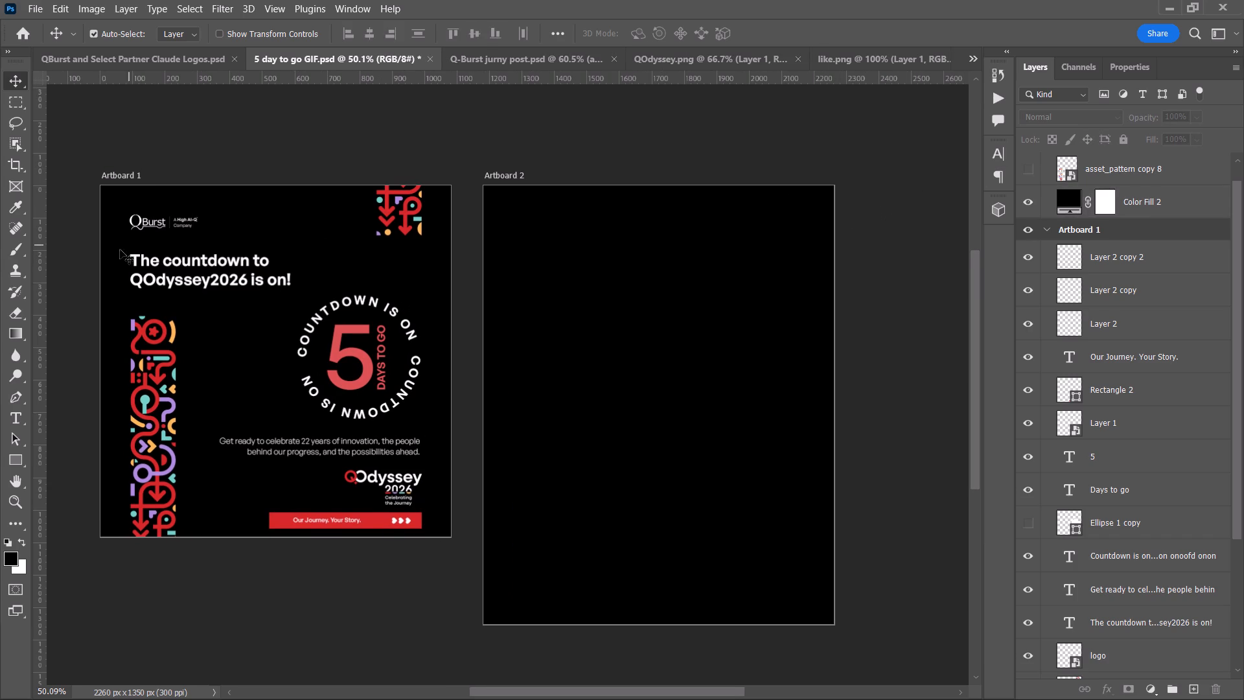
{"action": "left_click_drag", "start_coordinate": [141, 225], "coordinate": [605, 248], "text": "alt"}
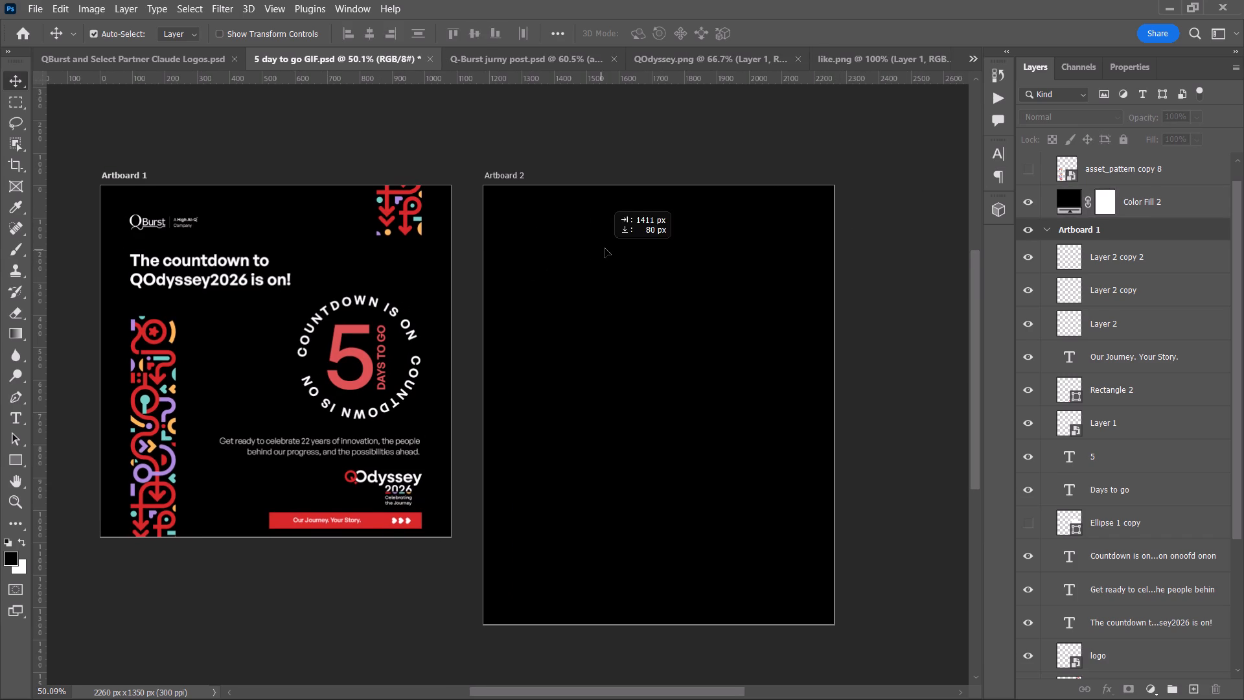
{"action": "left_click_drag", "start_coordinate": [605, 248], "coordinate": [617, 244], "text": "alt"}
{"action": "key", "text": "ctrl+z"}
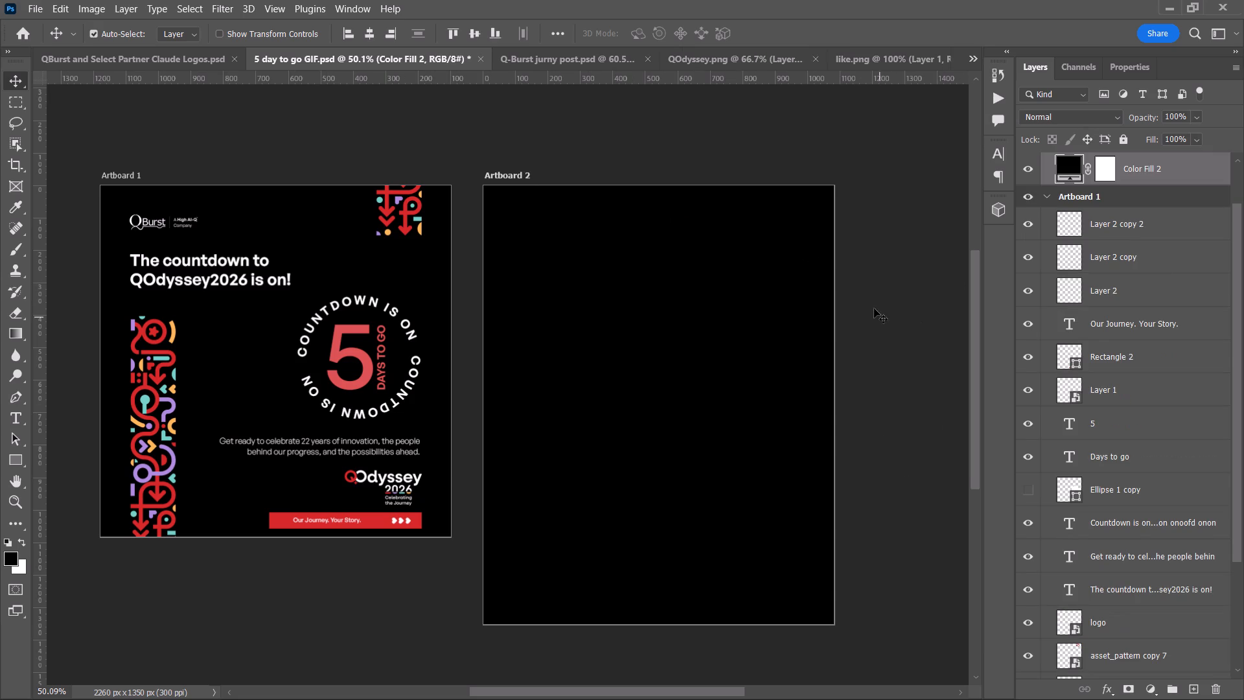
Duplicate the QBurst logo from Artboard 1 onto the upper part of Artboard 2 and centre it horizontally.
{"action": "scroll", "coordinate": [279, 209], "scroll_direction": "up", "scroll_amount": 1}
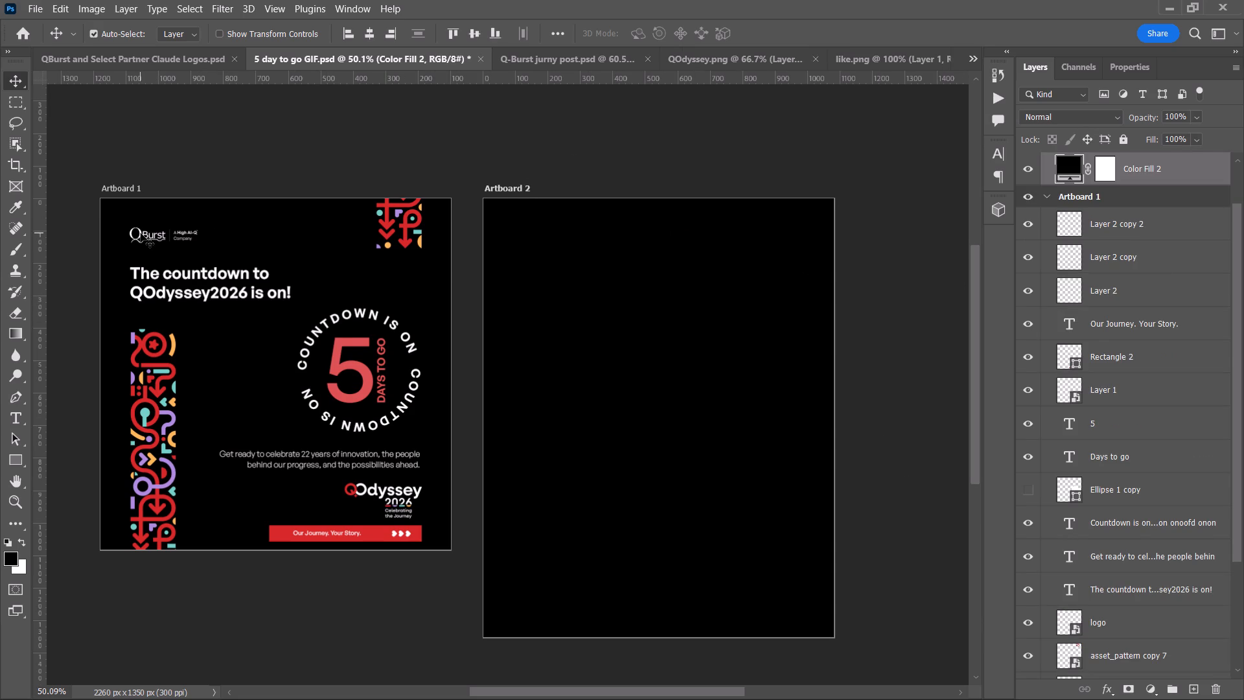
{"action": "left_click", "coordinate": [141, 233]}
{"action": "left_click_drag", "start_coordinate": [139, 233], "coordinate": [613, 246], "text": "alt"}
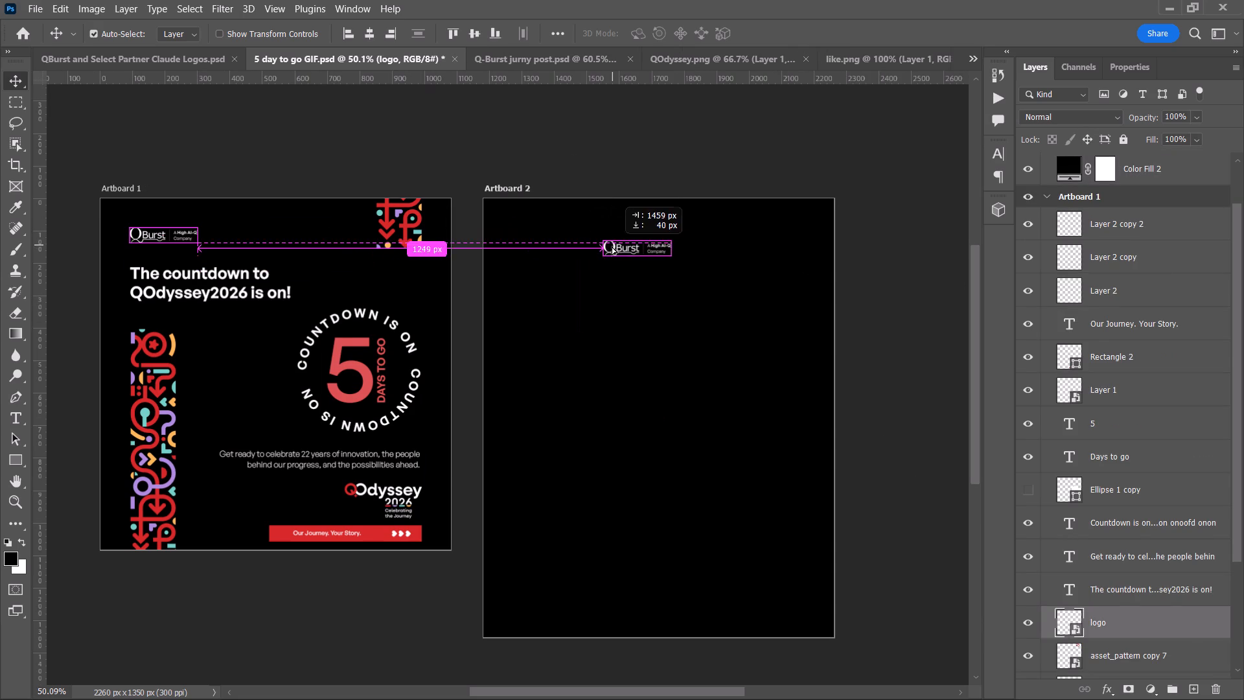
{"action": "left_click", "coordinate": [367, 30]}
{"action": "left_click_drag", "start_coordinate": [634, 248], "coordinate": [634, 233]}
{"action": "left_click_drag", "start_coordinate": [634, 245], "coordinate": [638, 236]}
{"action": "left_click", "coordinate": [369, 29]}
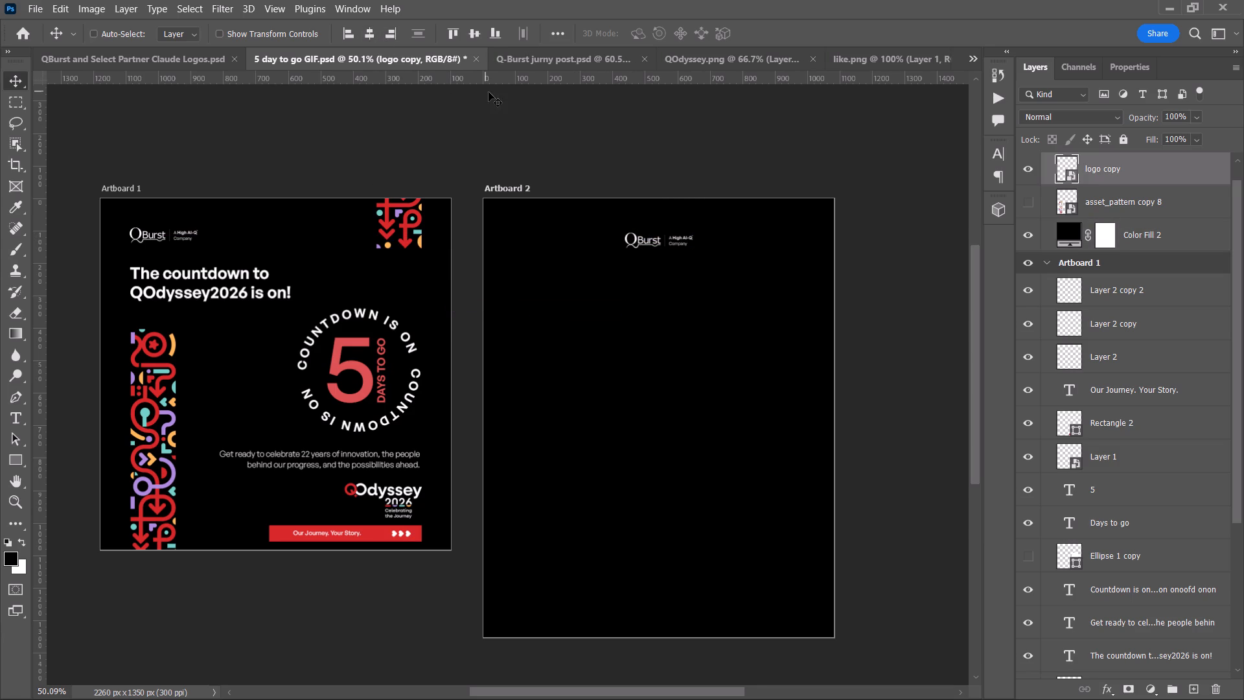
Scale up the QBurst logo copy on Artboard 2, keeping it centred near the artboard's top edge.
{"action": "key", "text": "ctrl+t"}
{"action": "left_click_drag", "start_coordinate": [662, 225], "coordinate": [662, 216]}
{"action": "left_click", "coordinate": [801, 34]}
{"action": "left_click", "coordinate": [761, 116]}
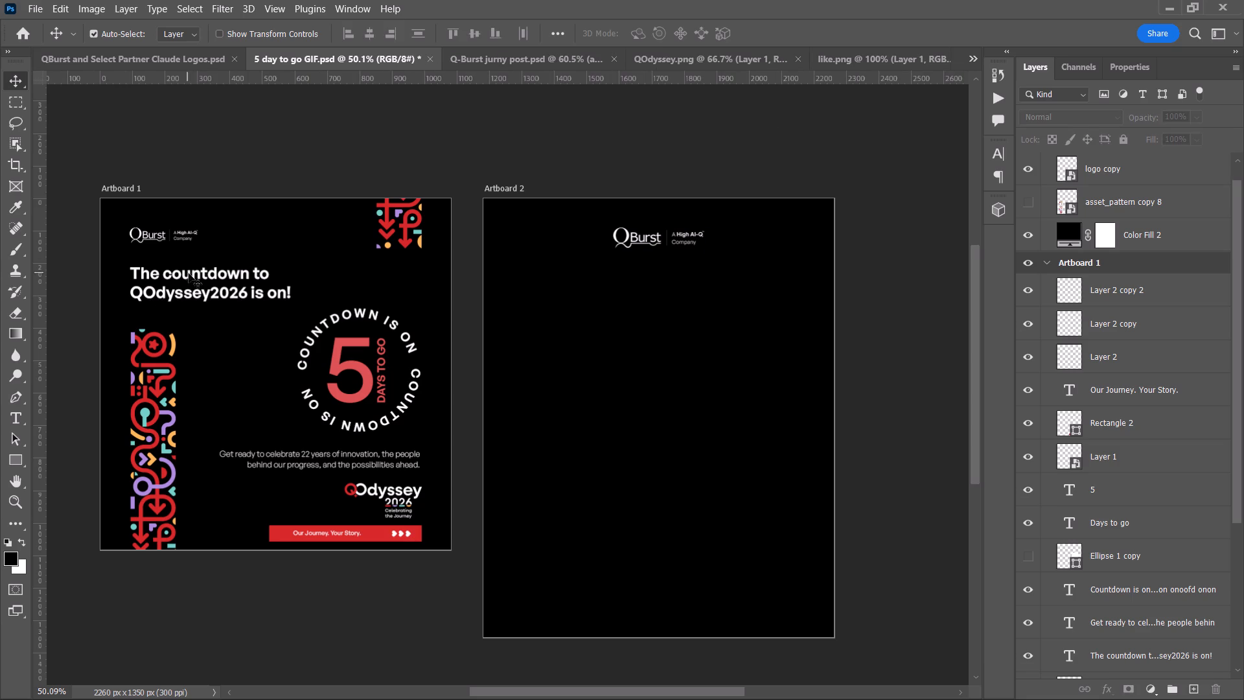
Duplicate the countdown headline onto Artboard 2 below the logo, centre-align its text and centre it horizontally.
{"action": "left_click_drag", "start_coordinate": [192, 275], "coordinate": [633, 279], "text": "alt"}
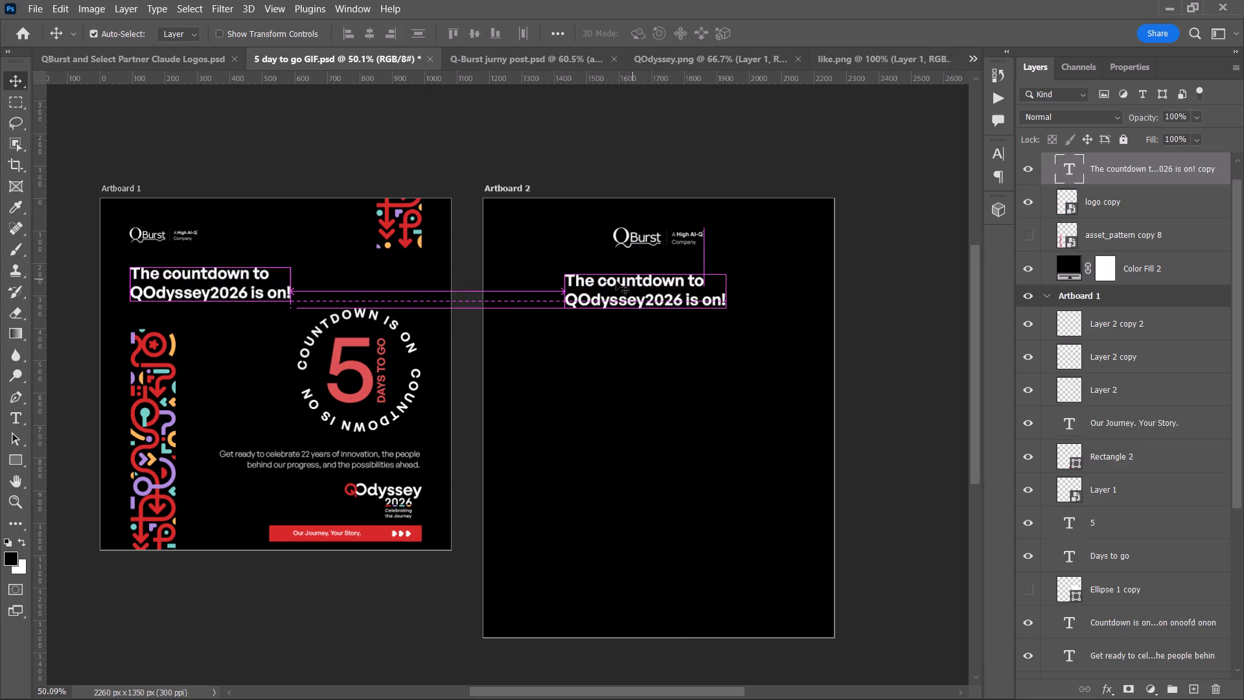
{"action": "left_click", "coordinate": [373, 28]}
{"action": "left_click", "coordinate": [999, 176]}
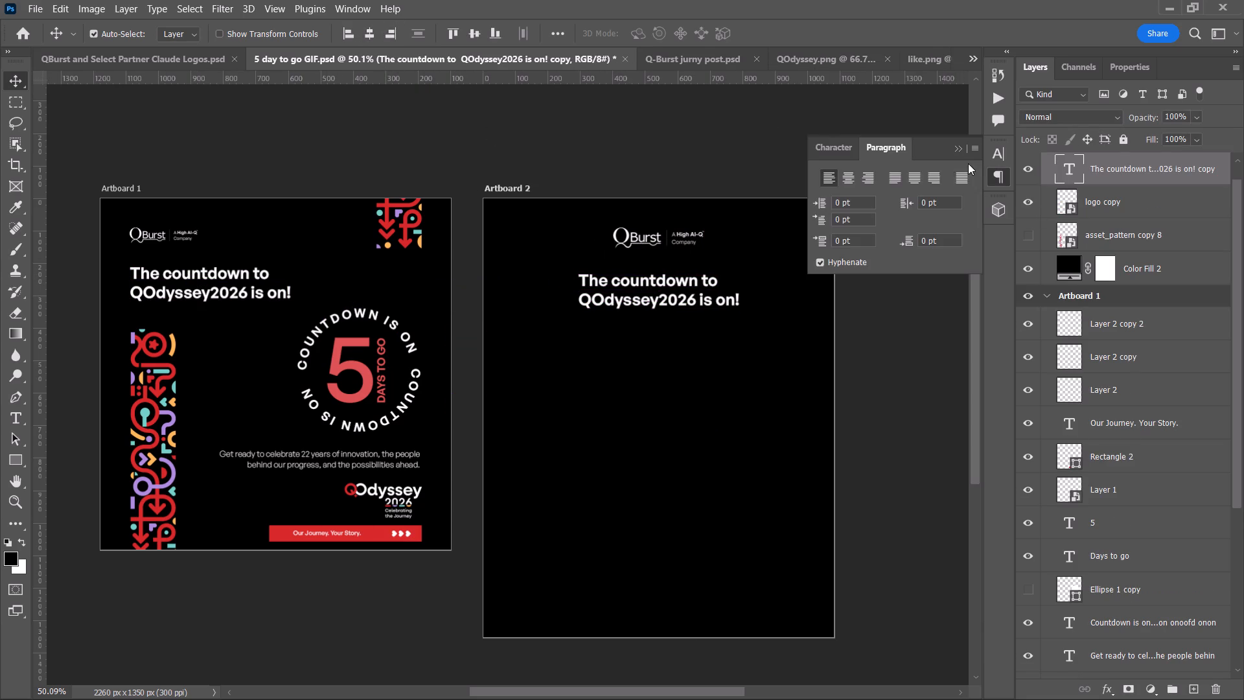
{"action": "left_click", "coordinate": [850, 180]}
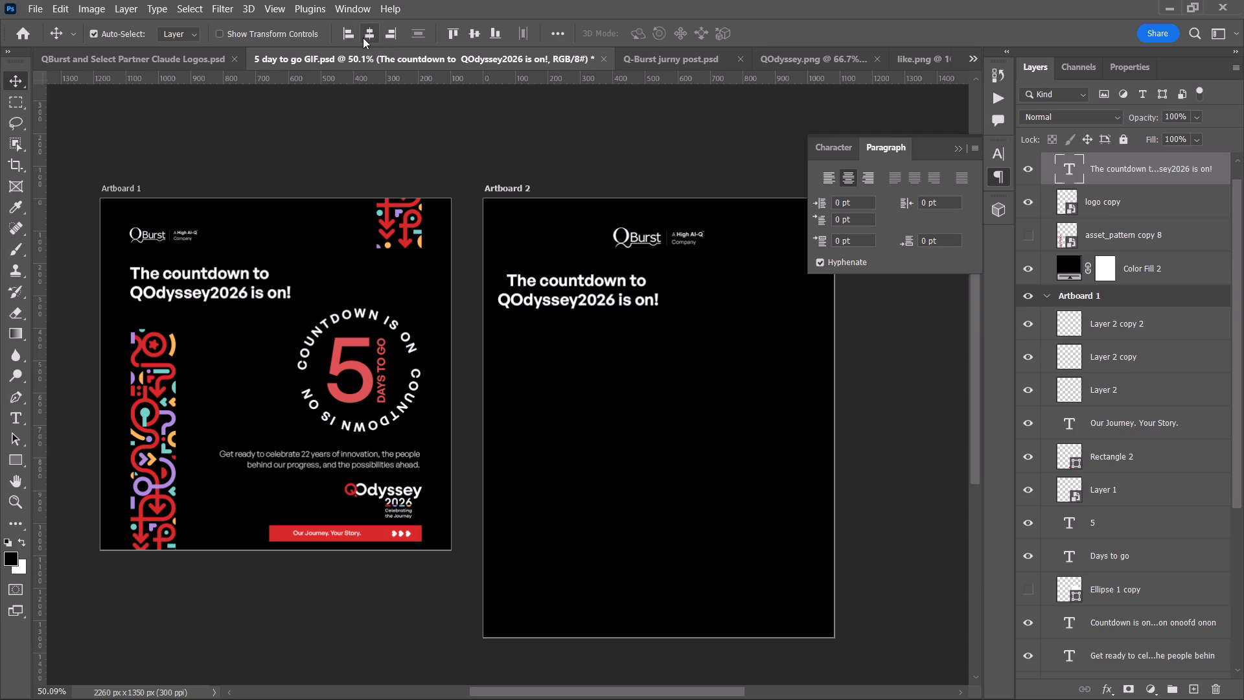
{"action": "left_click", "coordinate": [366, 38]}
{"action": "left_click", "coordinate": [520, 76]}
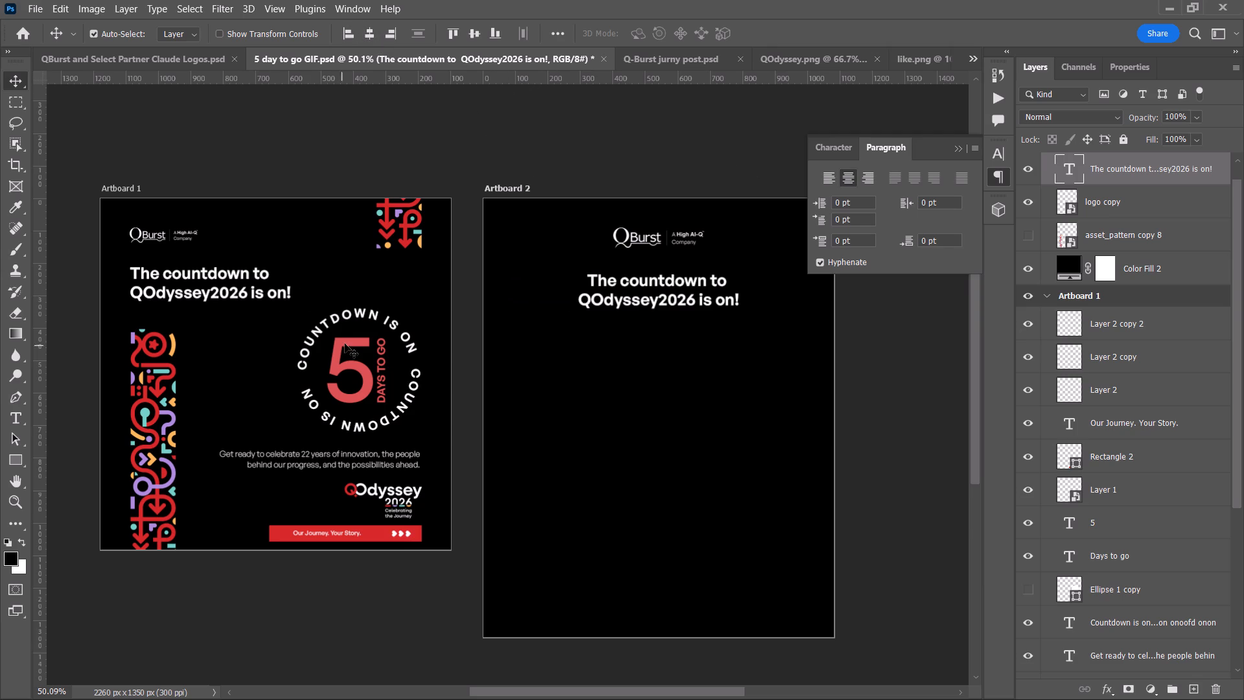
Move the circular countdown text, the 5 and DAYS TO GO together from Artboard 1 to below Artboard 2's headline.
{"action": "left_click_drag", "start_coordinate": [466, 416], "coordinate": [287, 323]}
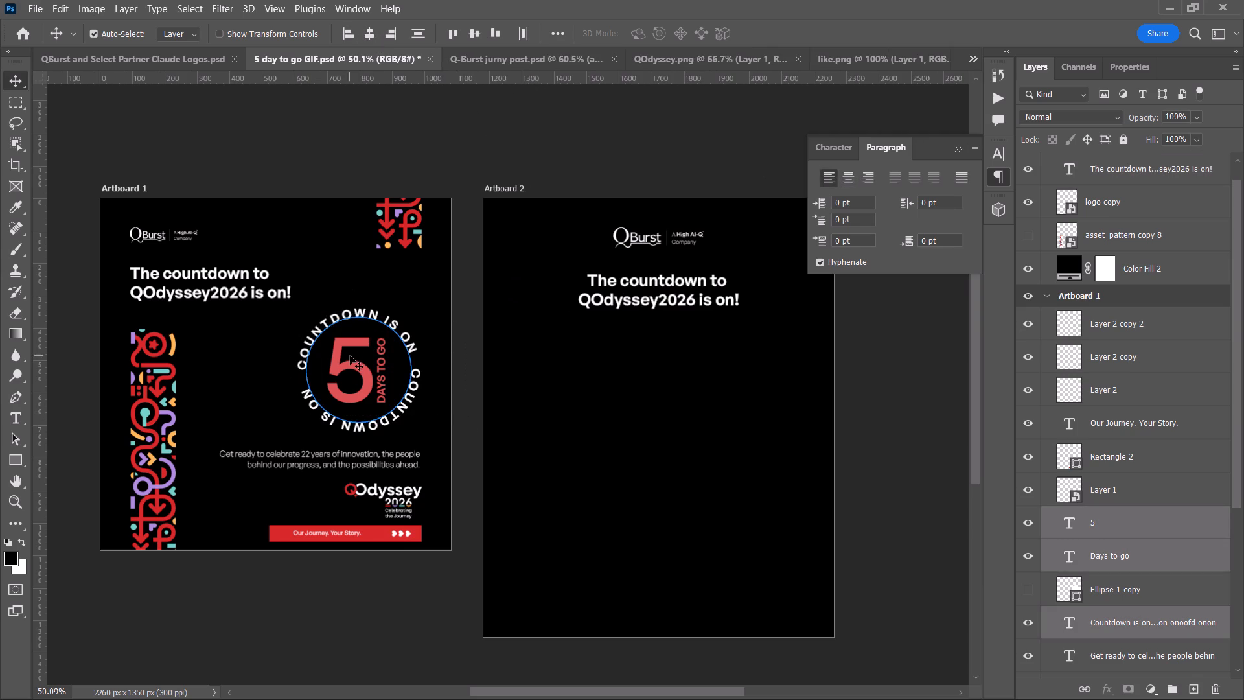
{"action": "left_click_drag", "start_coordinate": [343, 346], "coordinate": [645, 367]}
{"action": "left_click", "coordinate": [888, 386]}
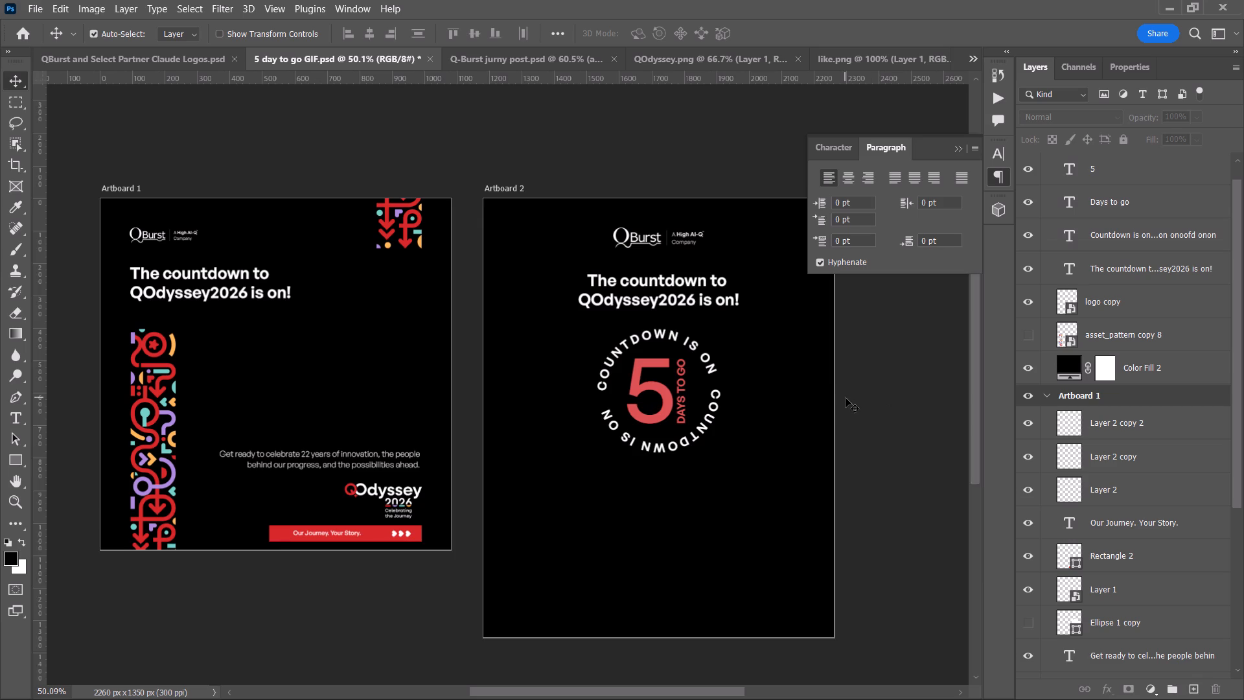
Move the "Get ready to celebrate" paragraph below Artboard 2's countdown ring, centre-aligned and horizontally centred on the artboard.
{"action": "scroll", "coordinate": [846, 398], "scroll_direction": "down", "scroll_amount": 5}
{"action": "scroll", "coordinate": [804, 434], "scroll_direction": "down", "scroll_amount": 3}
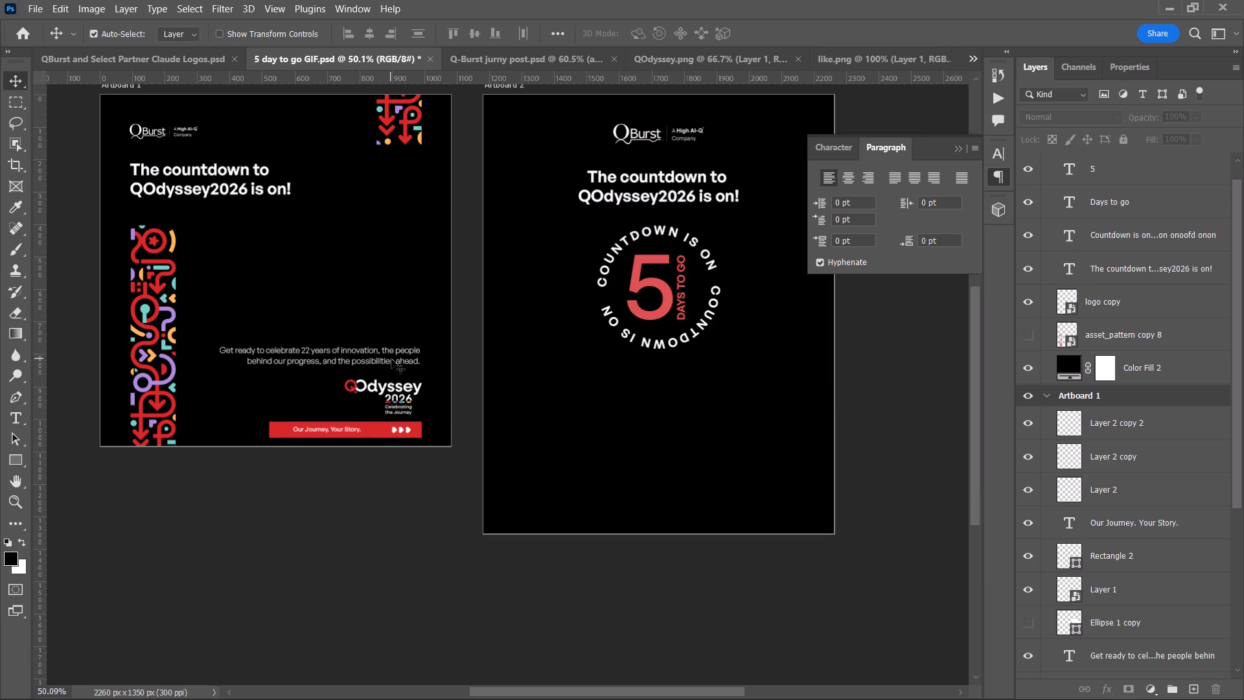
{"action": "left_click_drag", "start_coordinate": [397, 363], "coordinate": [723, 402]}
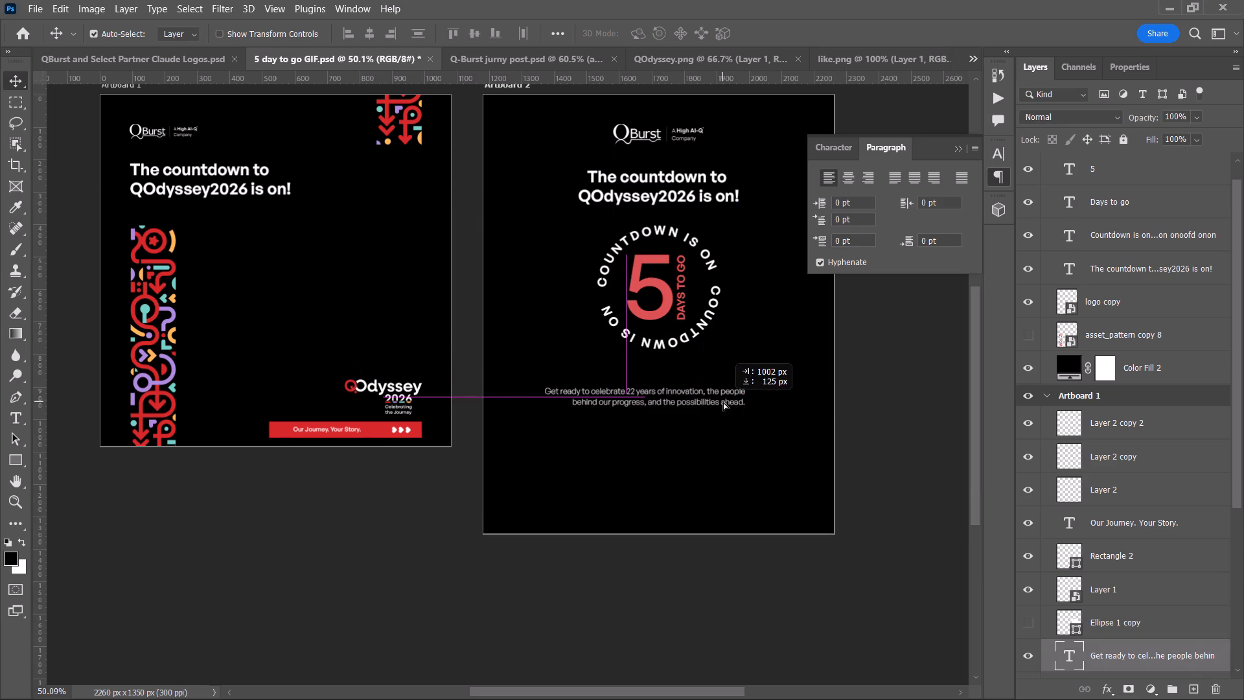
{"action": "left_click_drag", "start_coordinate": [723, 402], "coordinate": [722, 402]}
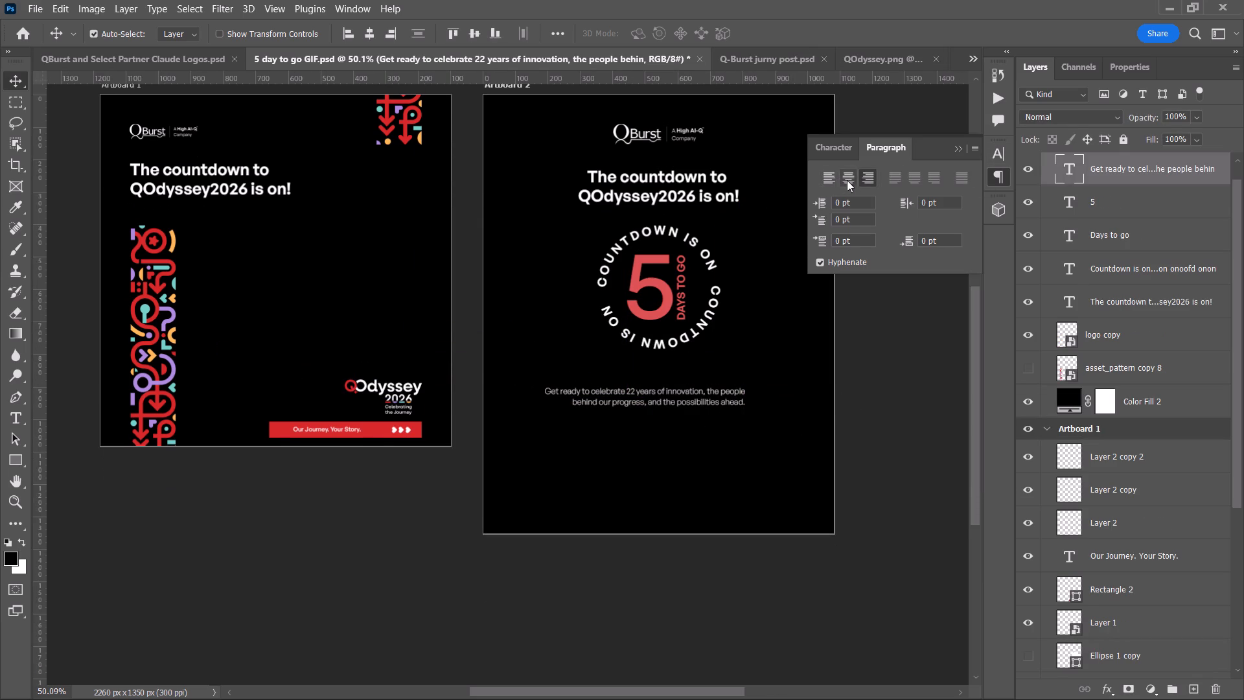
{"action": "left_click", "coordinate": [847, 180]}
{"action": "left_click_drag", "start_coordinate": [763, 401], "coordinate": [716, 404]}
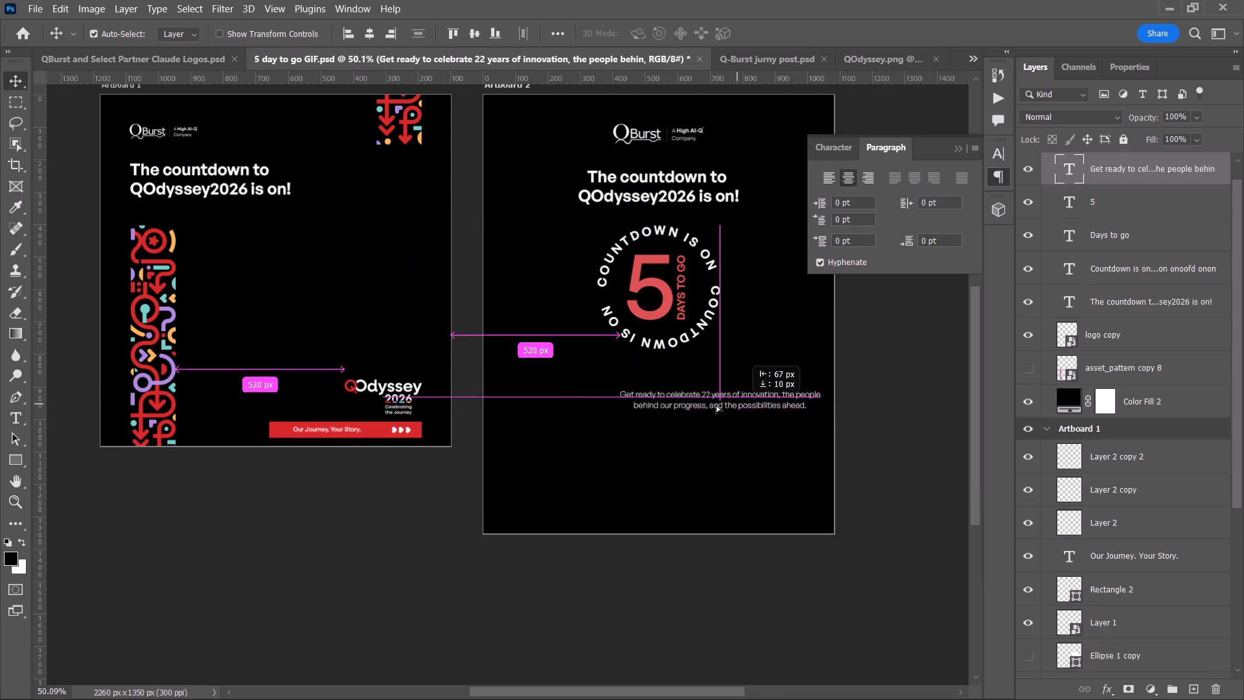
{"action": "left_click_drag", "start_coordinate": [716, 404], "coordinate": [678, 404]}
{"action": "left_click", "coordinate": [368, 32]}
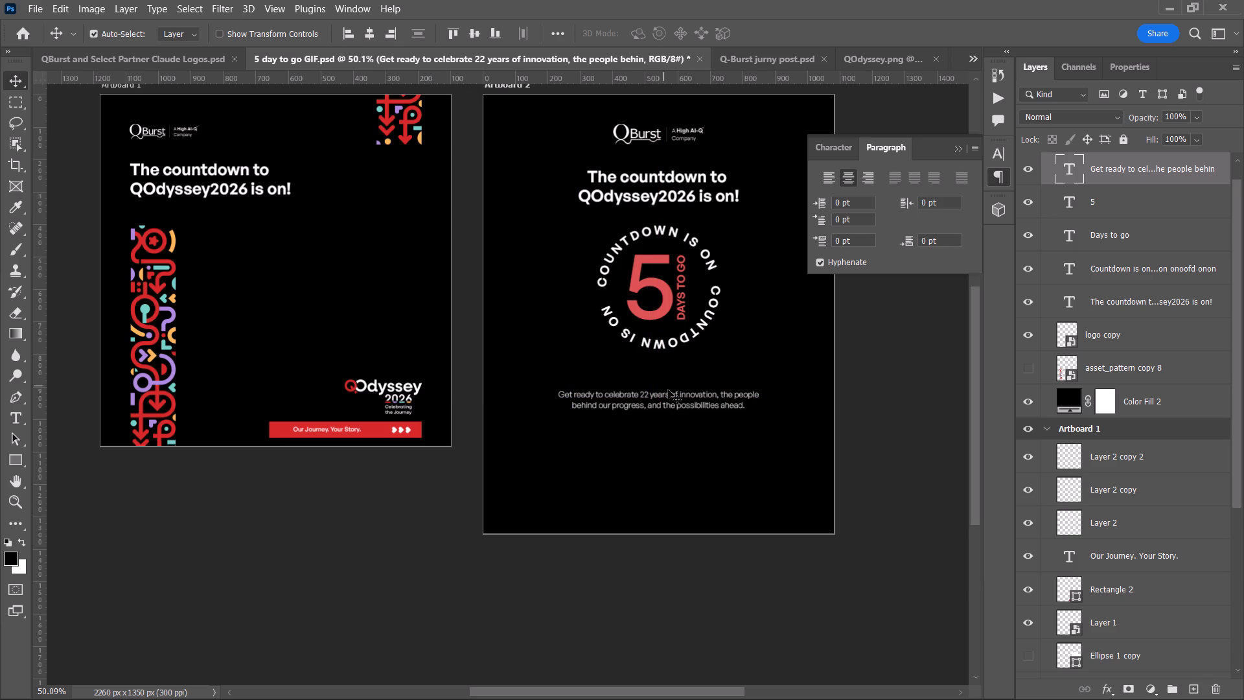
{"action": "left_click_drag", "start_coordinate": [676, 399], "coordinate": [674, 388]}
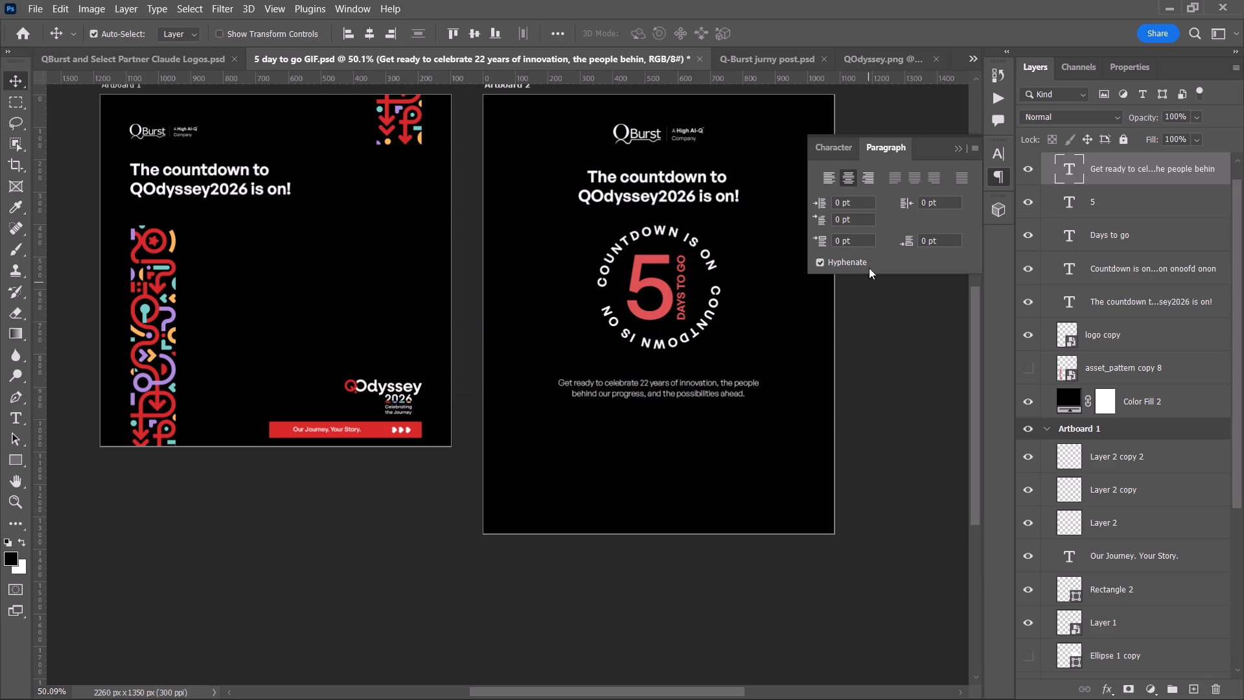
Set the "Get ready to celebrate" paragraph's font size to 7 pt.
{"action": "left_click", "coordinate": [837, 153]}
{"action": "left_click", "coordinate": [850, 200]}
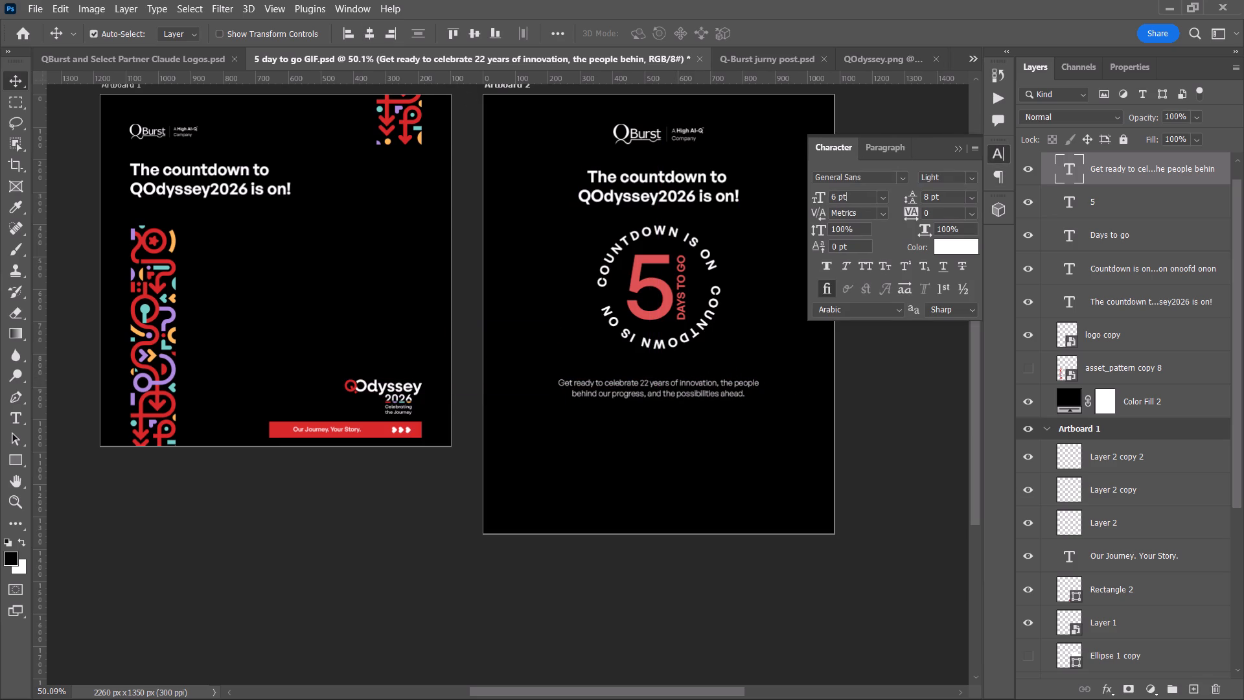
{"action": "scroll", "coordinate": [850, 200], "scroll_direction": "up", "scroll_amount": 1}
{"action": "left_click", "coordinate": [871, 380]}
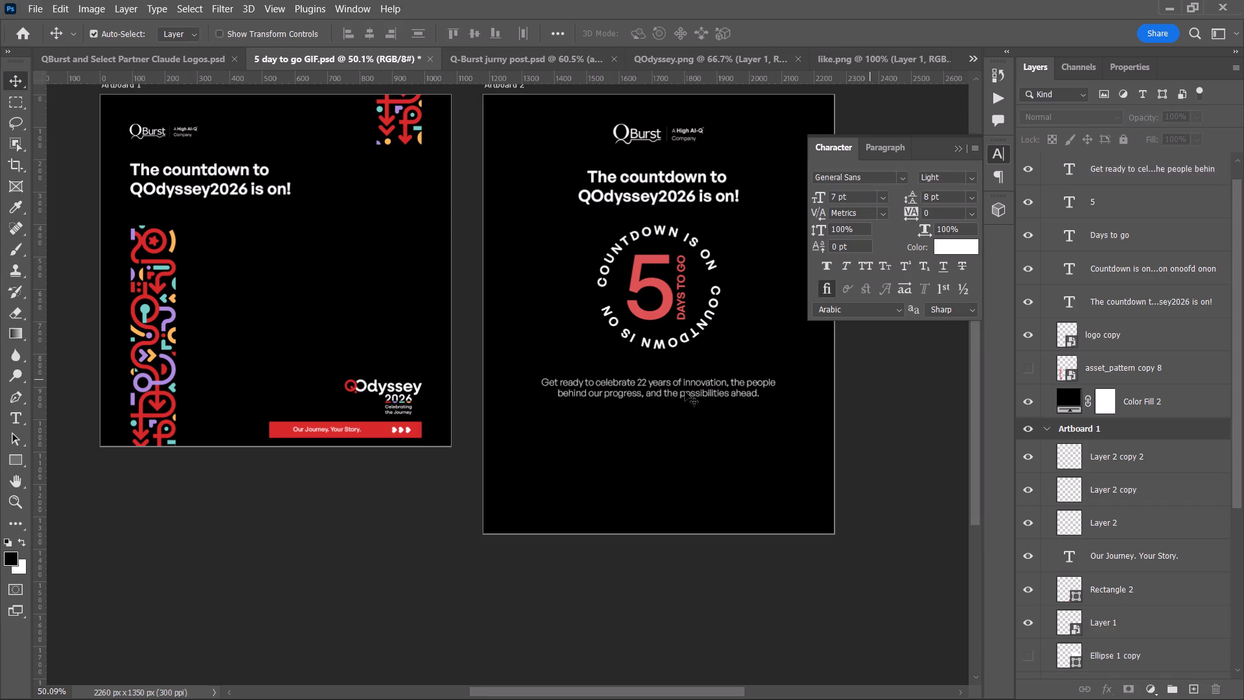
Shift the "Get ready to celebrate" paragraph slightly lower beneath the countdown ring on Artboard 2.
{"action": "left_click", "coordinate": [685, 391]}
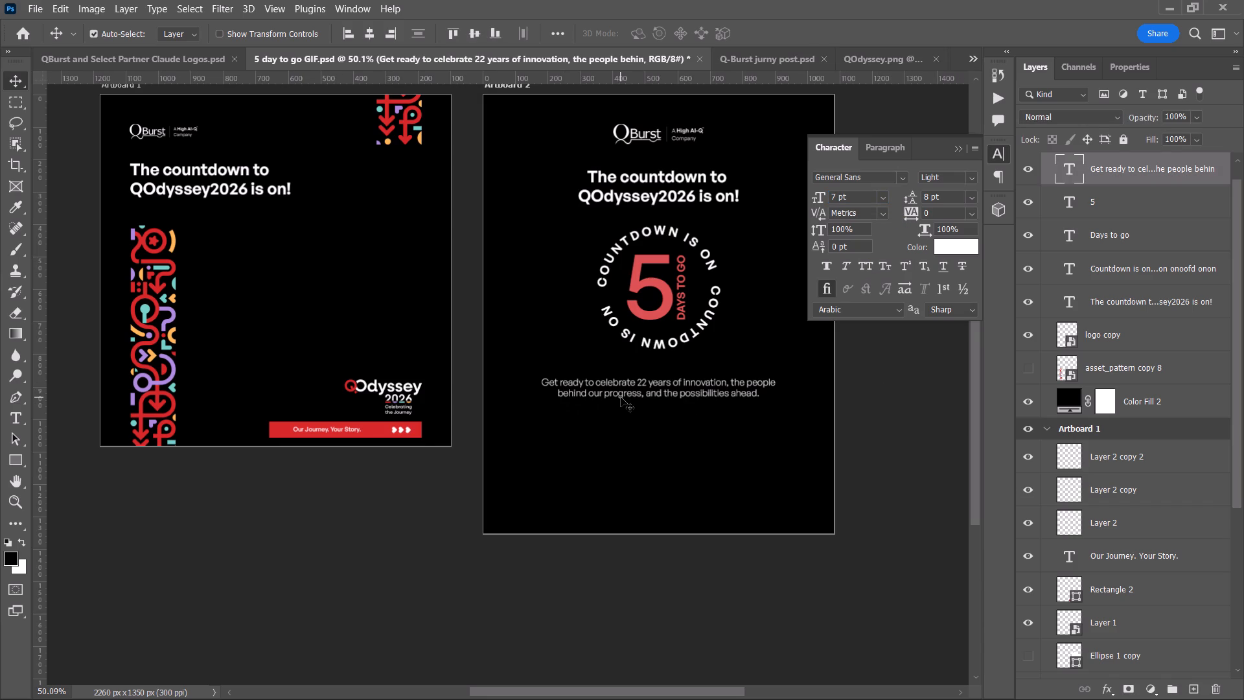
{"action": "left_click_drag", "start_coordinate": [621, 397], "coordinate": [621, 403]}
{"action": "left_click", "coordinate": [881, 385]}
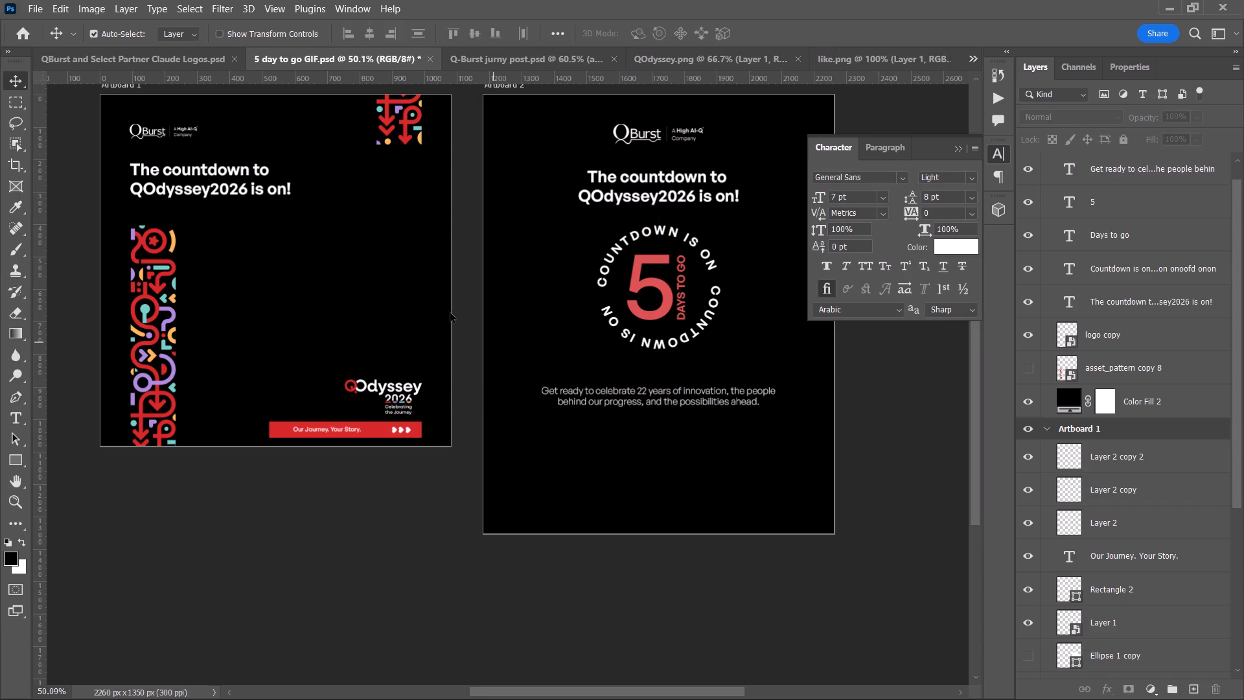
Save the document.
{"action": "key", "text": "ctrl+s"}
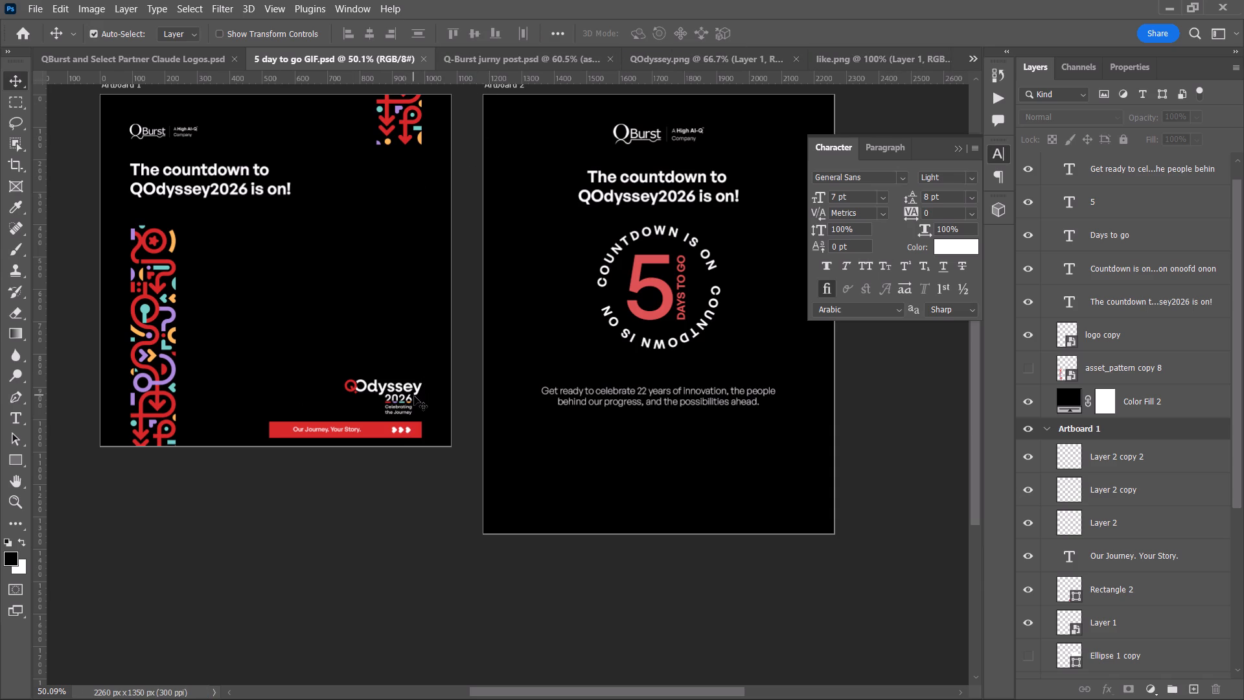
Copy the QOdyssey 2026 logo from Artboard 1 to below Artboard 2's paragraph and centre it horizontally on the artboard.
{"action": "left_click_drag", "start_coordinate": [391, 384], "coordinate": [671, 428], "text": "alt"}
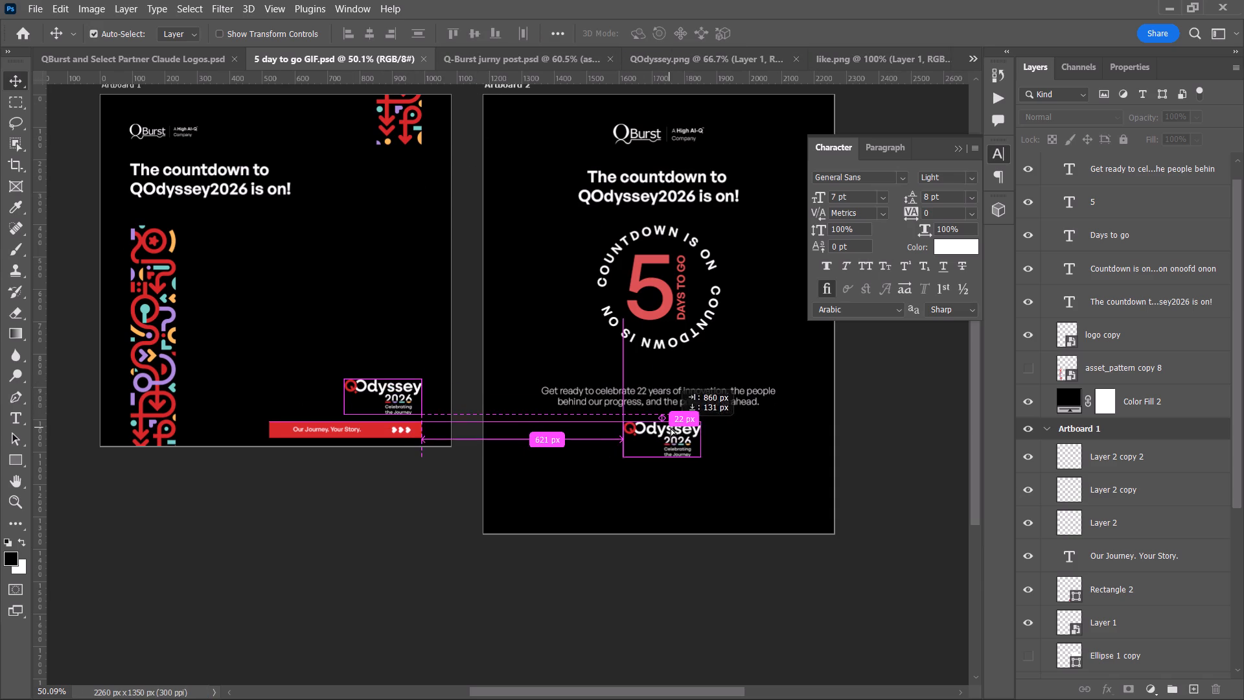
{"action": "left_click_drag", "start_coordinate": [671, 428], "coordinate": [663, 438], "text": "alt"}
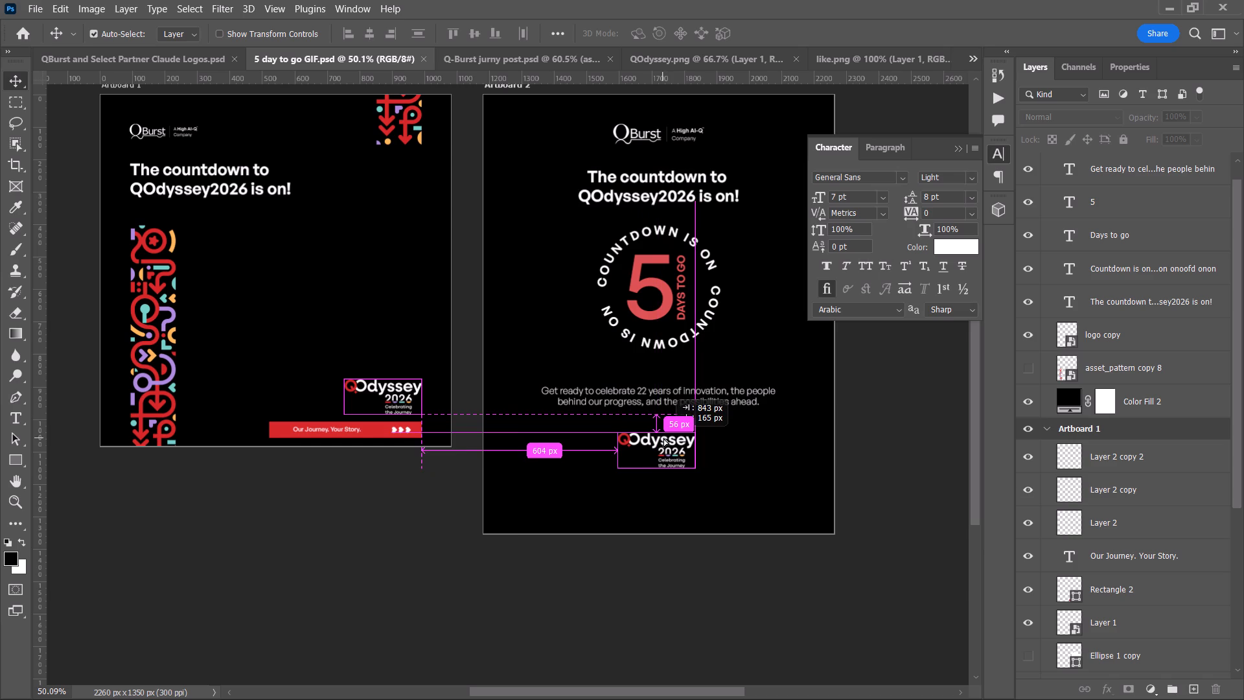
{"action": "left_click_drag", "start_coordinate": [663, 438], "coordinate": [665, 437], "text": "alt"}
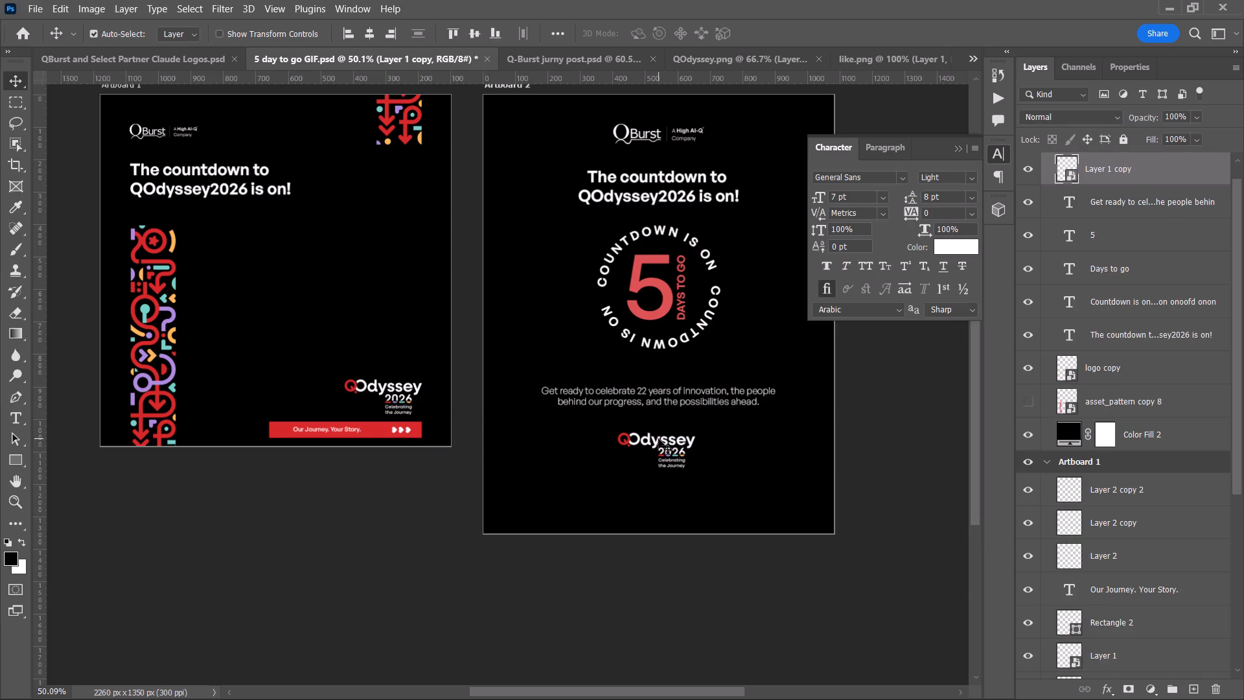
{"action": "left_click", "coordinate": [657, 439]}
{"action": "left_click", "coordinate": [369, 30]}
{"action": "left_click", "coordinate": [888, 424]}
Copy Artboard 1's red "Our Journey. Your Story." banner with its text and arrows to just below Artboard 2's QOdyssey logo.
{"action": "left_click_drag", "start_coordinate": [435, 481], "coordinate": [265, 415]}
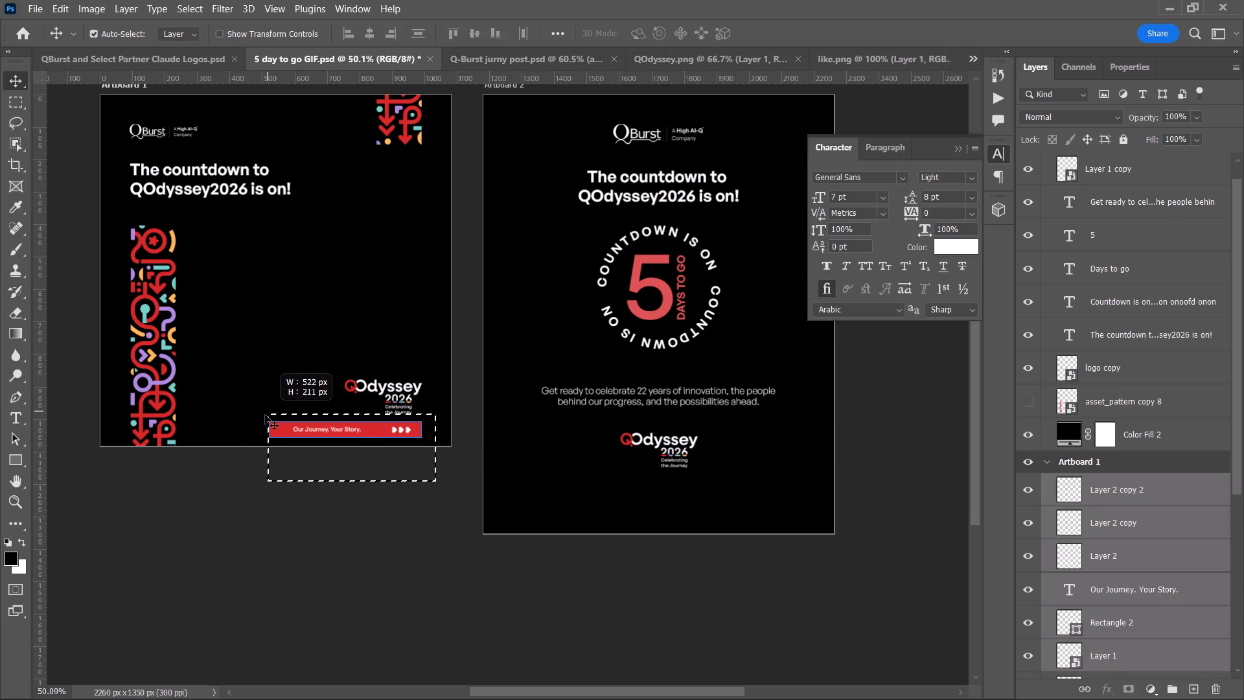
{"action": "left_click_drag", "start_coordinate": [265, 415], "coordinate": [261, 418]}
{"action": "left_click_drag", "start_coordinate": [328, 431], "coordinate": [655, 498], "text": "alt"}
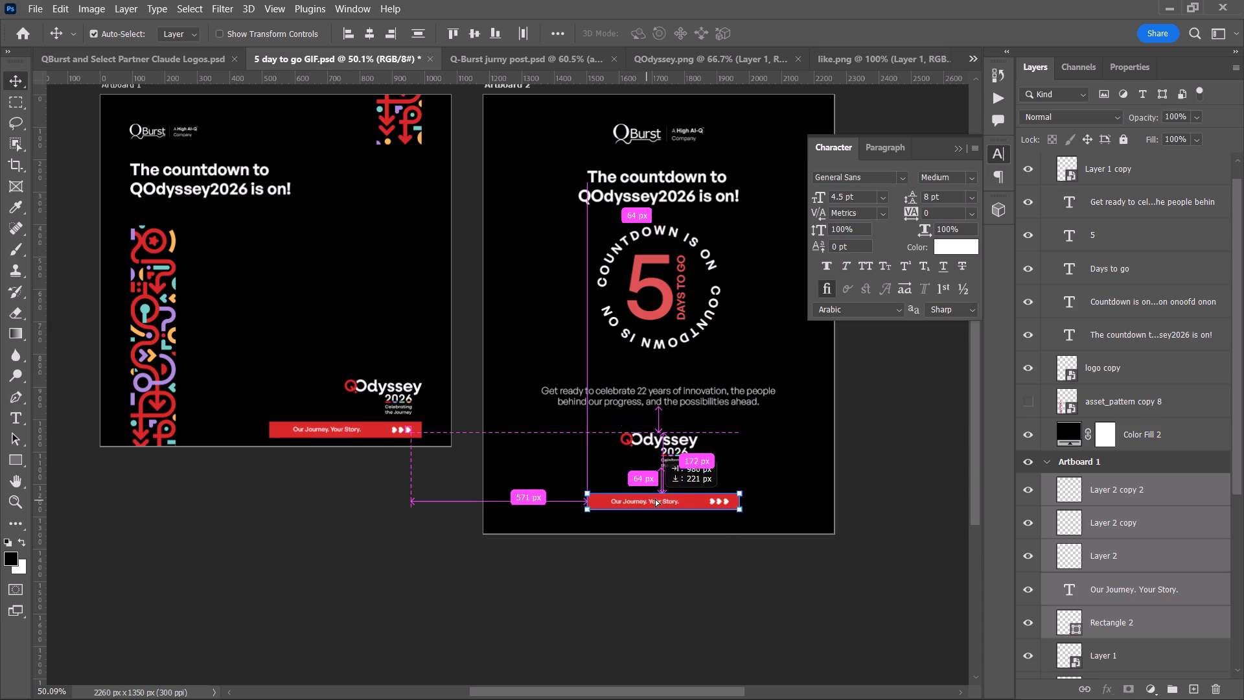
{"action": "left_click_drag", "start_coordinate": [655, 498], "coordinate": [649, 492], "text": "alt"}
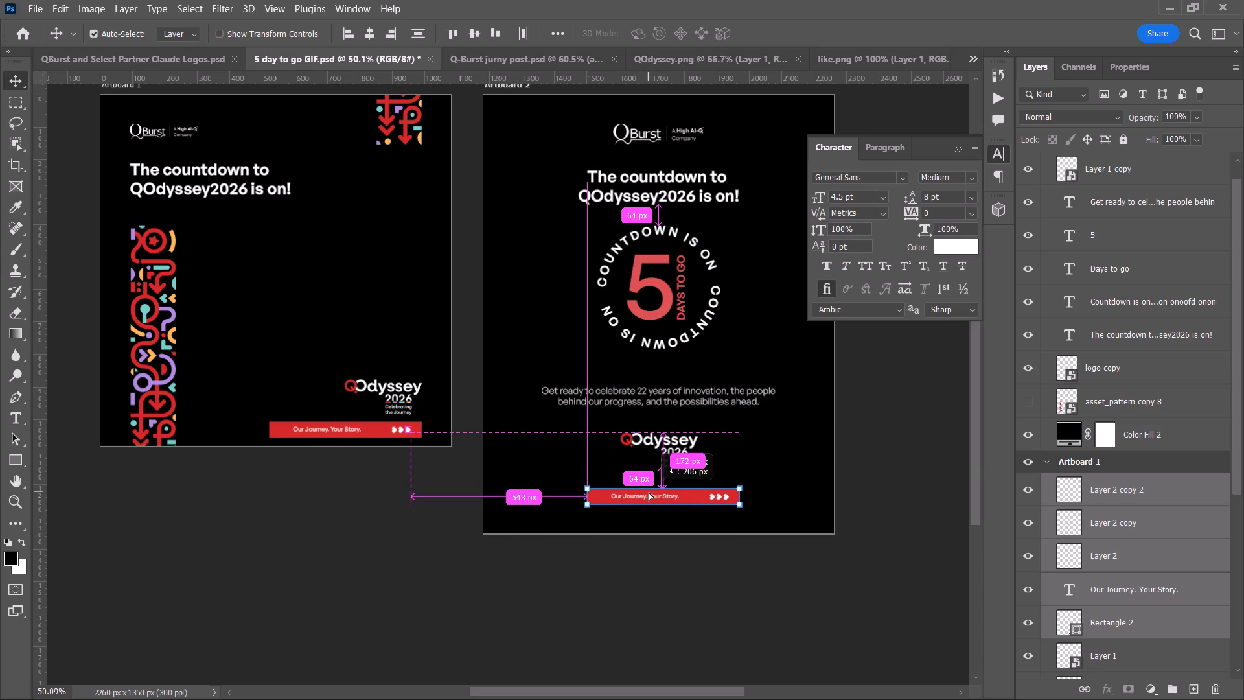
{"action": "left_click_drag", "start_coordinate": [649, 492], "coordinate": [643, 488], "text": "alt"}
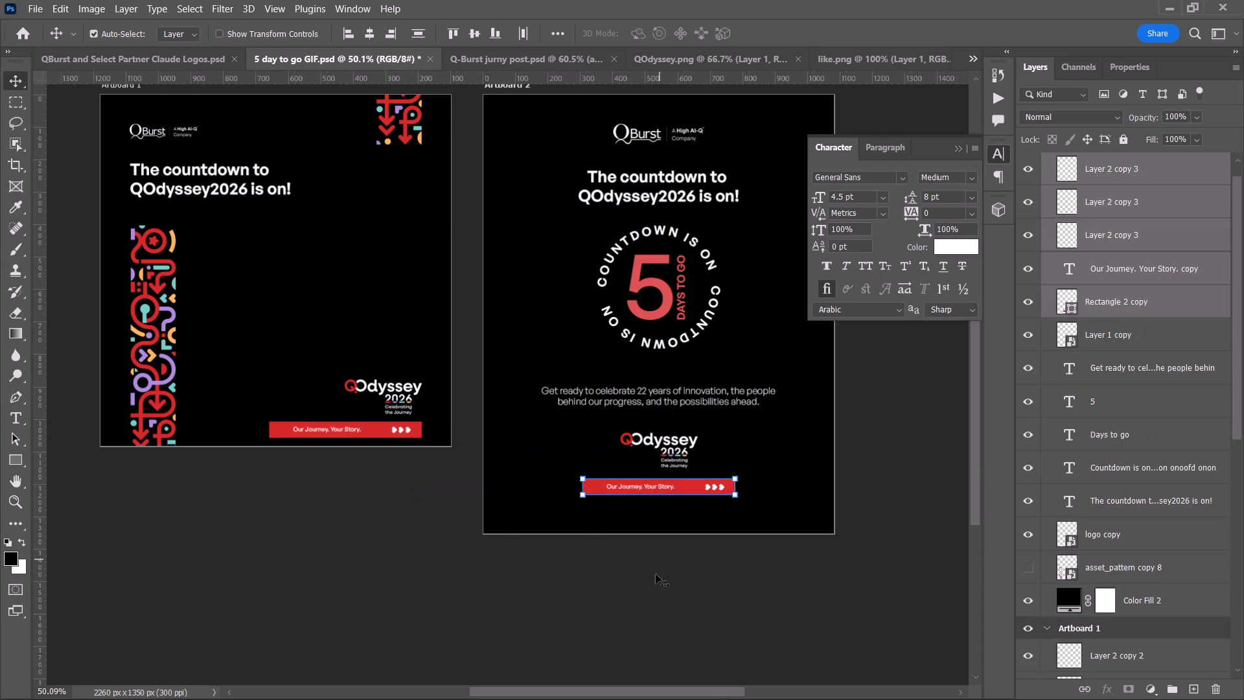
{"action": "left_click", "coordinate": [649, 608]}
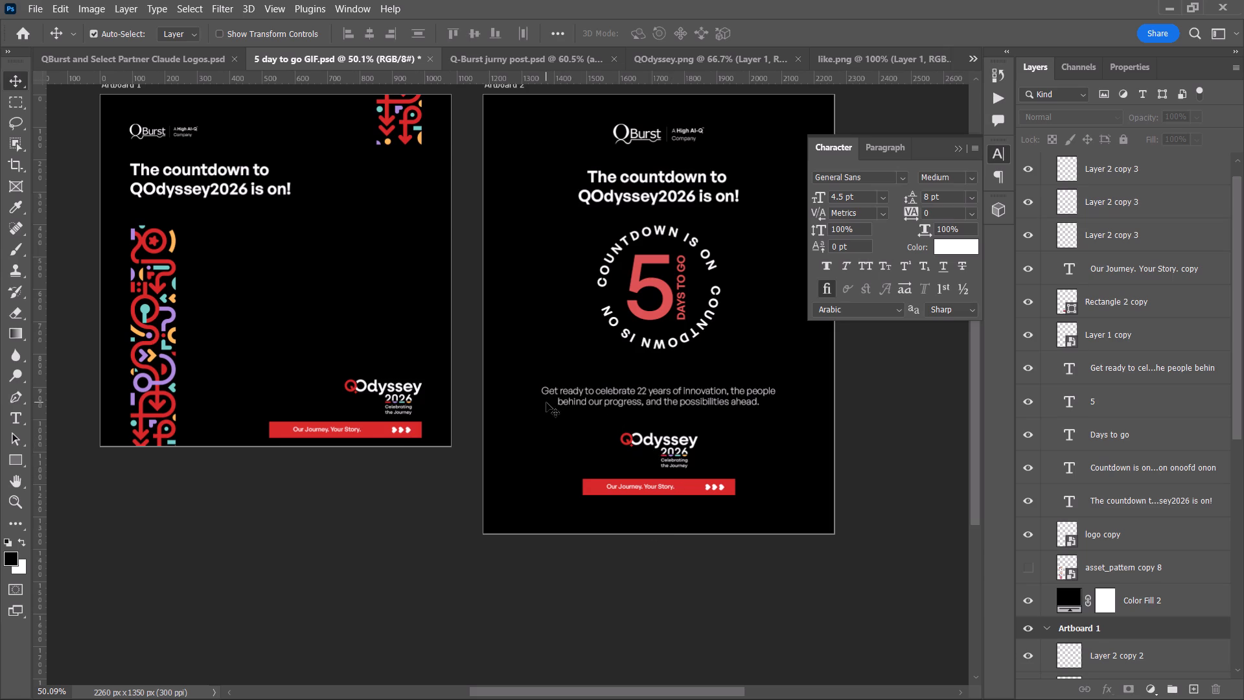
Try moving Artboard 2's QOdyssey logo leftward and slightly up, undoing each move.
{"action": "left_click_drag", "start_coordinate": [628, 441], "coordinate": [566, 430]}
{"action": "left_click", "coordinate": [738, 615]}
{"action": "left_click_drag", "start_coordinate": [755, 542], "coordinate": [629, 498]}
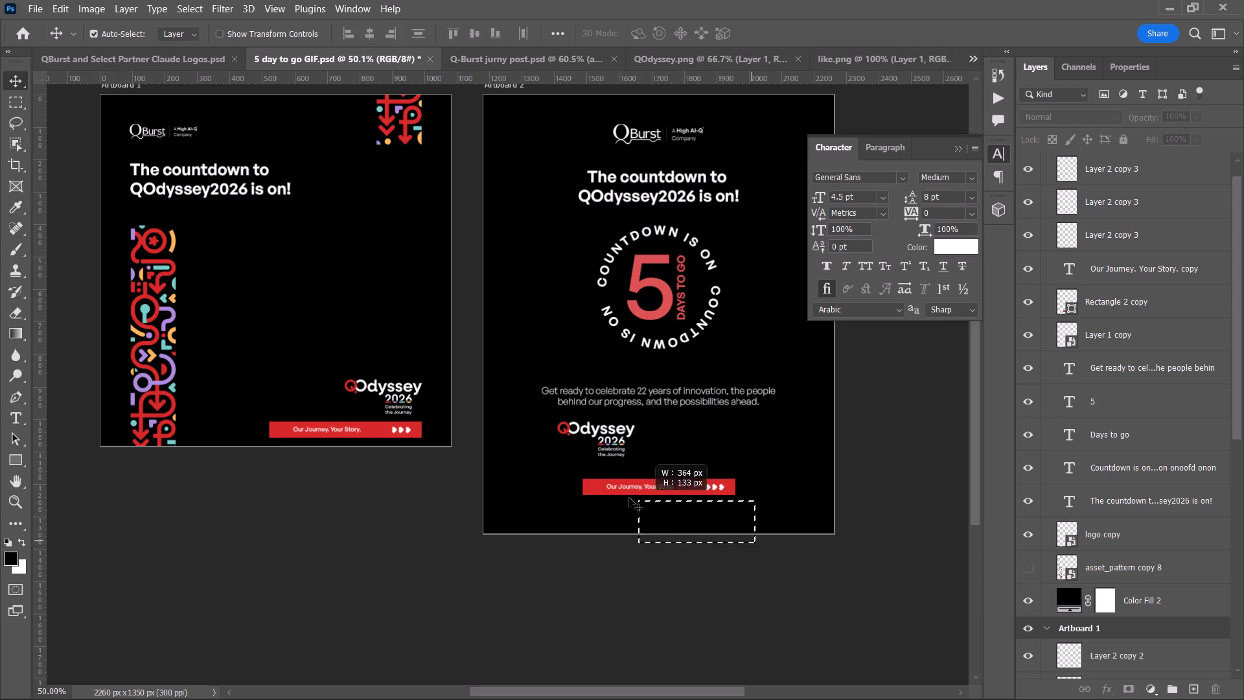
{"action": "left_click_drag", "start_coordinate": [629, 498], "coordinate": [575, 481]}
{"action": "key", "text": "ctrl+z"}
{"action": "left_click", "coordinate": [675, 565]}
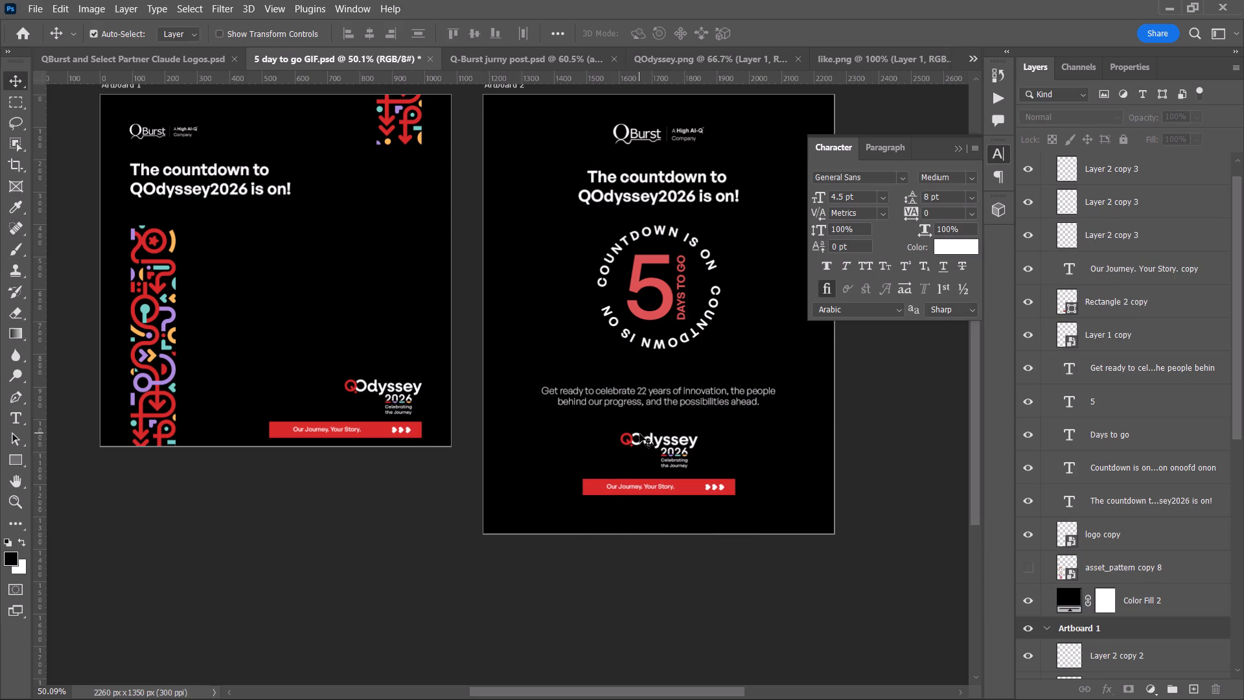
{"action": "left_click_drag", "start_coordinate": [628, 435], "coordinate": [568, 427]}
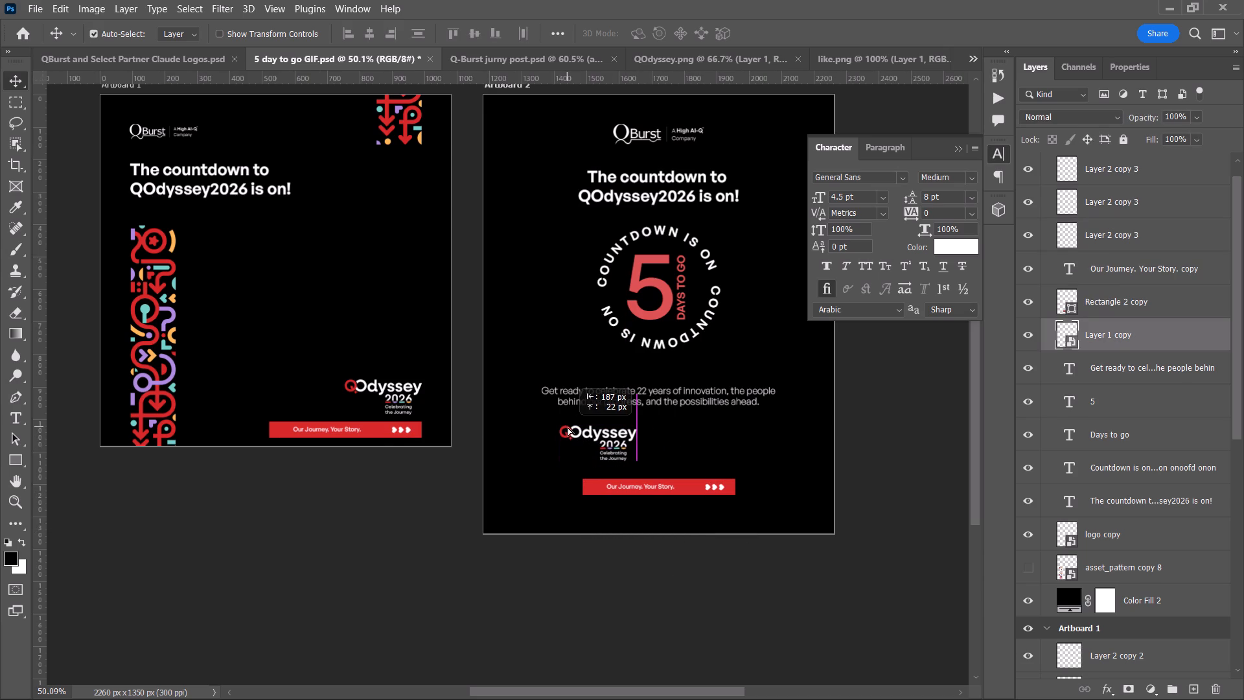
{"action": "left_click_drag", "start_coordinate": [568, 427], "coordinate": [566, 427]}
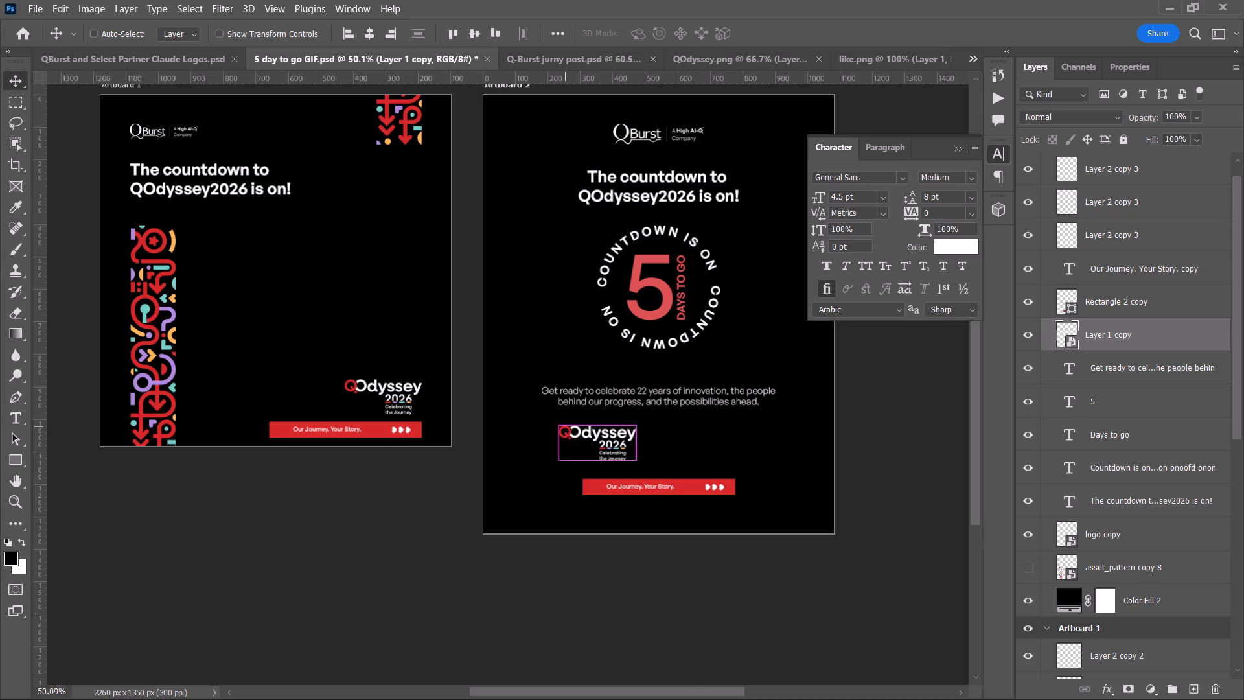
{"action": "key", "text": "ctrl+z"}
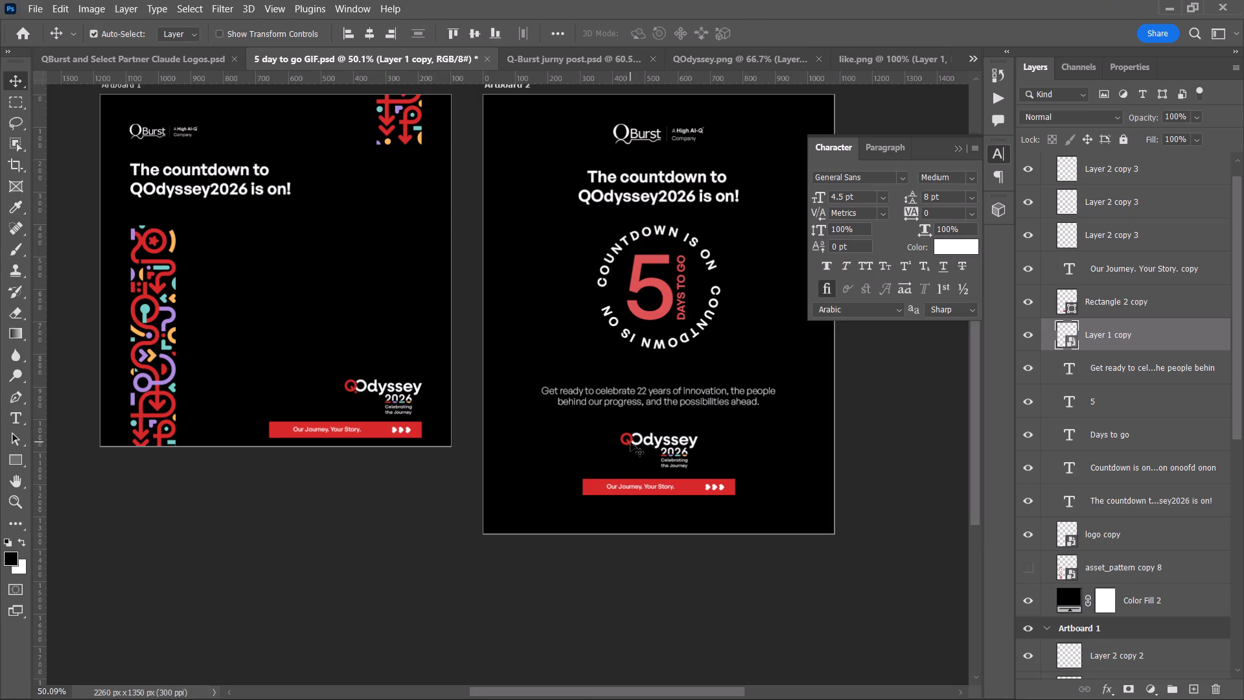
Move Artboard 2's QOdyssey logo leftward until its left edge lines up with the red banner's left edge.
{"action": "left_click_drag", "start_coordinate": [631, 442], "coordinate": [595, 443]}
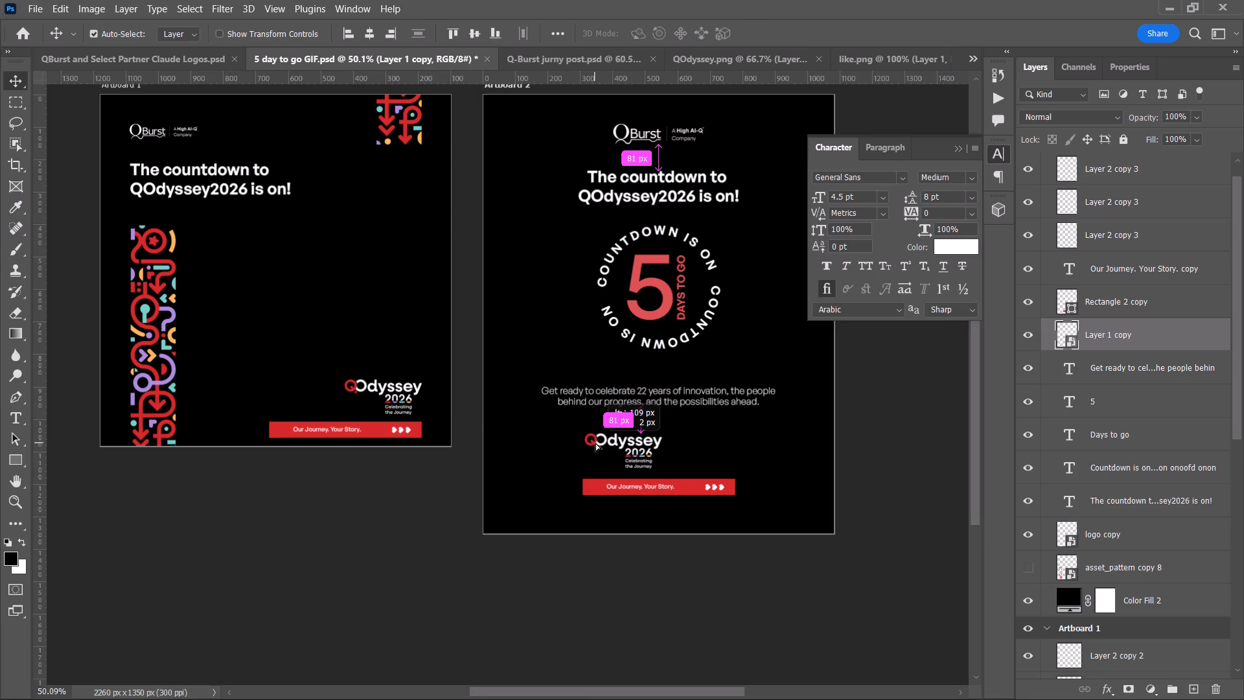
{"action": "left_click_drag", "start_coordinate": [595, 443], "coordinate": [593, 443]}
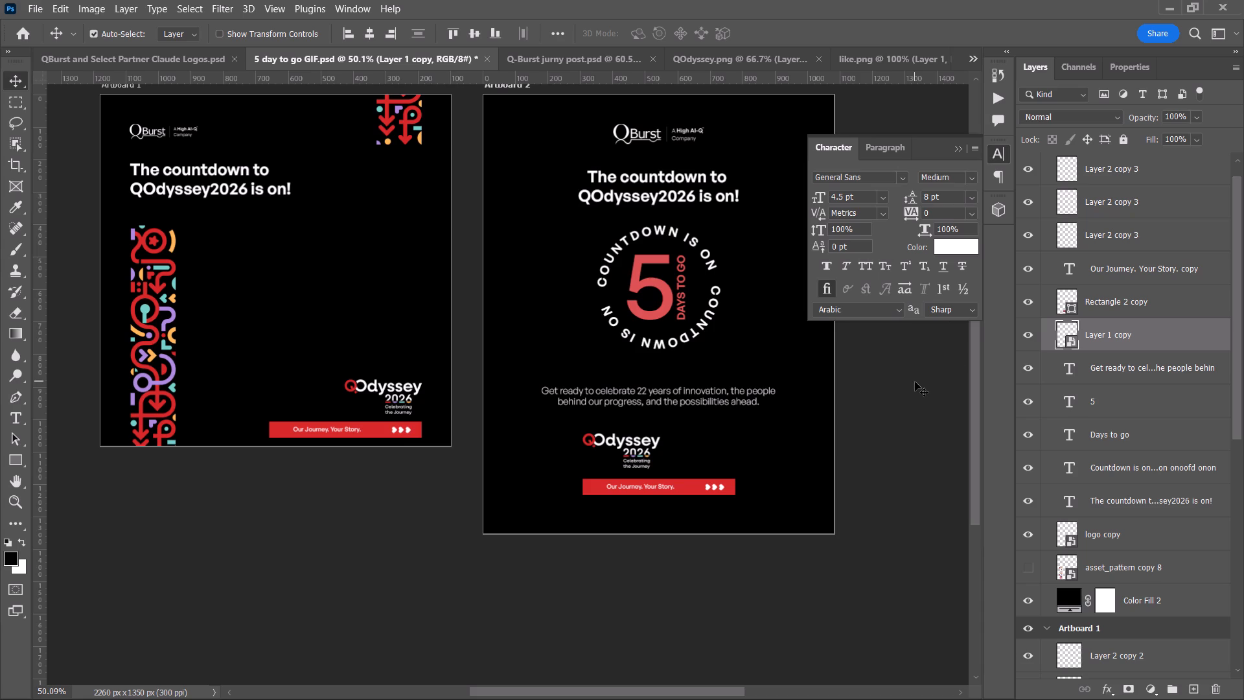
Save the document.
{"action": "key", "text": "ctrl+s"}
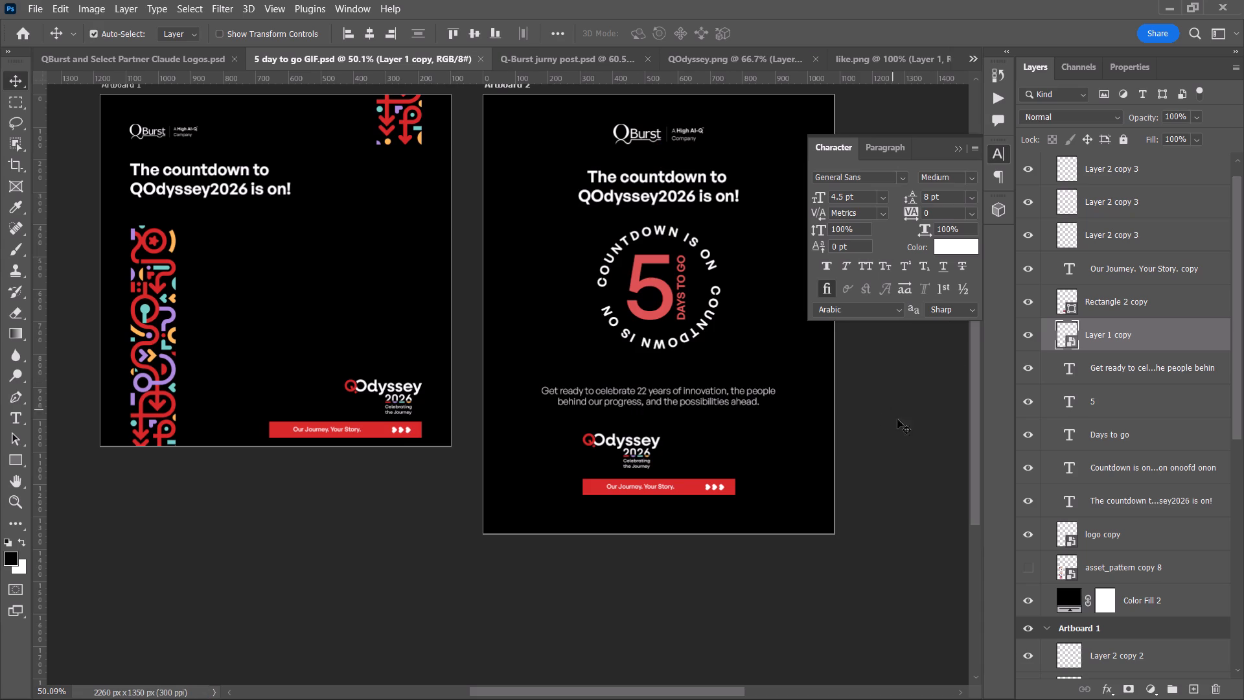
Nudge Artboard 2's QOdyssey logo and red banner together 30 px upward.
{"action": "scroll", "coordinate": [754, 537], "scroll_direction": "up", "scroll_amount": 3}
{"action": "left_click_drag", "start_coordinate": [763, 543], "coordinate": [771, 546]}
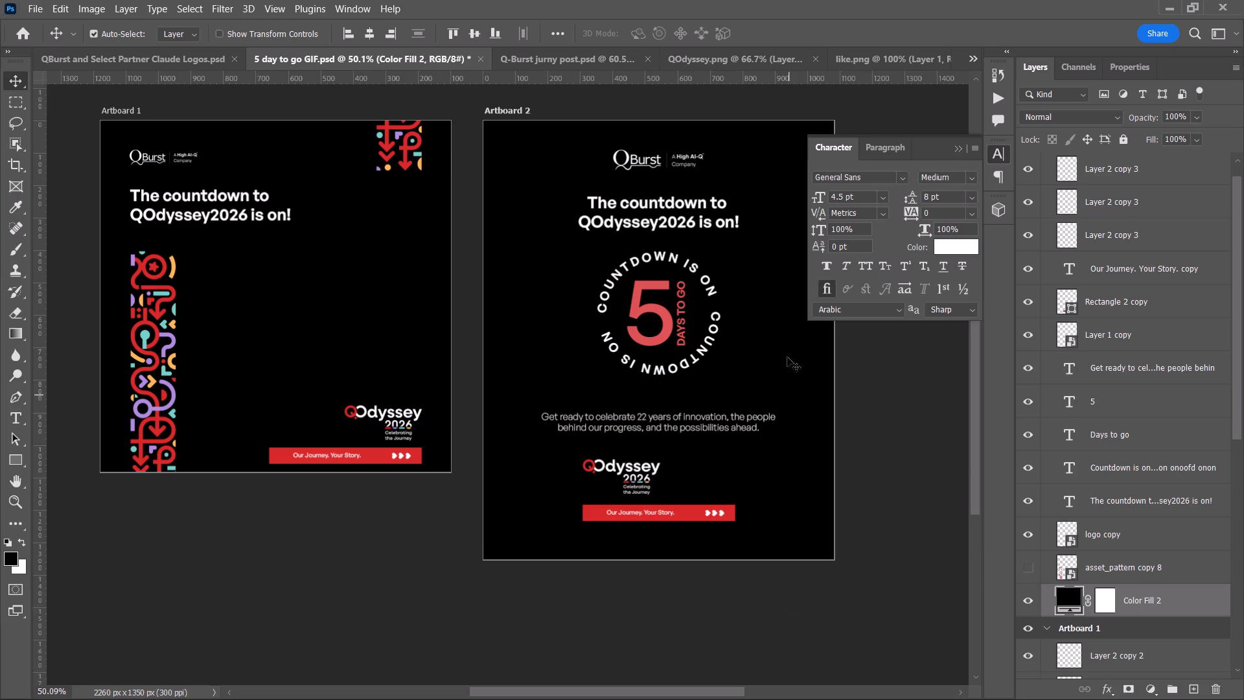
{"action": "left_click_drag", "start_coordinate": [774, 623], "coordinate": [629, 530]}
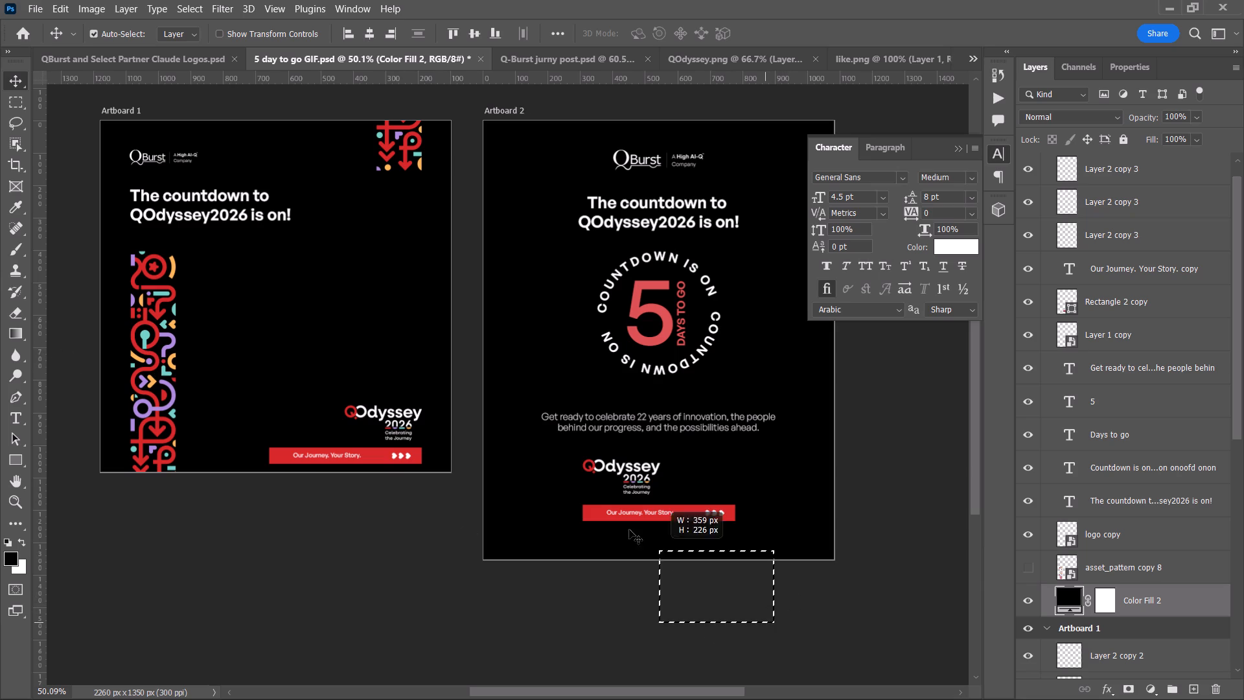
{"action": "left_click_drag", "start_coordinate": [629, 530], "coordinate": [559, 472]}
{"action": "key", "text": "shift+Up"}
{"action": "key", "text": "shift+Up"}
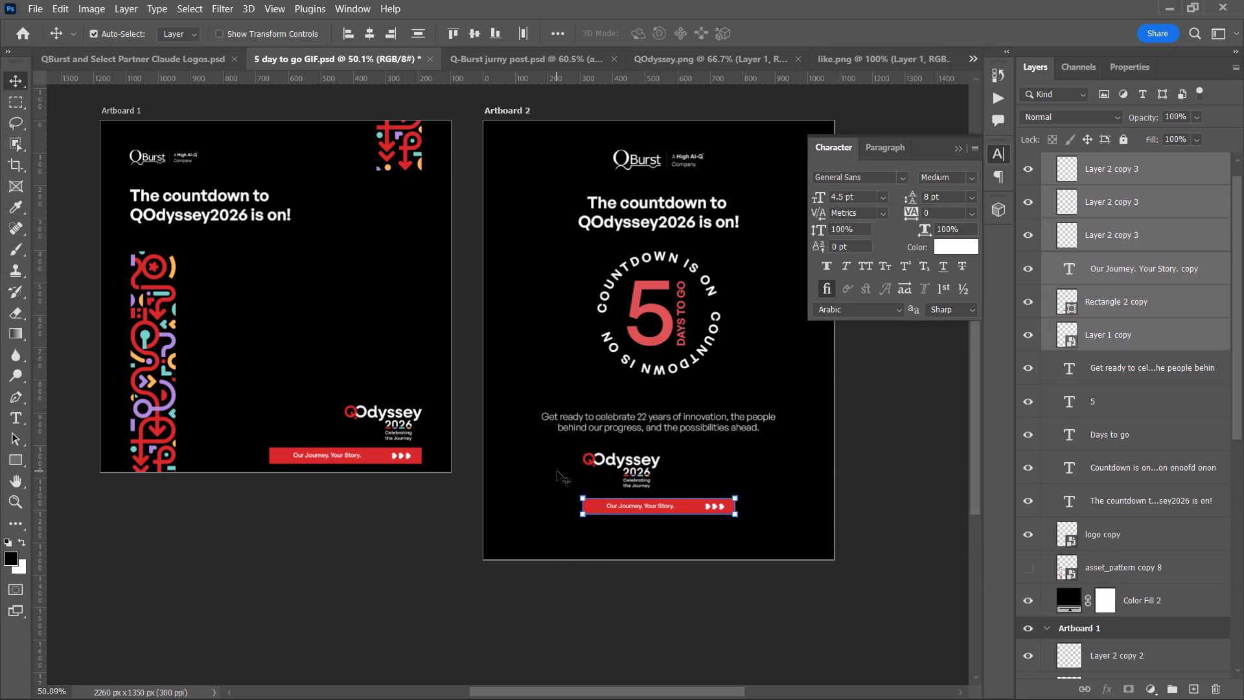
{"action": "key", "text": "shift+Up"}
{"action": "key", "text": "shift+Down"}
{"action": "key", "text": "shift+Up"}
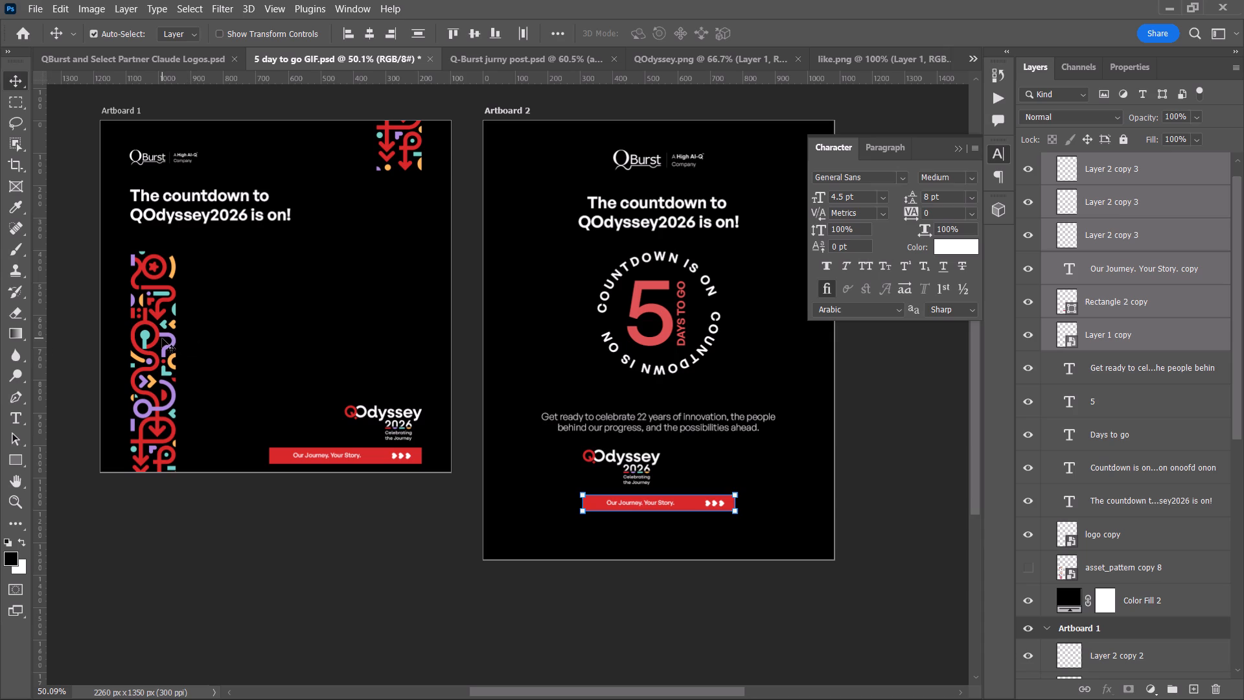
Copy the vertical pattern strip from Artboard 1 to the lower left of Artboard 2.
{"action": "left_click_drag", "start_coordinate": [154, 337], "coordinate": [557, 487], "text": "alt"}
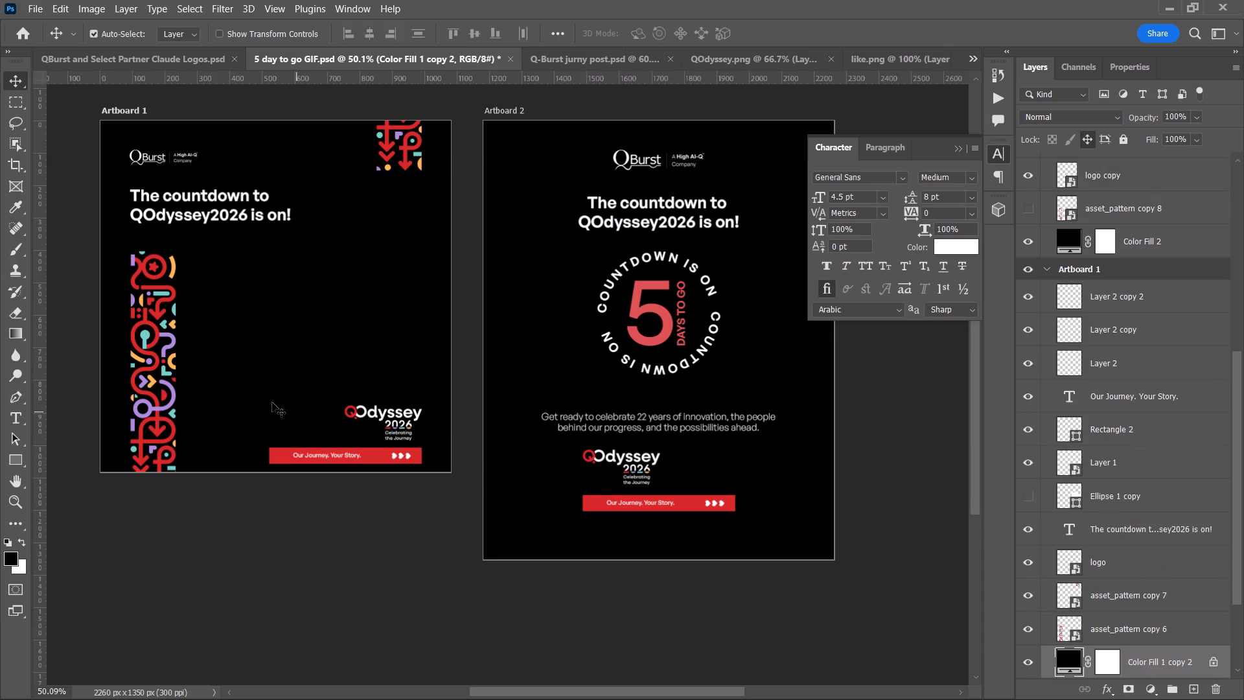
{"action": "left_click_drag", "start_coordinate": [155, 332], "coordinate": [523, 419], "text": "alt"}
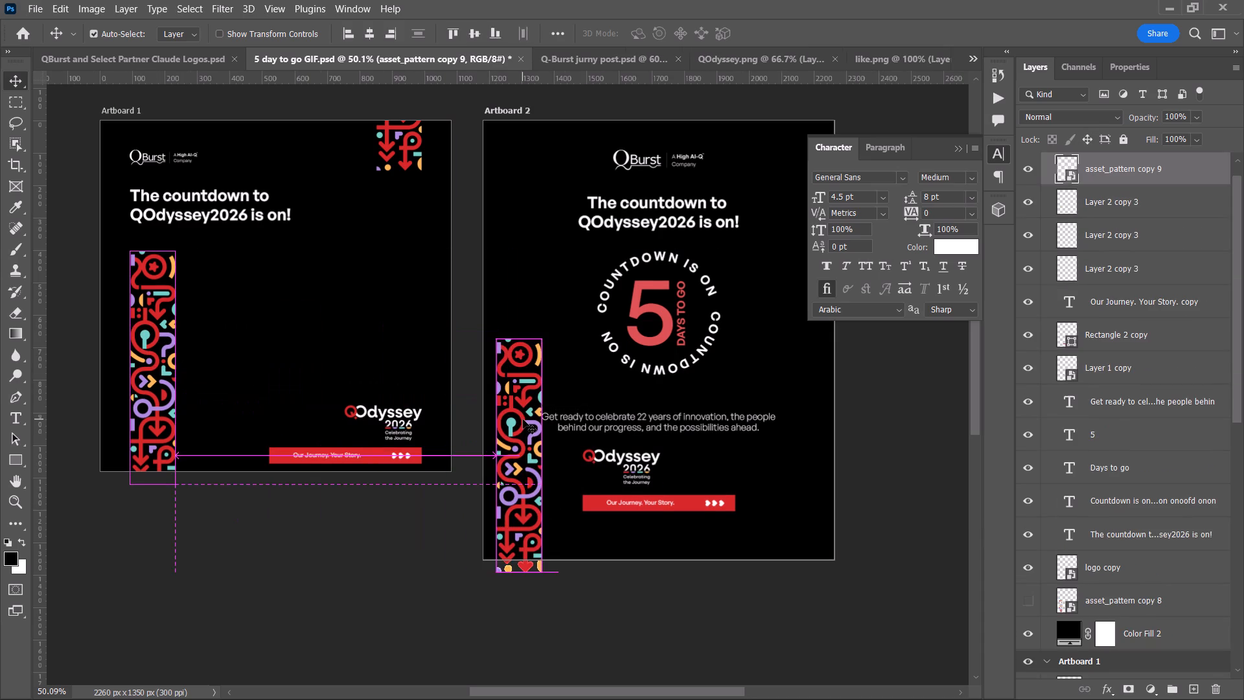
Rotate the copied pattern strip to horizontal, at 0.08°, and place it along Artboard 2's bottom edge from the left side.
{"action": "key", "text": "ctrl+t"}
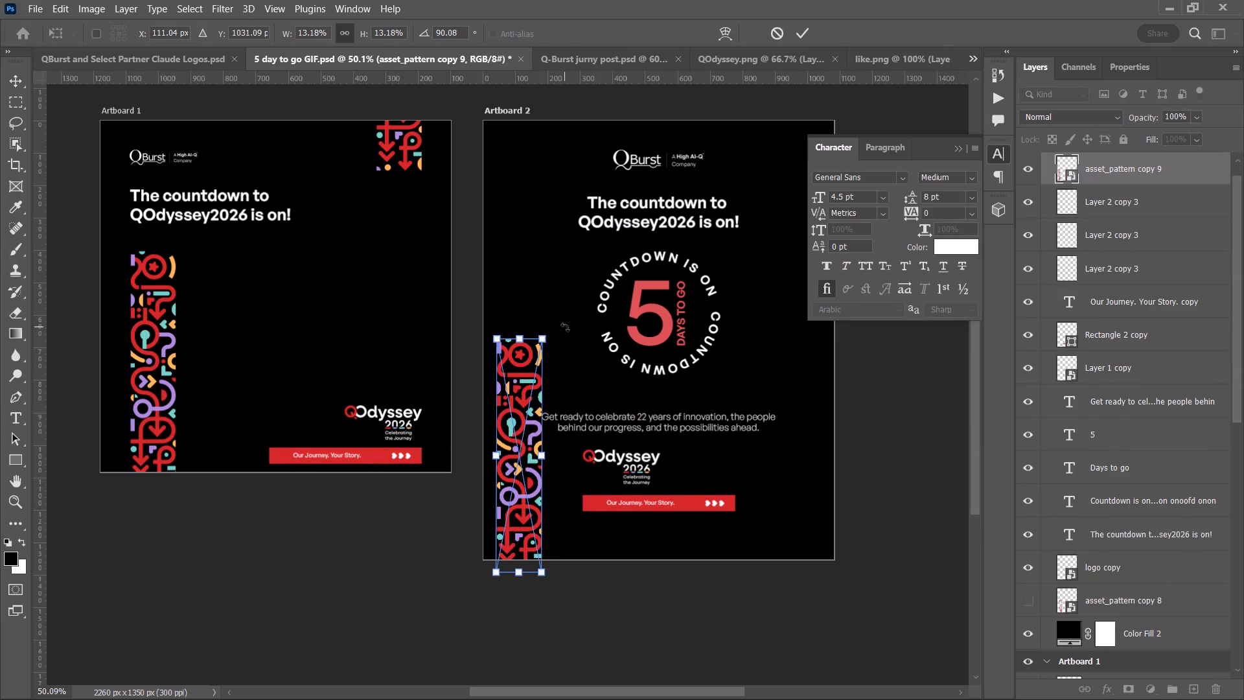
{"action": "left_click_drag", "start_coordinate": [565, 327], "coordinate": [659, 490], "text": "shift"}
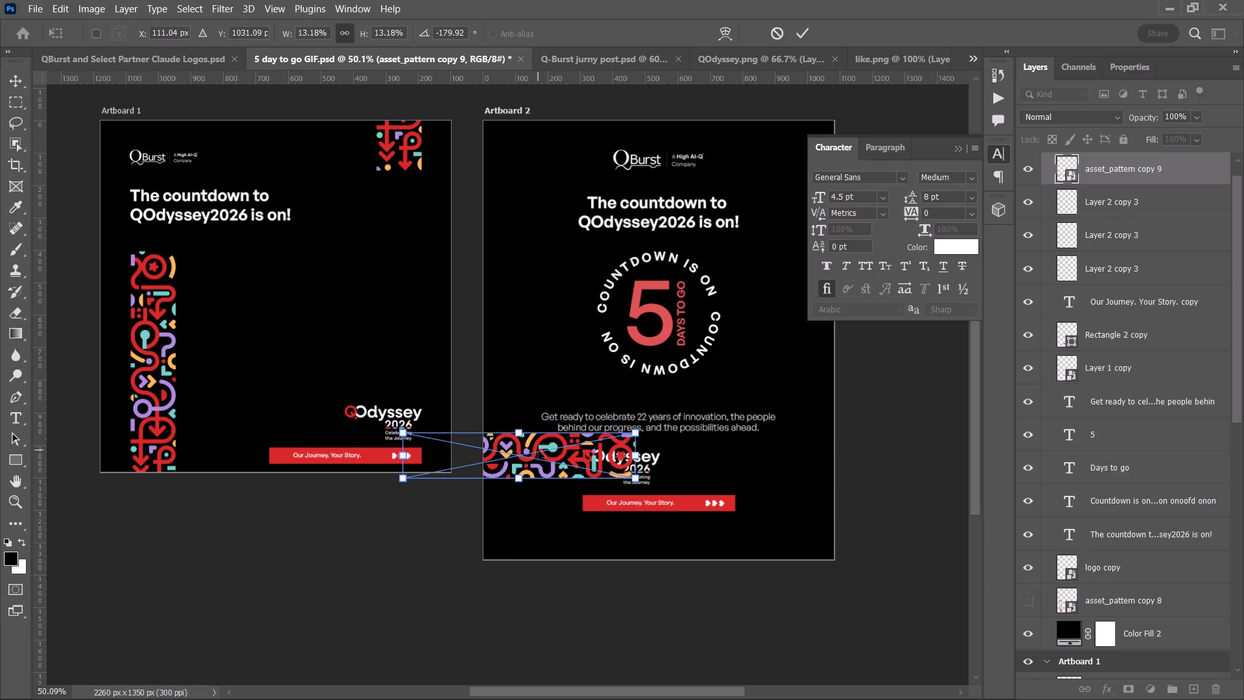
{"action": "left_click_drag", "start_coordinate": [534, 453], "coordinate": [661, 538]}
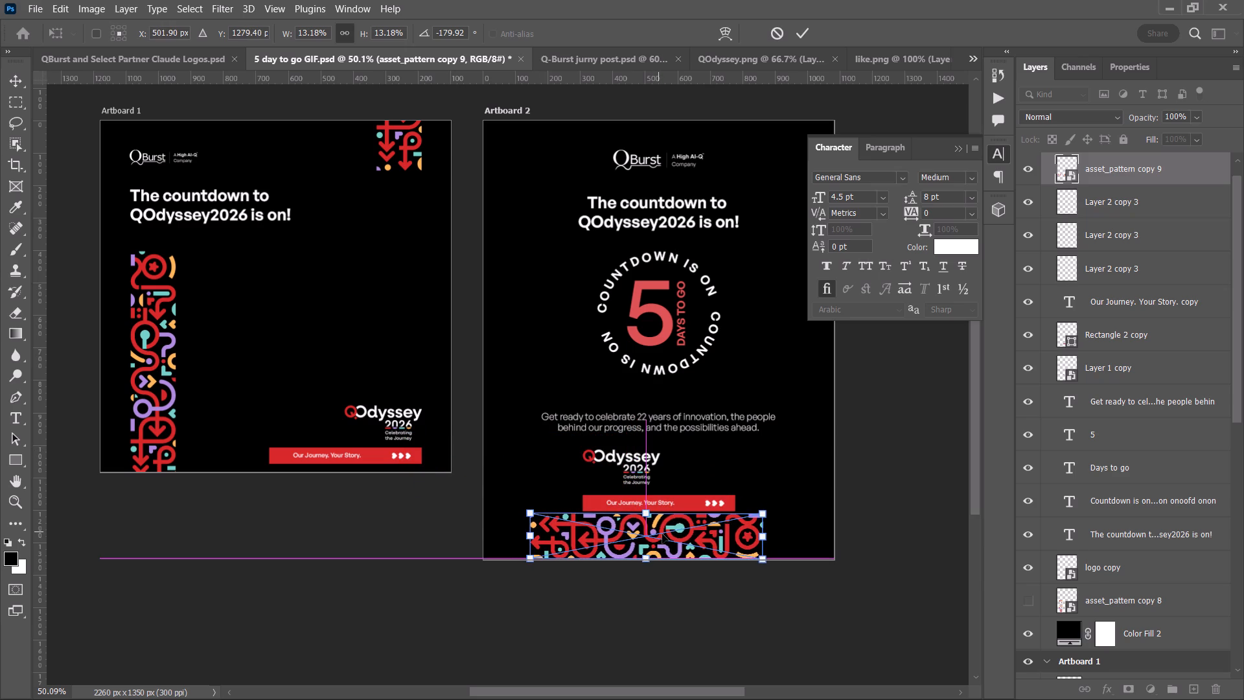
{"action": "left_click_drag", "start_coordinate": [796, 511], "coordinate": [489, 579], "text": "shift"}
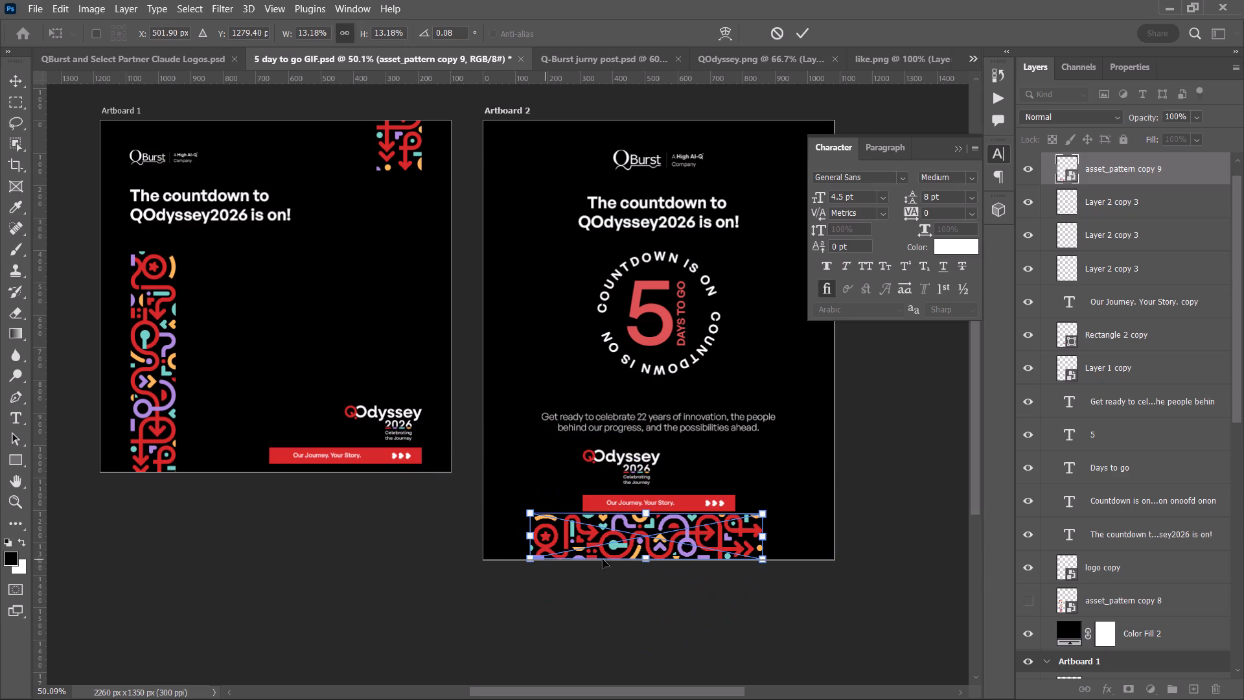
{"action": "left_click_drag", "start_coordinate": [697, 538], "coordinate": [646, 544]}
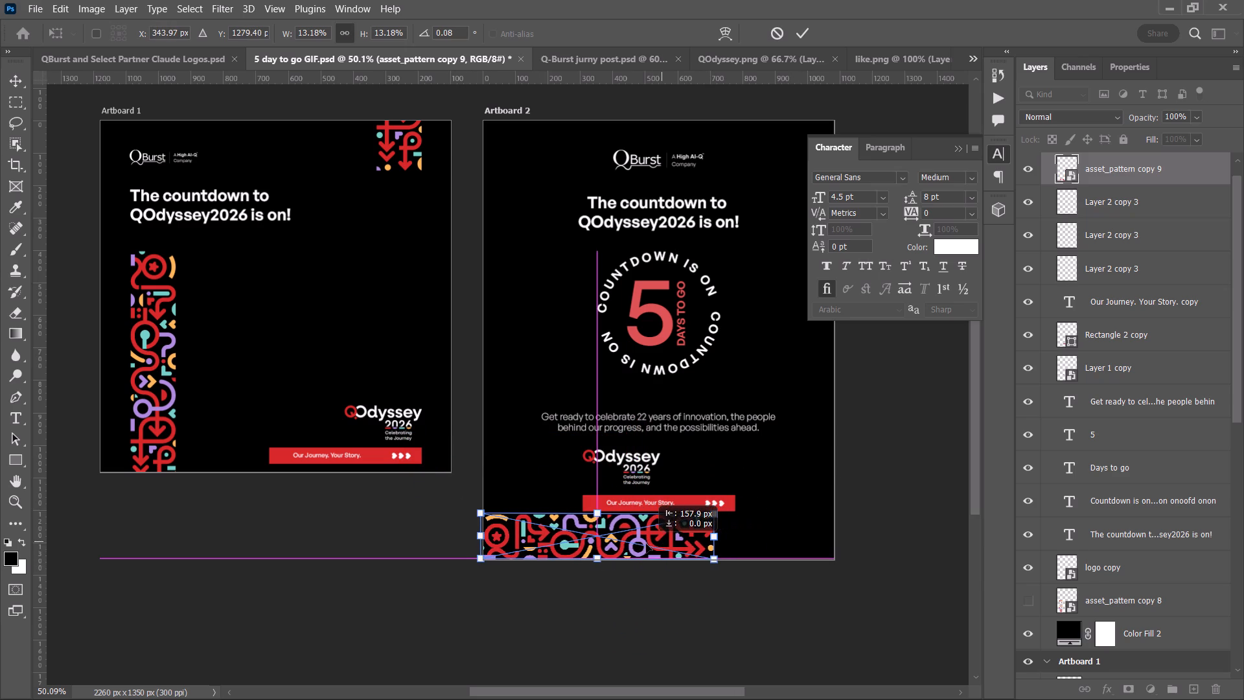
{"action": "left_click_drag", "start_coordinate": [646, 544], "coordinate": [647, 544]}
Scale the bottom pattern strip proportionally to span the full width of Artboard 2, toggling the transform off and on to compare.
{"action": "left_click_drag", "start_coordinate": [716, 516], "coordinate": [674, 528]}
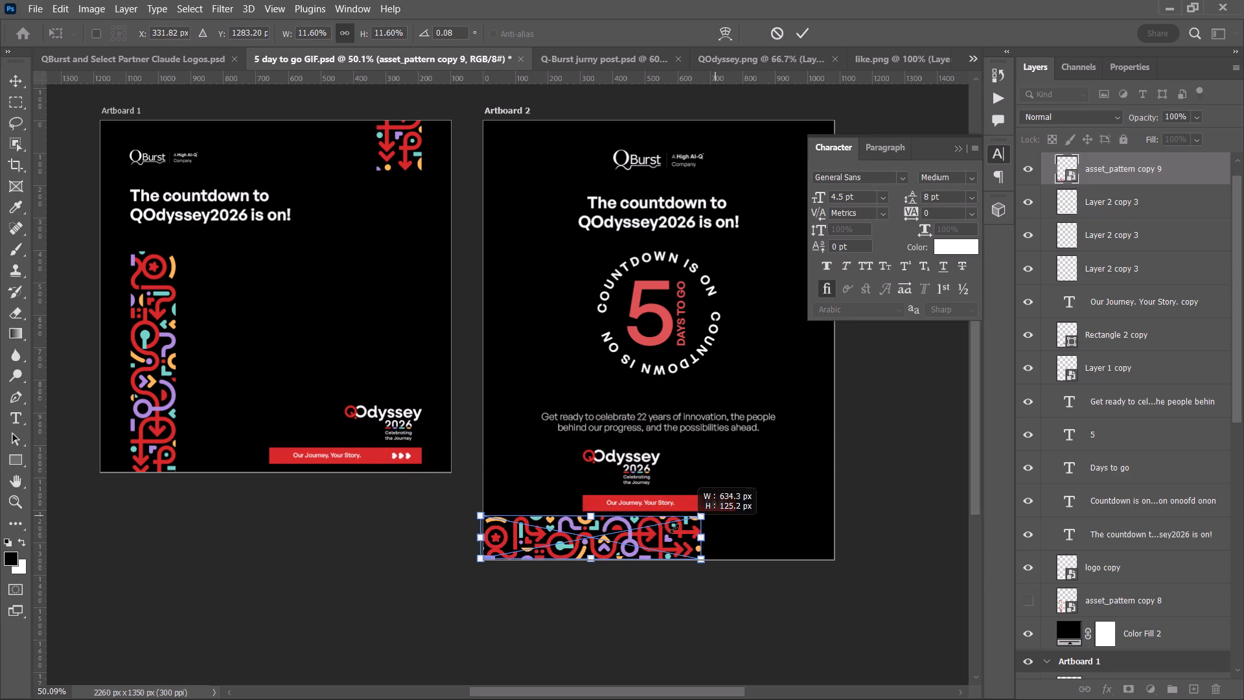
{"action": "left_click_drag", "start_coordinate": [674, 528], "coordinate": [672, 528]}
{"action": "left_click", "coordinate": [624, 539]}
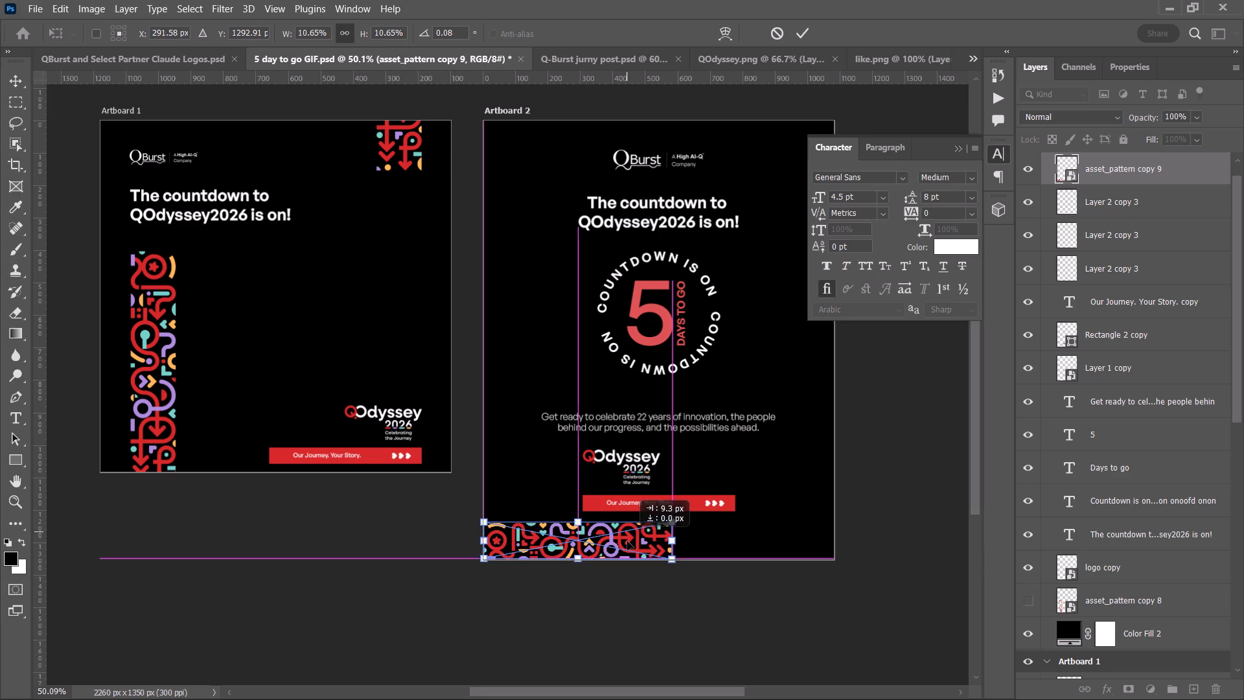
{"action": "left_click_drag", "start_coordinate": [671, 520], "coordinate": [838, 511]}
{"action": "left_click", "coordinate": [804, 30]}
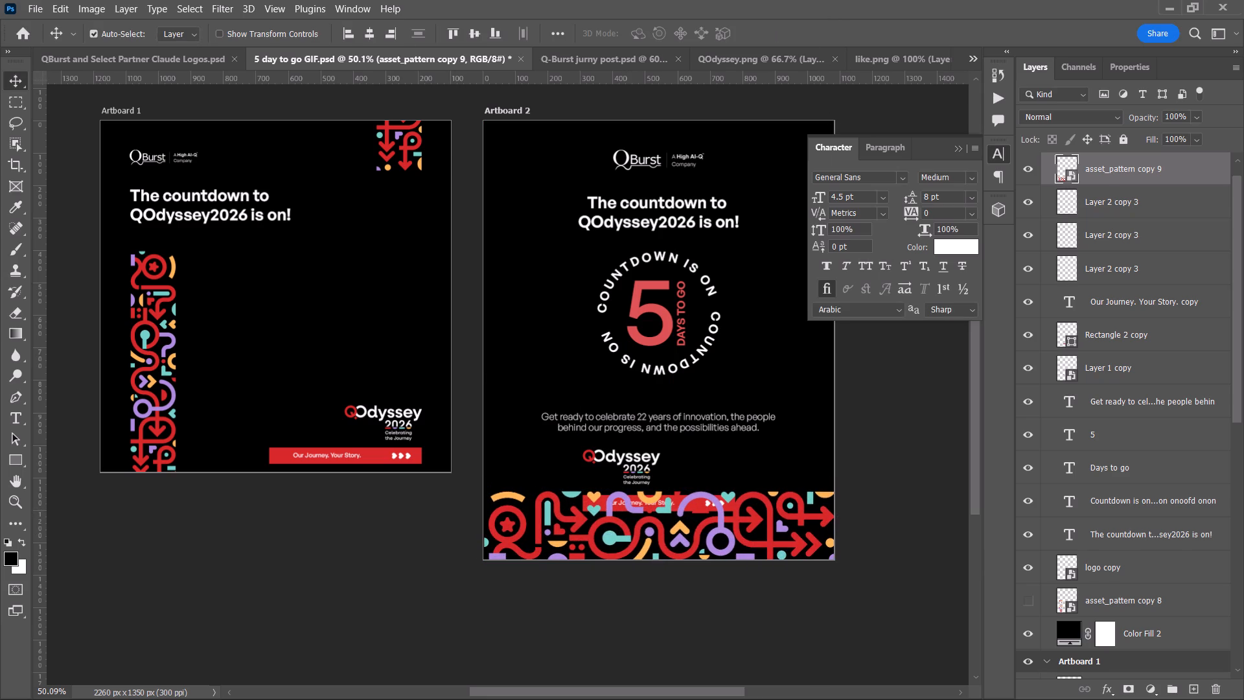
{"action": "key", "text": "ctrl+z"}
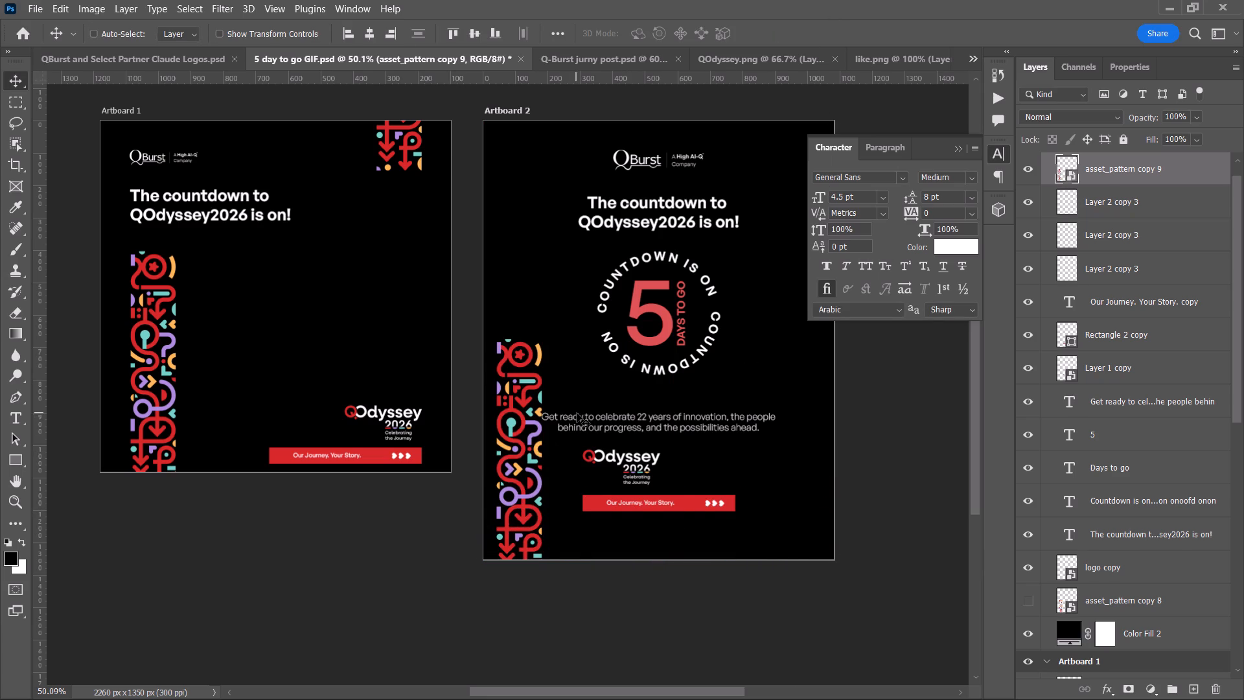
{"action": "key", "text": "ctrl+shift+z"}
Scale the bottom pattern strip down proportionally to about half of Artboard 2's width, keeping it anchored in the lower-left corner.
{"action": "left_click", "coordinate": [755, 500]}
{"action": "left_click", "coordinate": [765, 504]}
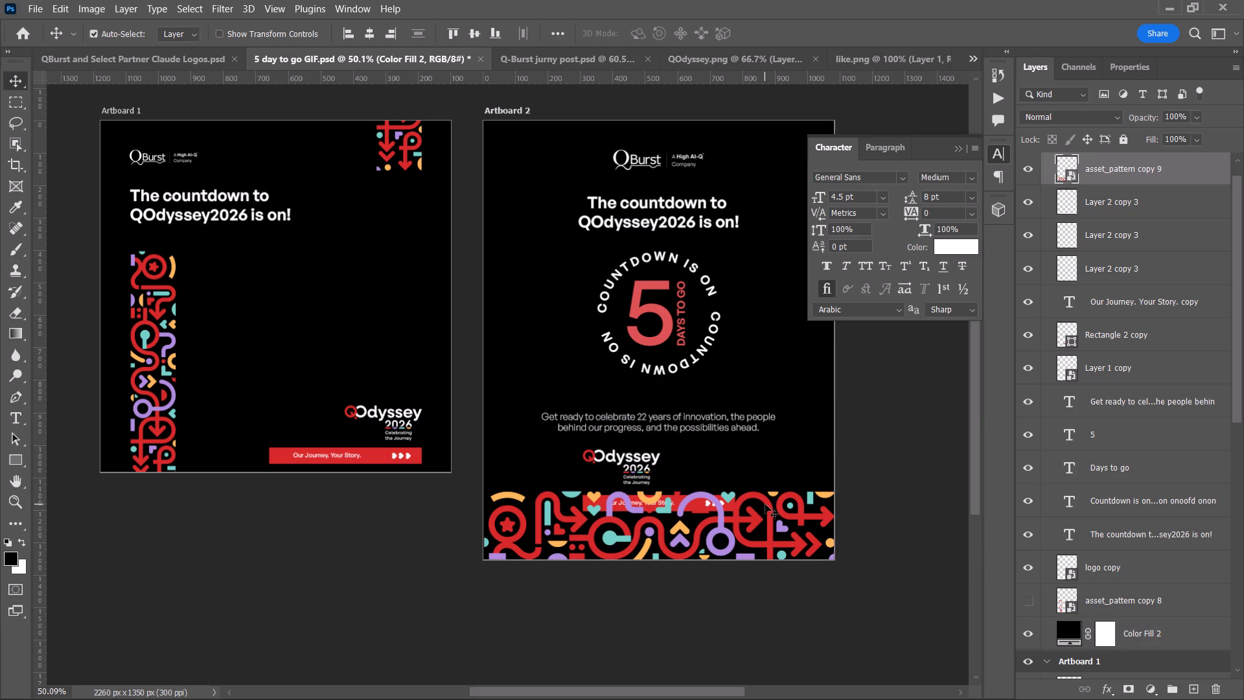
{"action": "left_click", "coordinate": [767, 504]}
{"action": "key", "text": "ctrl+t"}
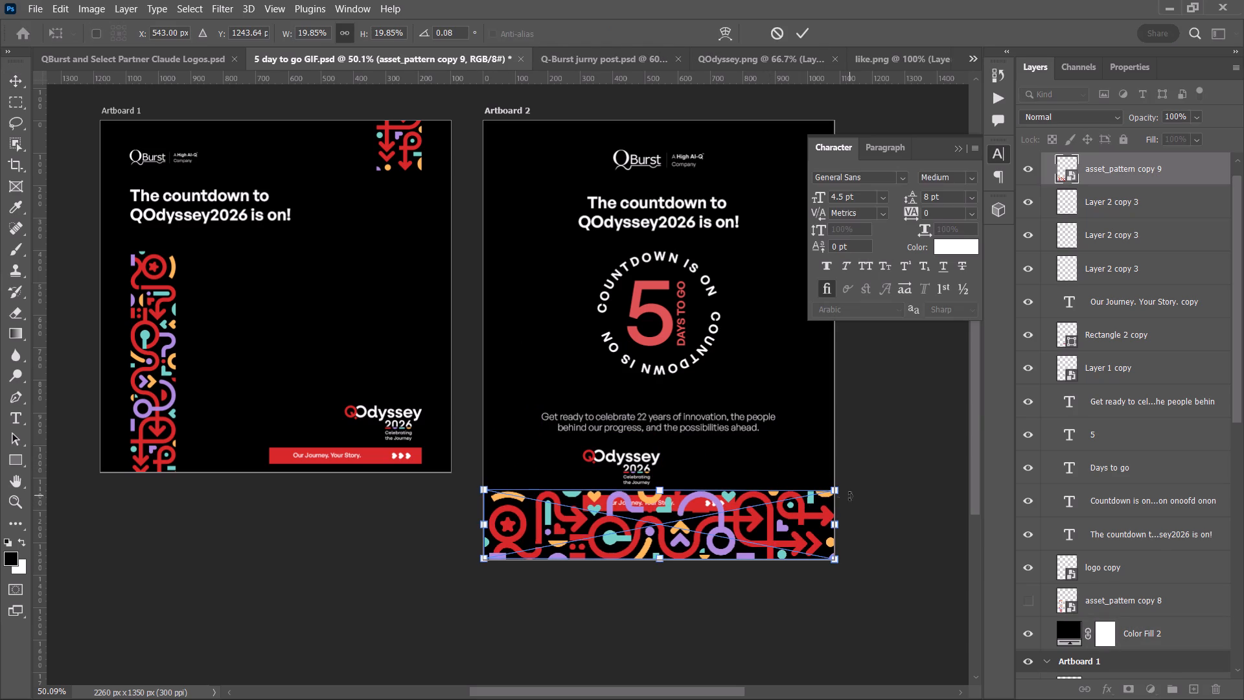
{"action": "left_click_drag", "start_coordinate": [834, 487], "coordinate": [638, 526]}
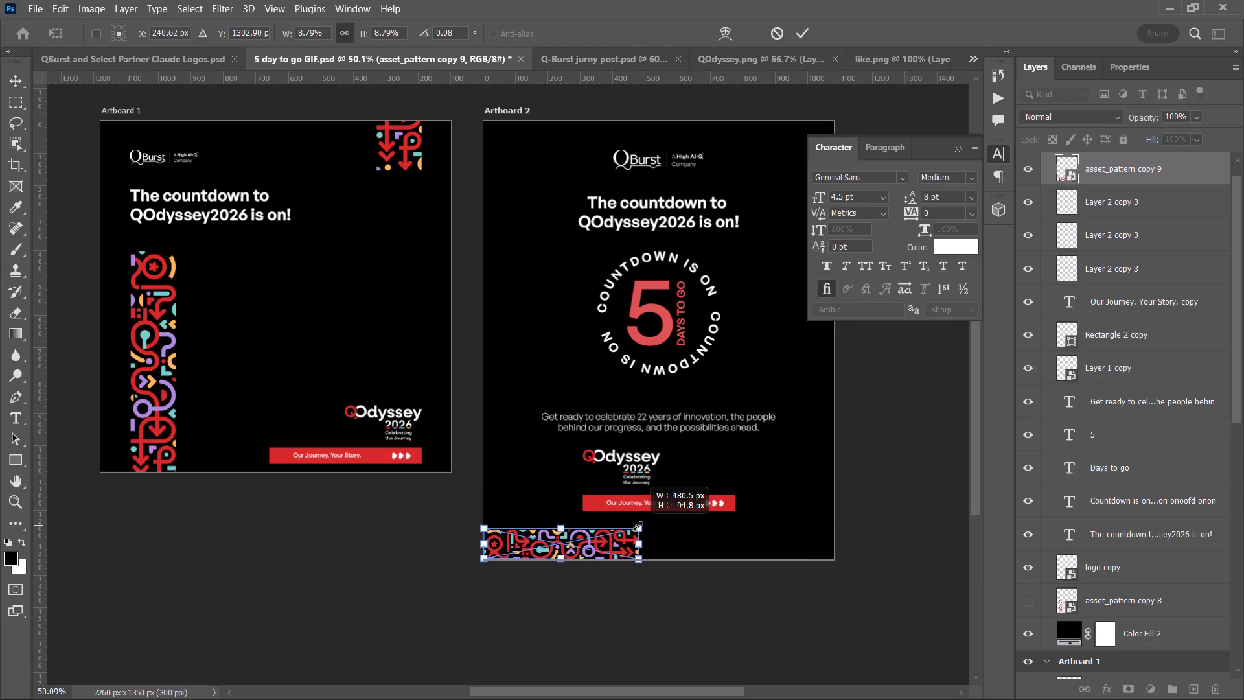
{"action": "left_click_drag", "start_coordinate": [638, 526], "coordinate": [655, 523]}
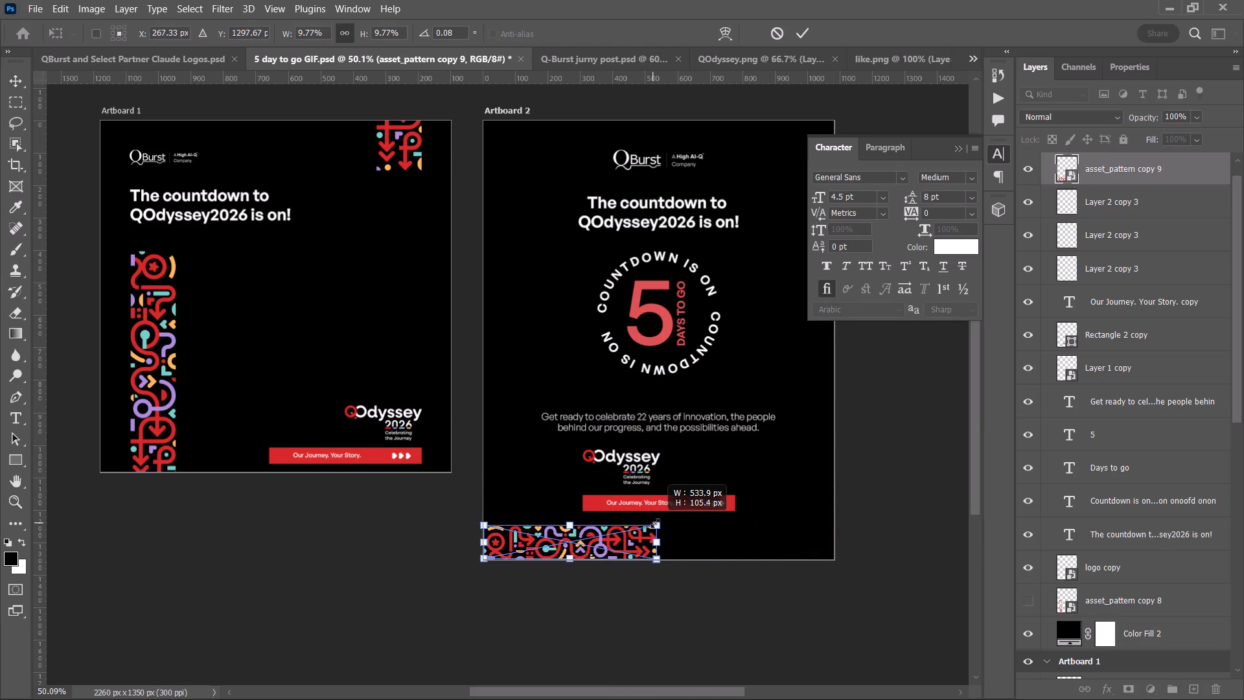
{"action": "left_click_drag", "start_coordinate": [655, 523], "coordinate": [648, 521]}
{"action": "left_click", "coordinate": [798, 32]}
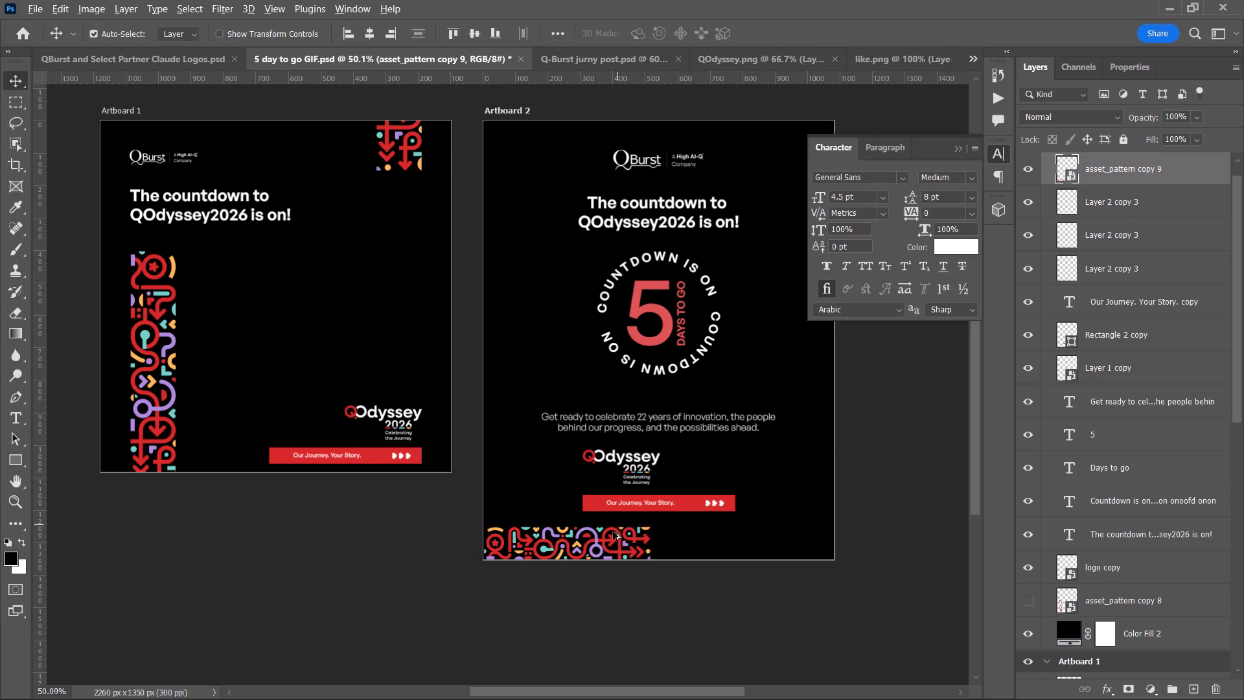
Move the pattern strip up to leave a gap of about 20 px above Artboard 2's bottom edge.
{"action": "scroll", "coordinate": [606, 544], "scroll_direction": "up", "scroll_amount": 6, "text": "alt"}
{"action": "scroll", "coordinate": [599, 535], "scroll_direction": "down", "scroll_amount": 2}
{"action": "left_click_drag", "start_coordinate": [603, 511], "coordinate": [603, 502]}
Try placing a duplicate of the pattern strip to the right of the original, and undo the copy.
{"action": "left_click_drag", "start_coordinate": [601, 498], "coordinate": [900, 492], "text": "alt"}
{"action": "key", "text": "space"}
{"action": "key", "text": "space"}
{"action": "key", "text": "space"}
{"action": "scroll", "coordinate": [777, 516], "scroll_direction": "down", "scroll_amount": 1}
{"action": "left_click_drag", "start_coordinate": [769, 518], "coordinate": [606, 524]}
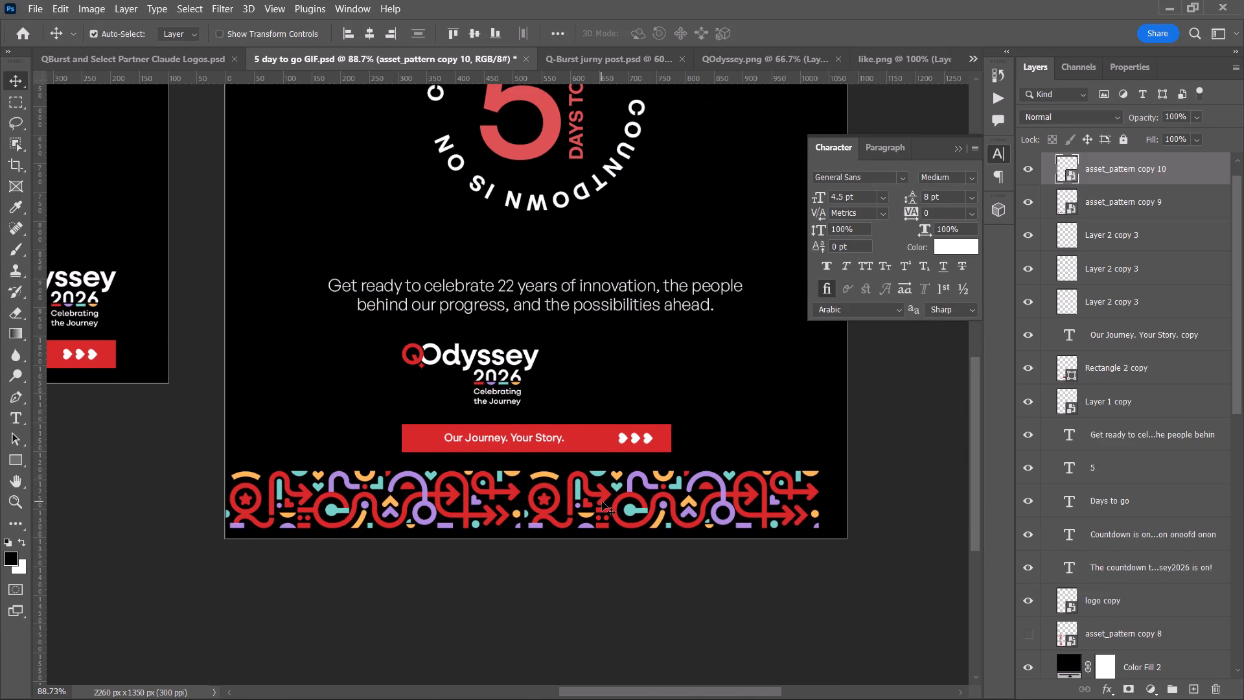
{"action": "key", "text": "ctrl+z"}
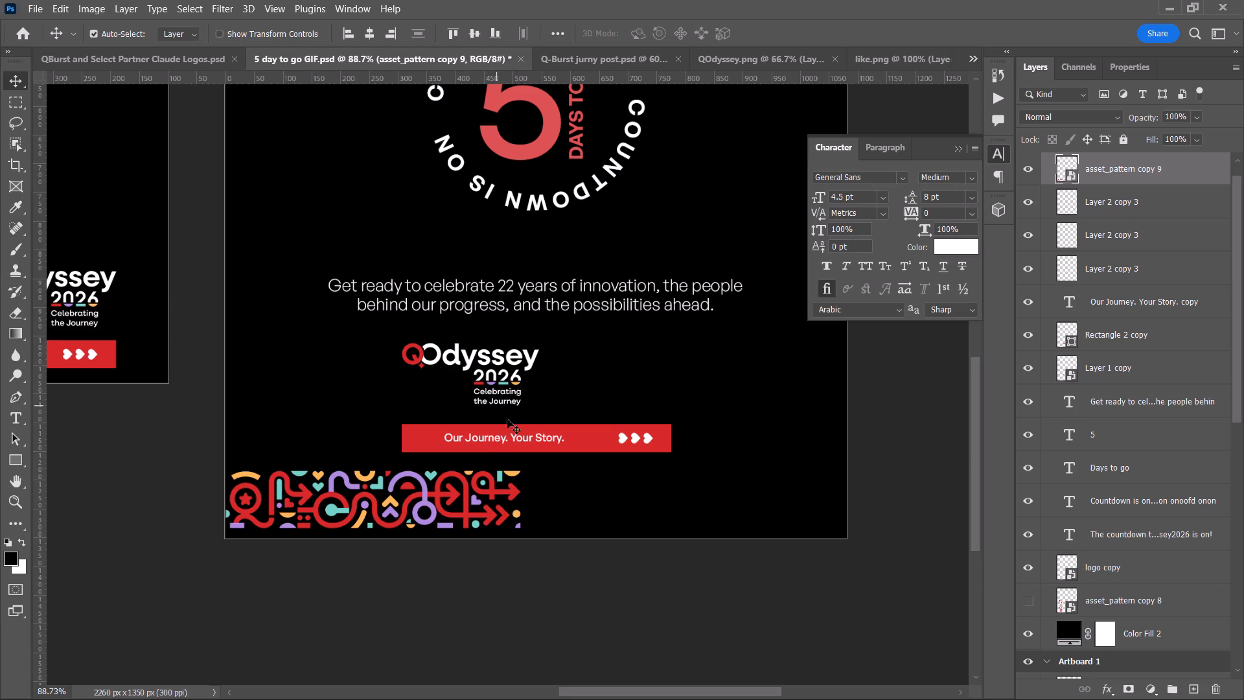
Collapse the floating Character settings to clear the view of Artboard 2.
{"action": "scroll", "coordinate": [533, 452], "scroll_direction": "up", "scroll_amount": 20}
{"action": "scroll", "coordinate": [533, 452], "scroll_direction": "up", "scroll_amount": 3}
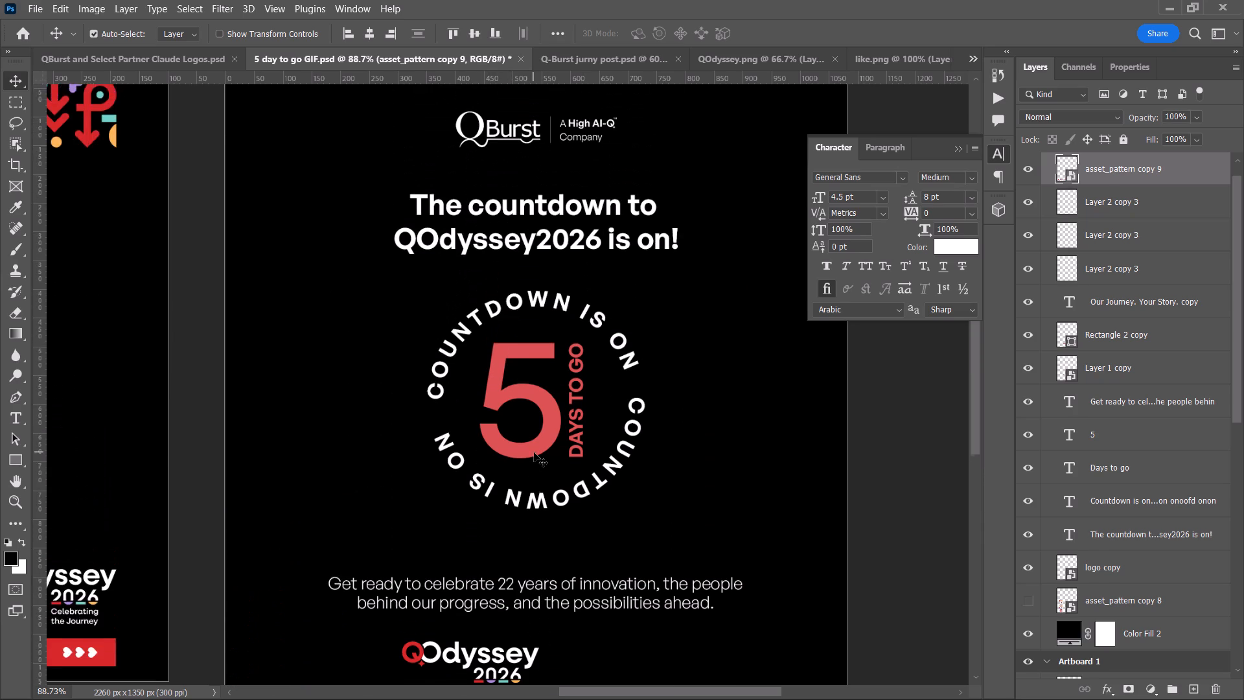
{"action": "scroll", "coordinate": [534, 452], "scroll_direction": "up", "scroll_amount": 6}
{"action": "left_click", "coordinate": [354, 243]}
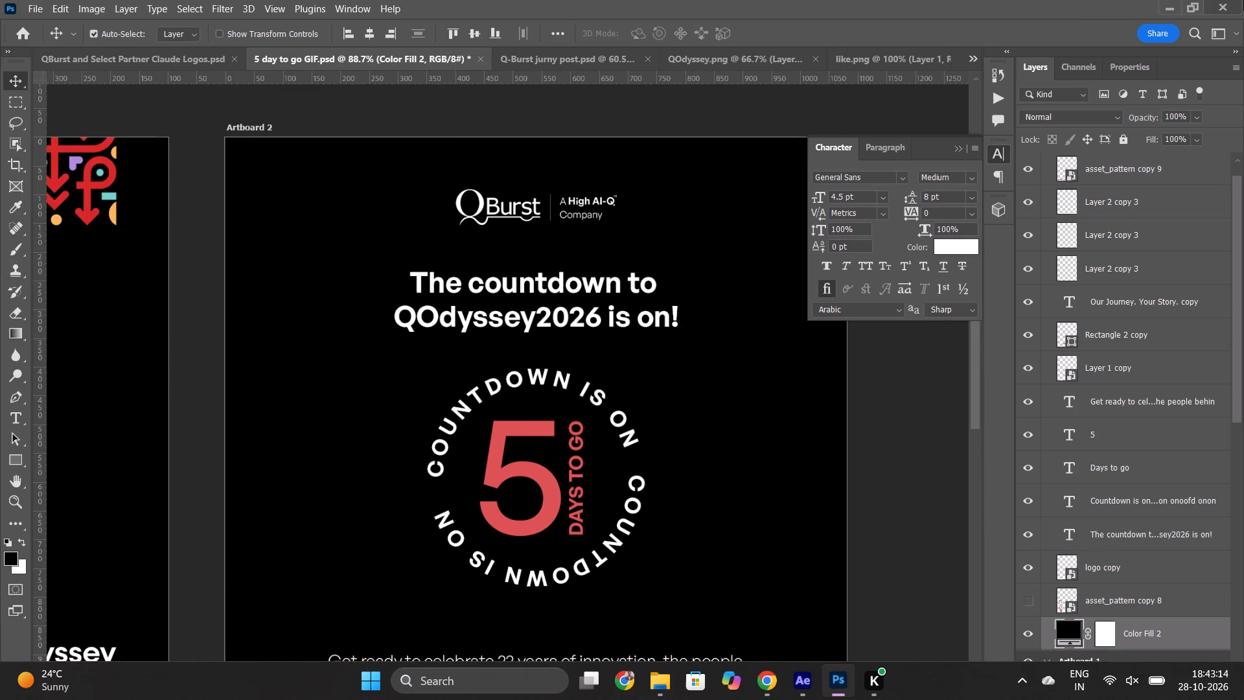
{"action": "left_click", "coordinate": [958, 146]}
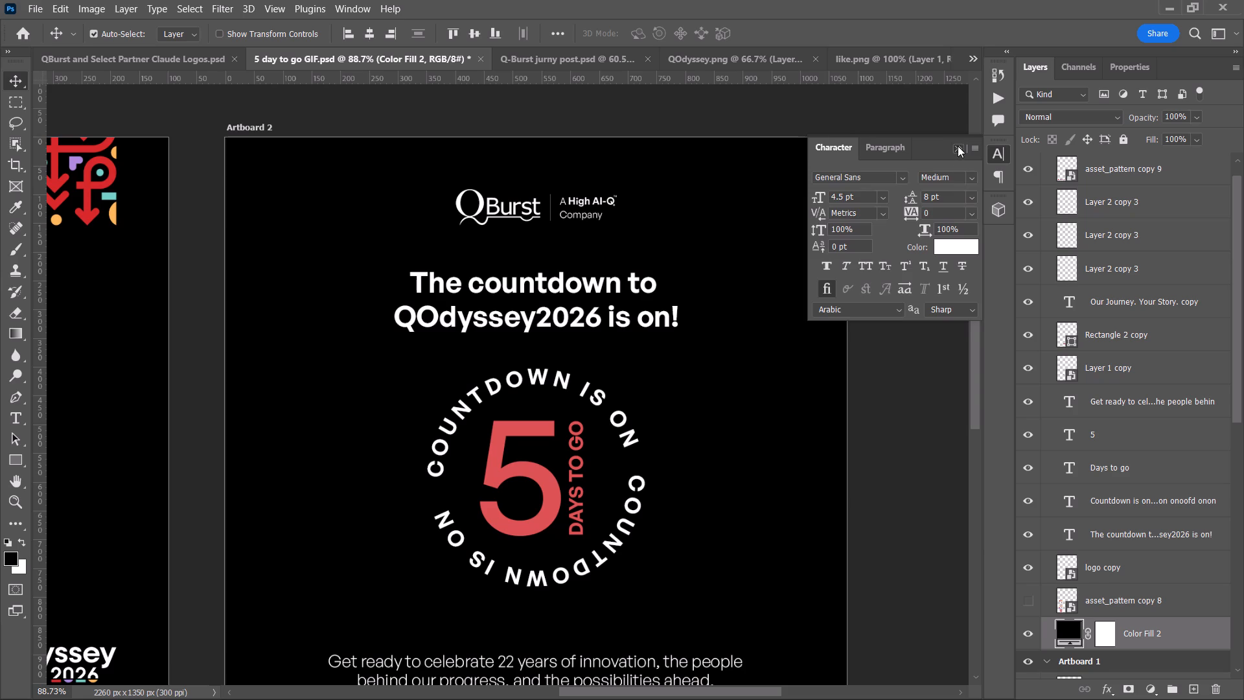
{"action": "scroll", "coordinate": [728, 428], "scroll_direction": "down", "scroll_amount": 20}
{"action": "scroll", "coordinate": [728, 428], "scroll_direction": "down", "scroll_amount": 4}
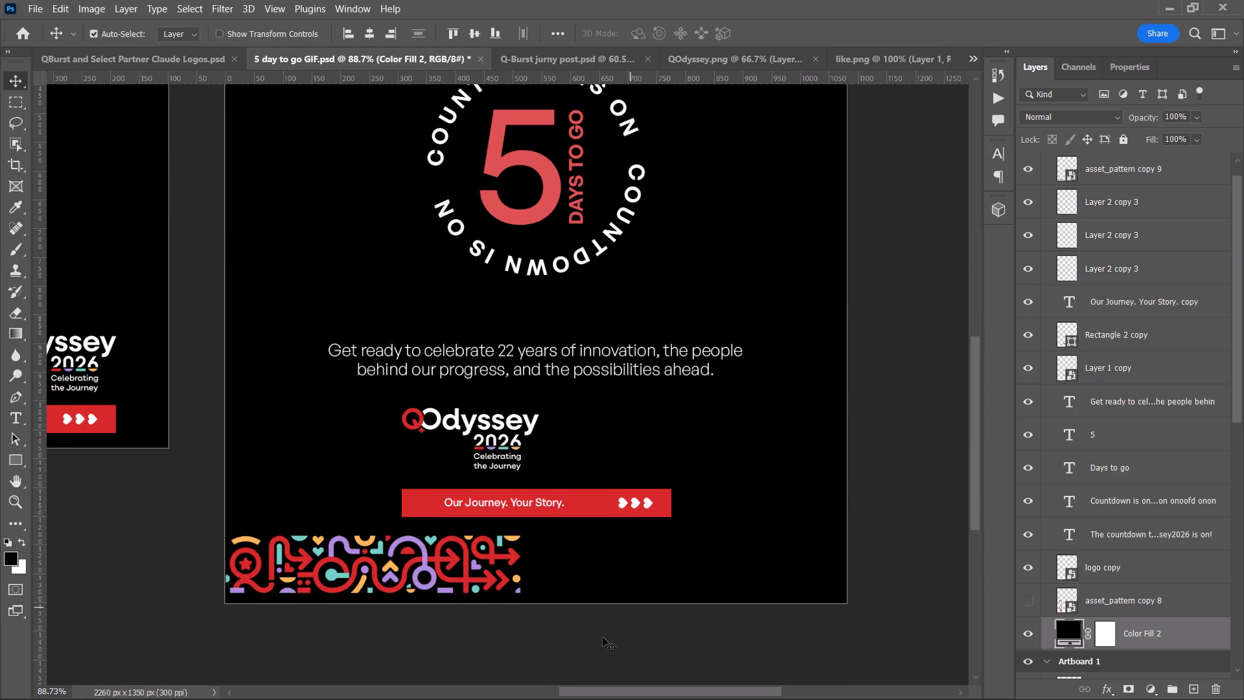
Duplicate the half-width pattern strip and place the copy end to end on the right of the original.
{"action": "left_click", "coordinate": [487, 552]}
{"action": "left_click_drag", "start_coordinate": [494, 555], "coordinate": [786, 556], "text": "alt"}
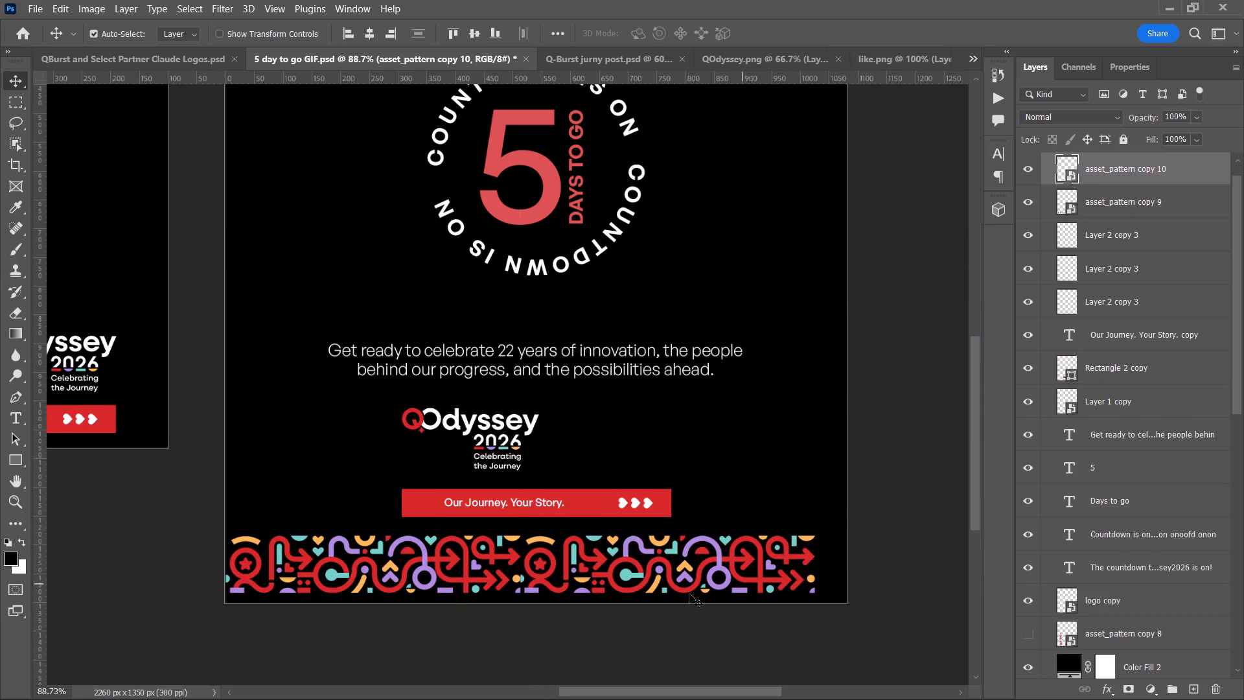
{"action": "left_click", "coordinate": [551, 566]}
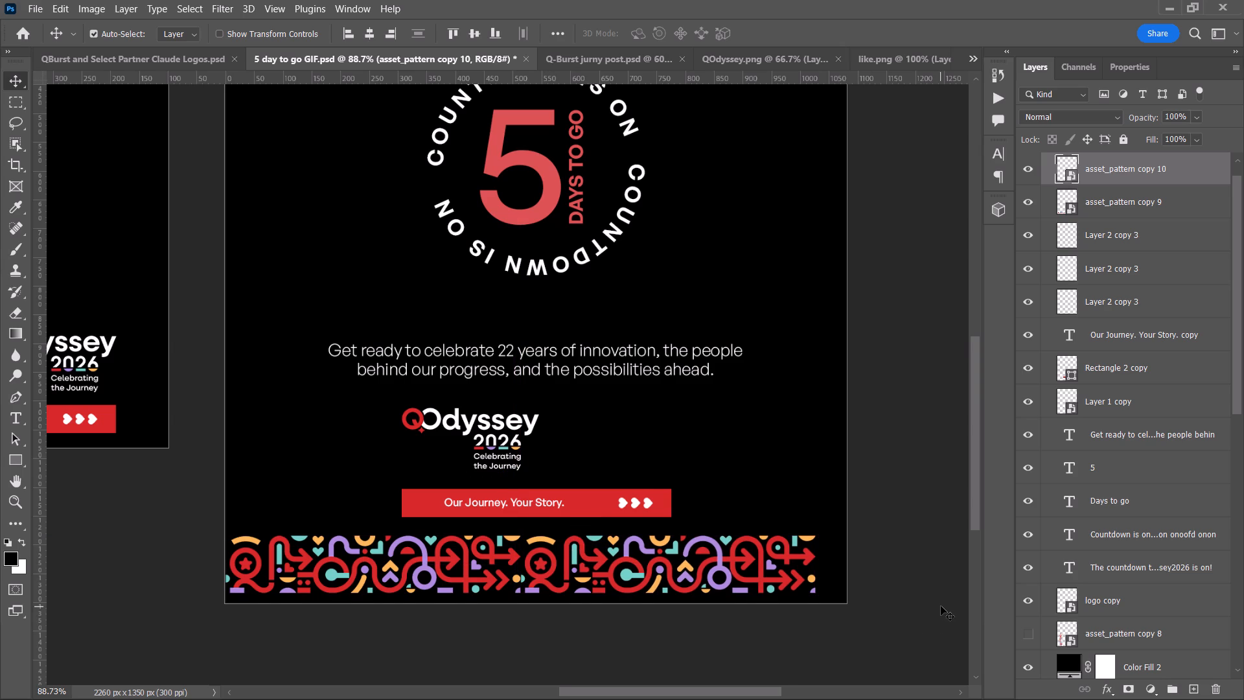
Nudge the copied strip horizontally, slightly left overall, until its pattern joins the original strip without a gap.
{"action": "key", "text": "Left"}
{"action": "key", "text": "Left"}
{"action": "key", "text": "Left"}
{"action": "key", "text": "Left"}
{"action": "key", "text": "Left"}
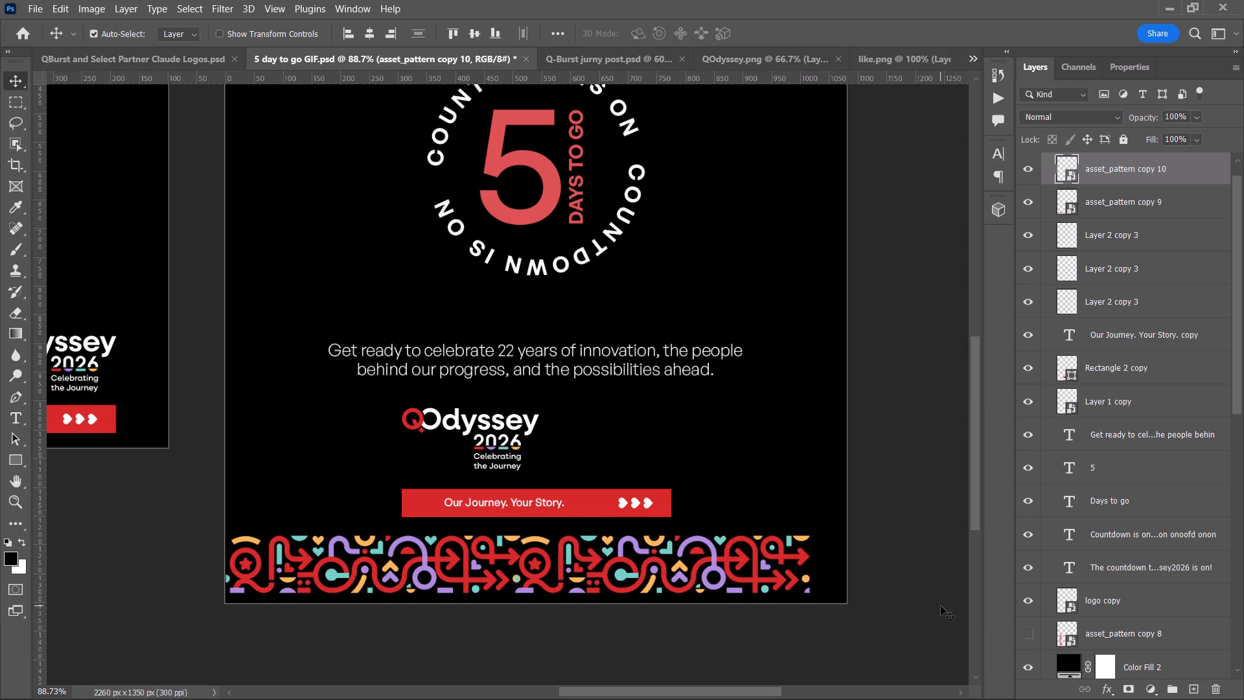
{"action": "key", "text": "Left"}
{"action": "key", "text": "Left"}
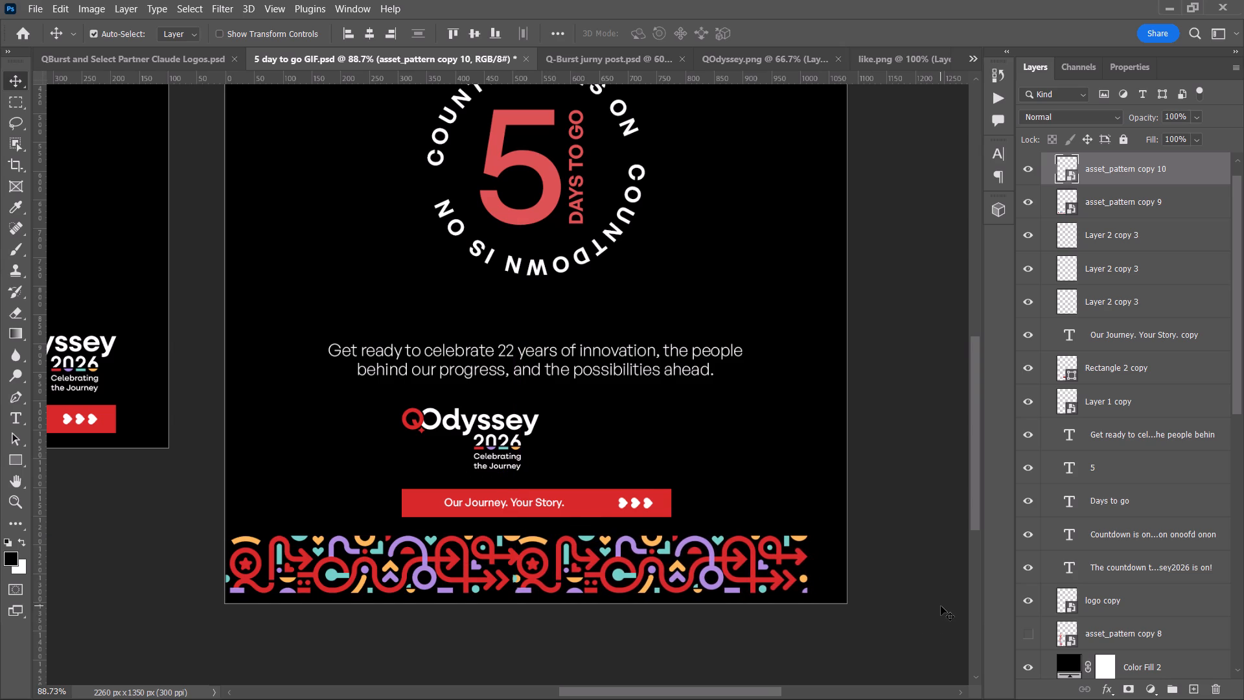
{"action": "key", "text": "Right"}
{"action": "key", "text": "Right"}
{"action": "key", "text": "Right"}
{"action": "key", "text": "Right"}
{"action": "key", "text": "Right"}
{"action": "key", "text": "Right"}
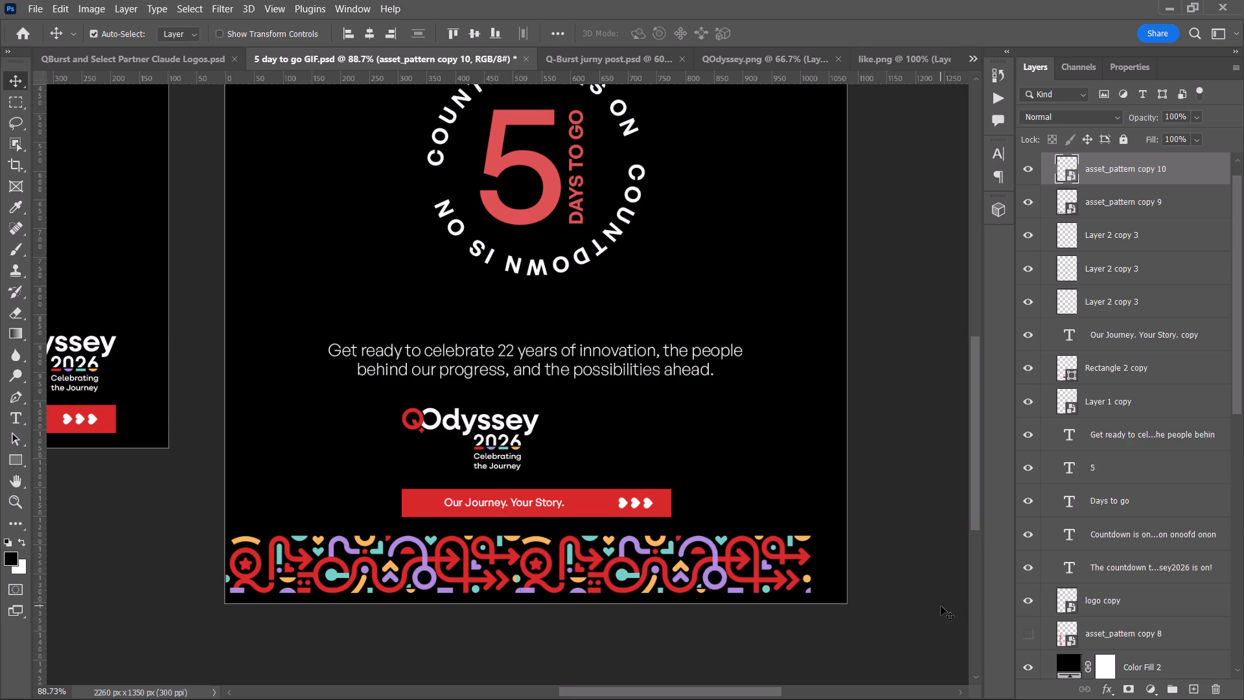
{"action": "key", "text": "Right"}
{"action": "key", "text": "Left"}
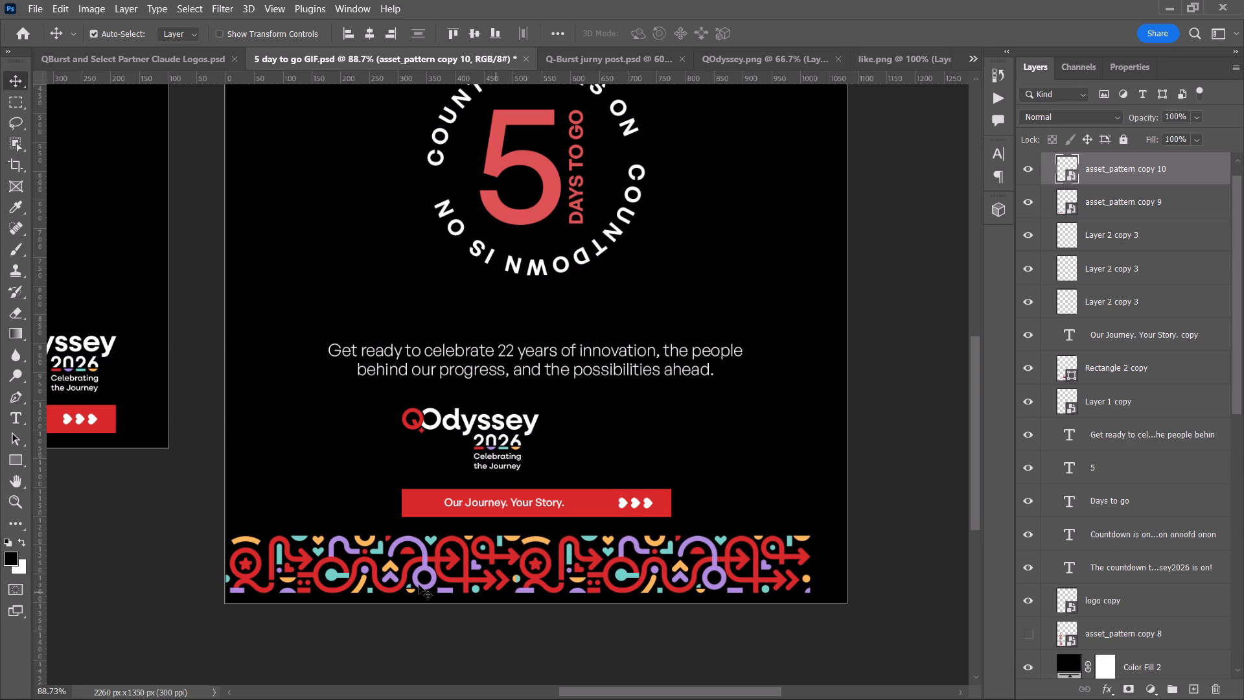
Select both pattern strips and scale them together proportionally until they reach Artboard 2's right edge.
{"action": "left_click", "coordinate": [436, 559]}
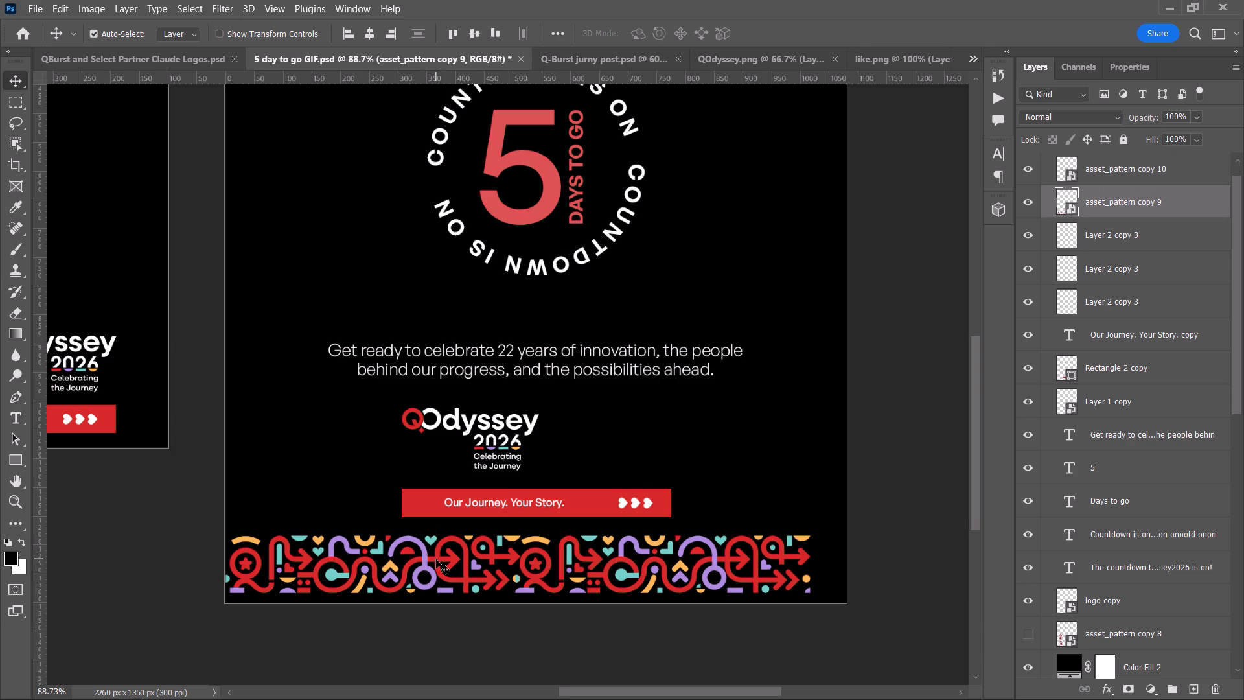
{"action": "left_click", "coordinate": [647, 568], "text": "shift"}
{"action": "key", "text": "ctrl+t"}
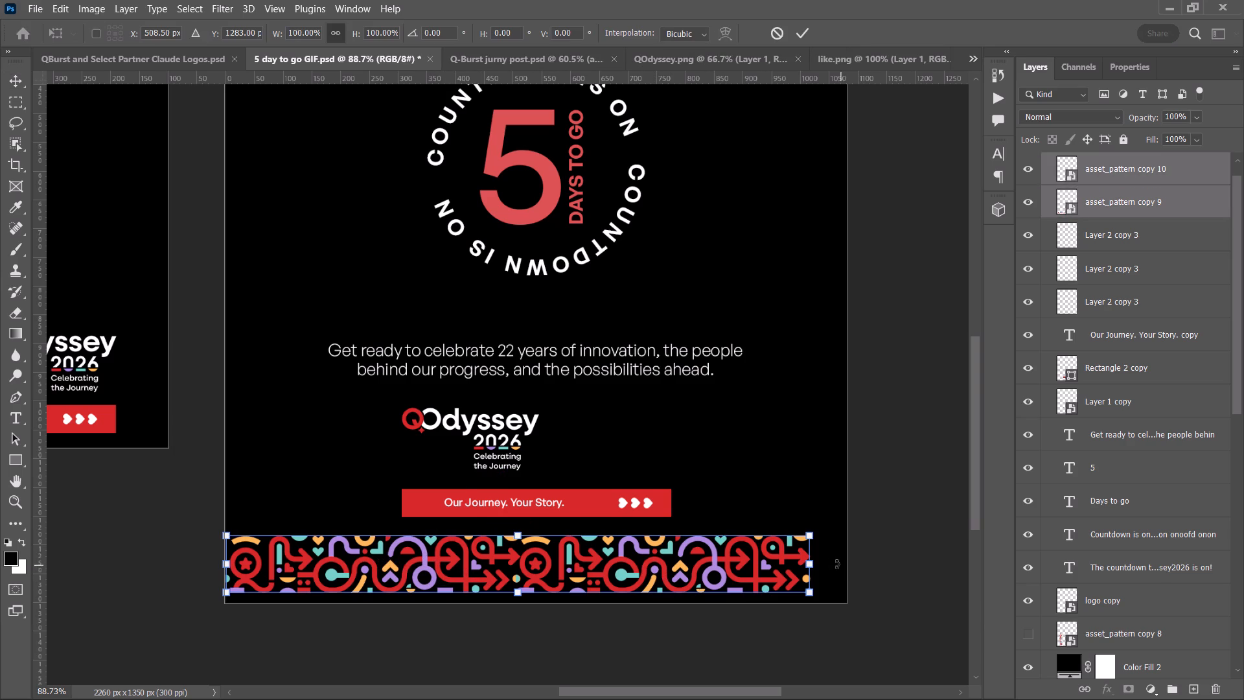
{"action": "left_click_drag", "start_coordinate": [805, 560], "coordinate": [840, 563]}
{"action": "left_click", "coordinate": [798, 39]}
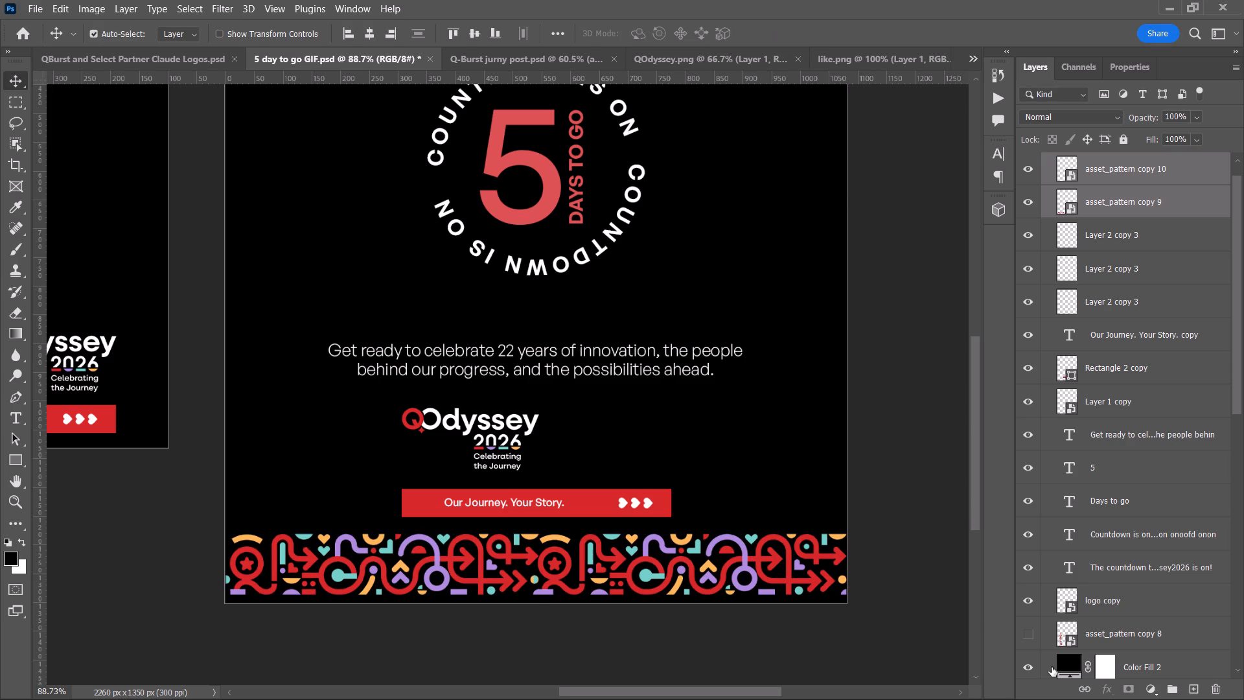
Nudge both pattern strips down about 5 px toward Artboard 2's bottom edge.
{"action": "key", "text": "Down"}
{"action": "key", "text": "Down"}
{"action": "key", "text": "Down"}
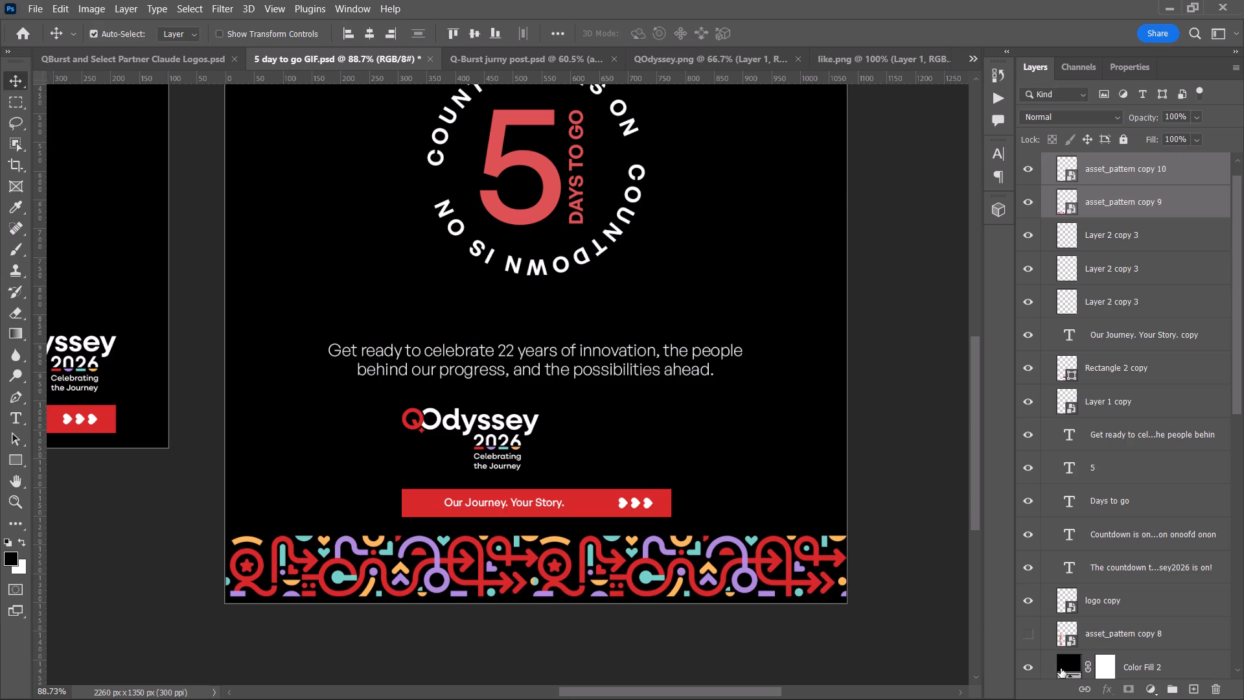
{"action": "key", "text": "Down"}
{"action": "key", "text": "Down"}
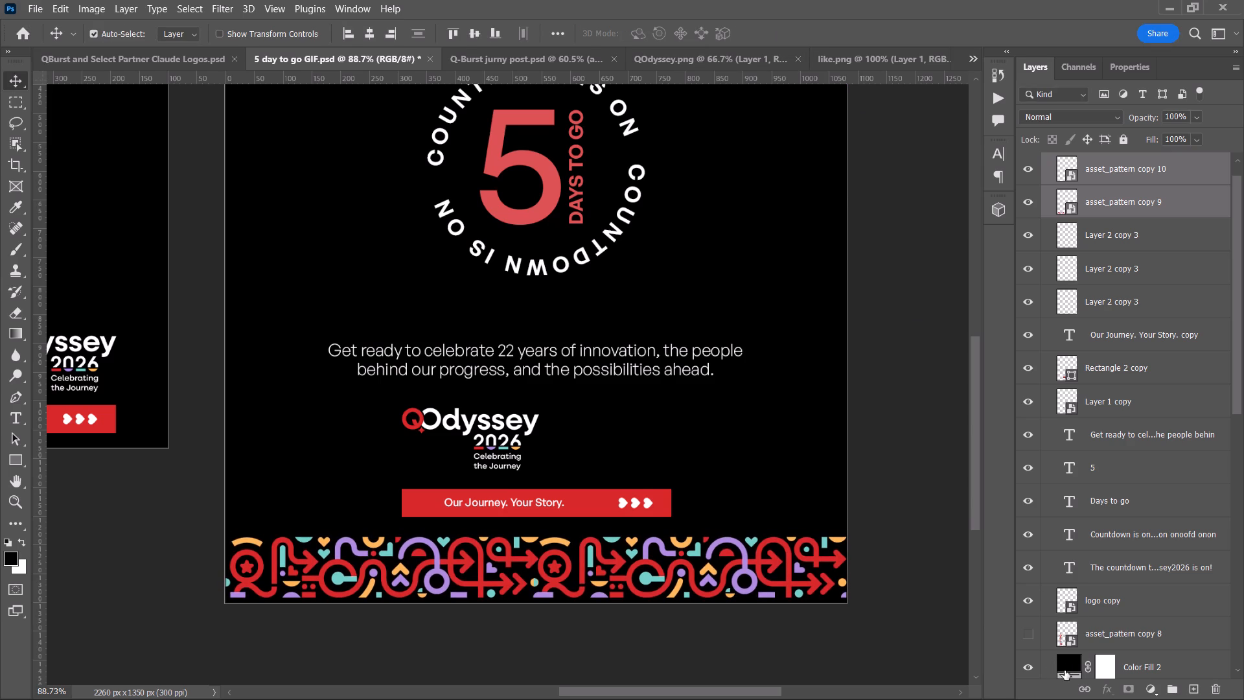
Enlarge the two pattern strips together to 1082 × 106 px so they reach Artboard 2's left edge, and deselect them.
{"action": "key", "text": "ctrl+t"}
{"action": "left_click", "coordinate": [221, 531]}
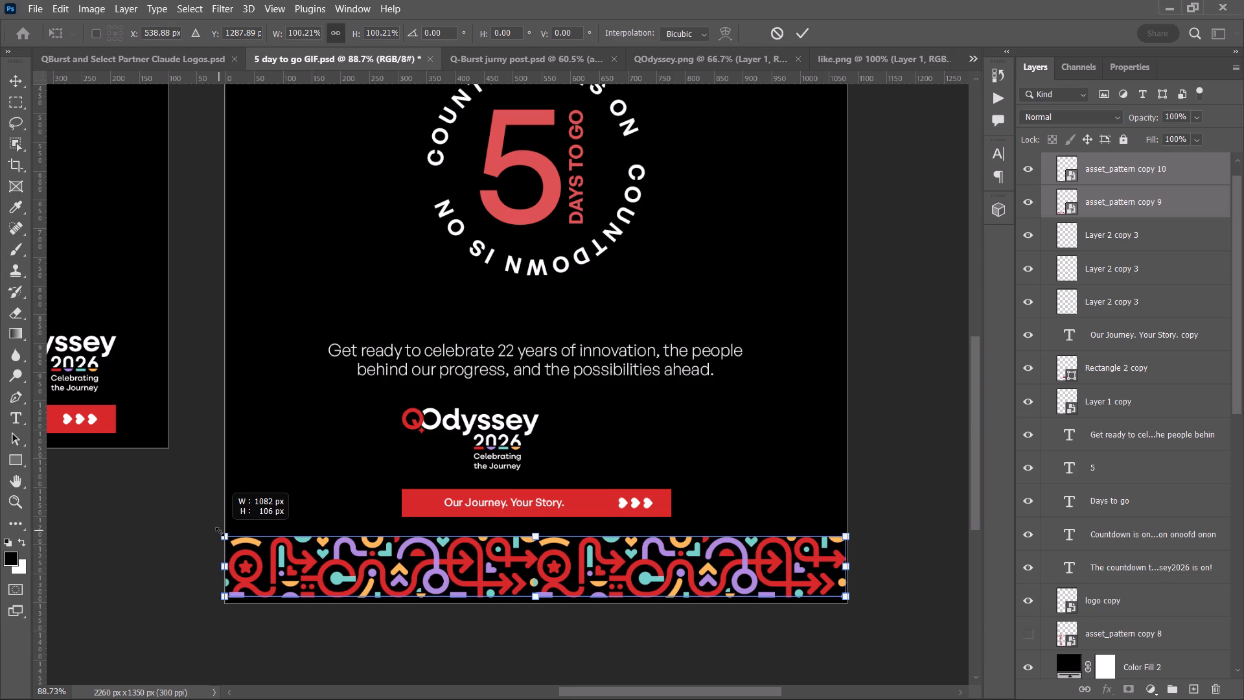
{"action": "left_click", "coordinate": [798, 31]}
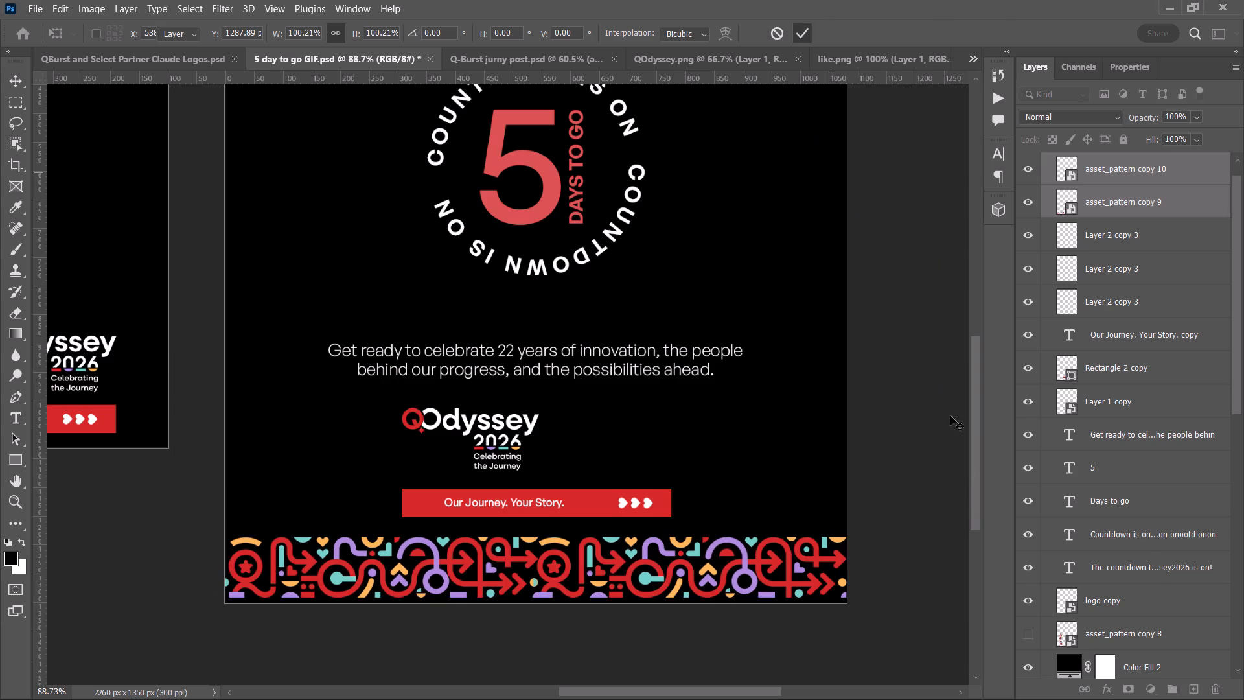
{"action": "left_click", "coordinate": [960, 489]}
Select Artboard 2's red banner, its "Our Journey. Your Story." text, the first heart and the QOdyssey logo together.
{"action": "scroll", "coordinate": [956, 501], "scroll_direction": "up", "scroll_amount": 2}
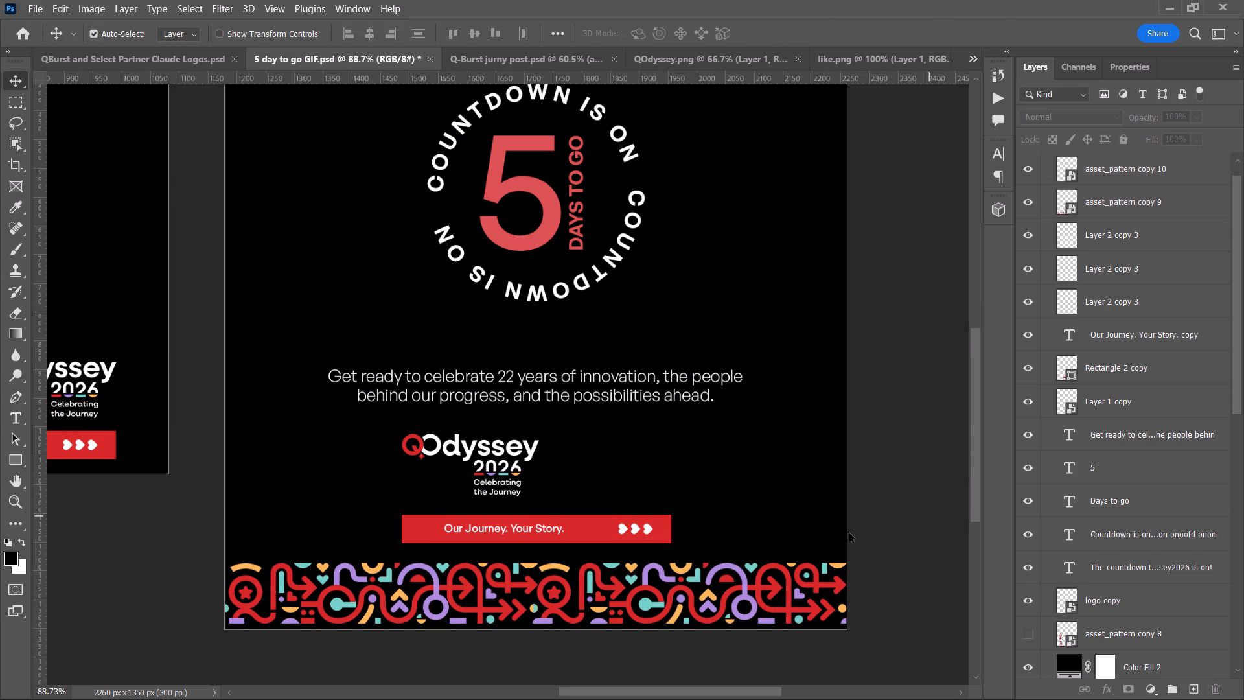
{"action": "left_click", "coordinate": [606, 529]}
{"action": "scroll", "coordinate": [448, 535], "scroll_direction": "up", "scroll_amount": 2, "text": "alt"}
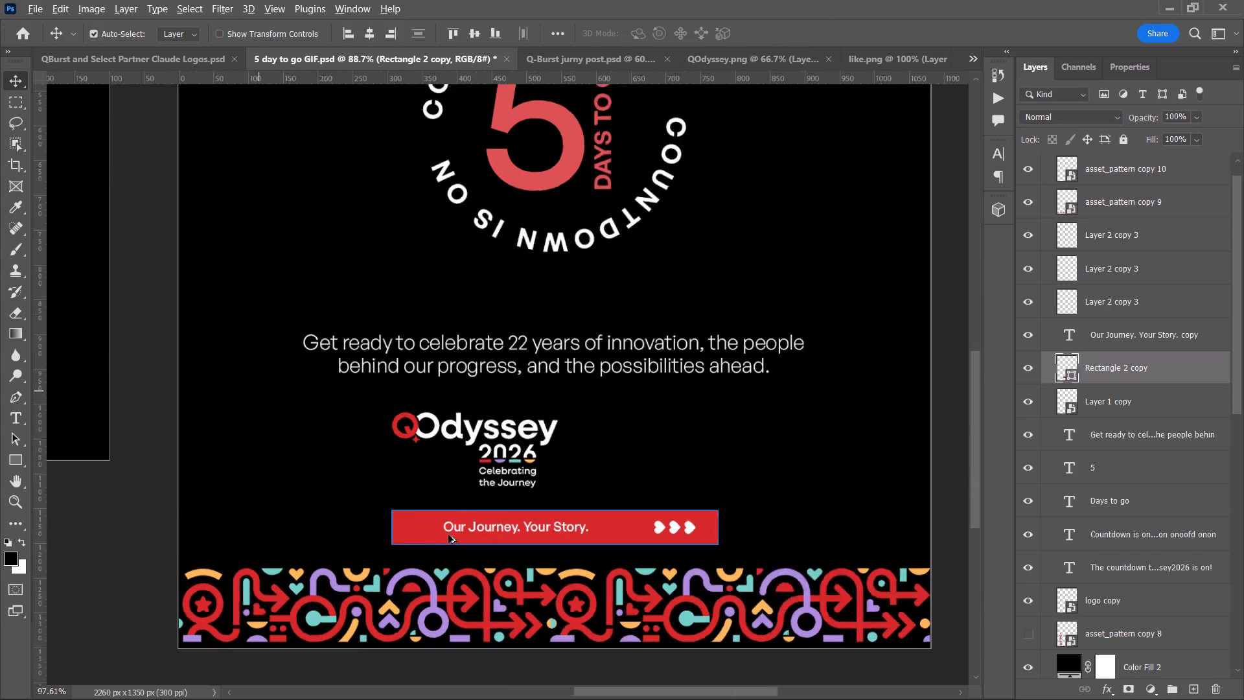
{"action": "scroll", "coordinate": [448, 535], "scroll_direction": "up", "scroll_amount": 4, "text": "alt"}
{"action": "scroll", "coordinate": [687, 522], "scroll_direction": "up", "scroll_amount": 1, "text": "alt"}
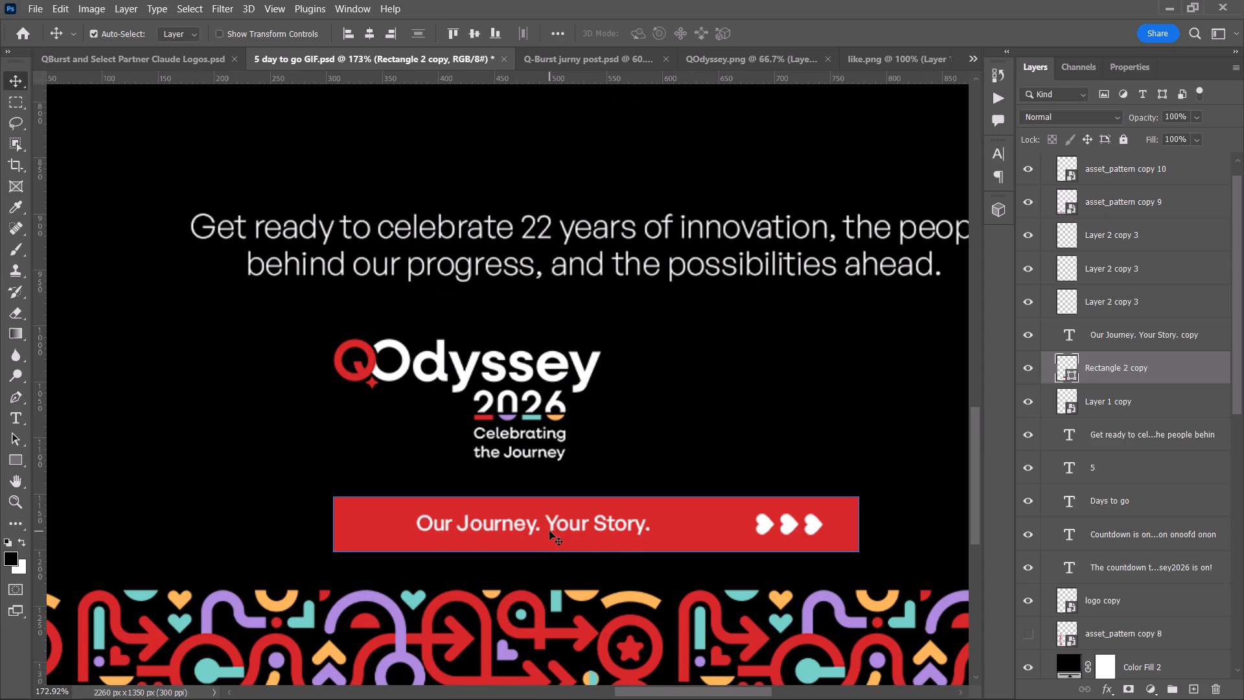
{"action": "scroll", "coordinate": [586, 531], "scroll_direction": "up", "scroll_amount": 3, "text": "alt"}
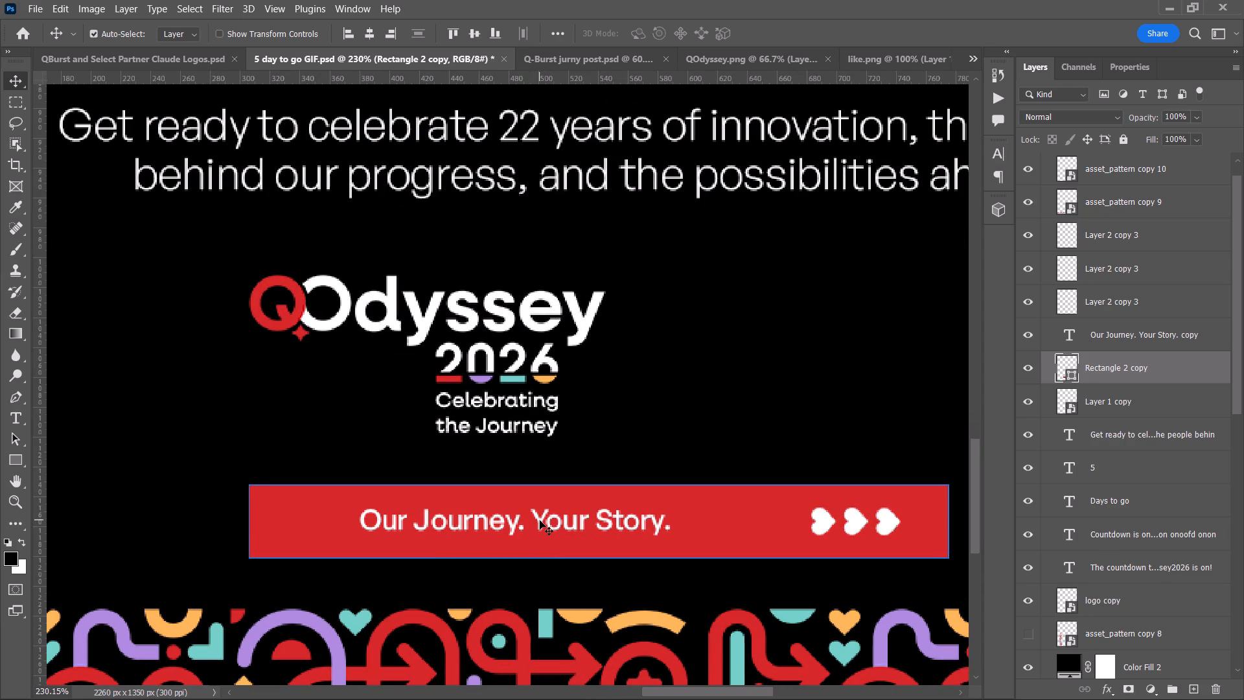
{"action": "left_click", "coordinate": [540, 520], "text": "shift"}
{"action": "left_click", "coordinate": [826, 521], "text": "shift"}
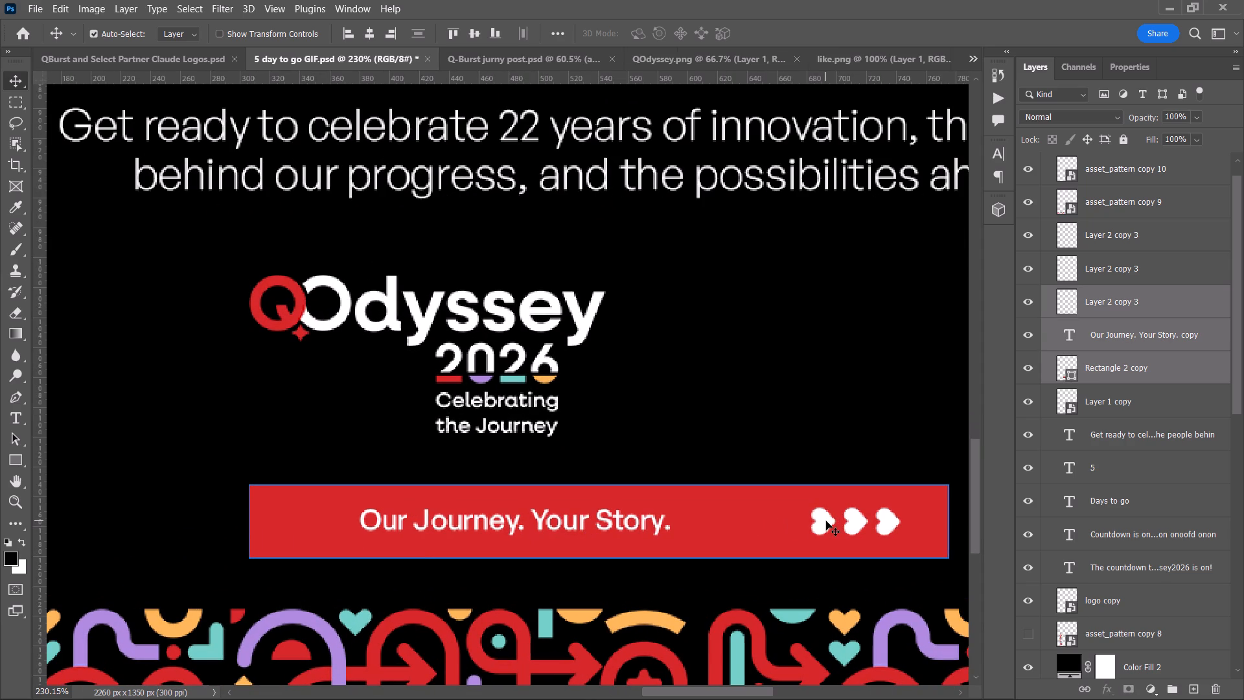
{"action": "scroll", "coordinate": [514, 542], "scroll_direction": "down", "scroll_amount": 5, "text": "alt"}
{"action": "left_click", "coordinate": [560, 402], "text": "shift"}
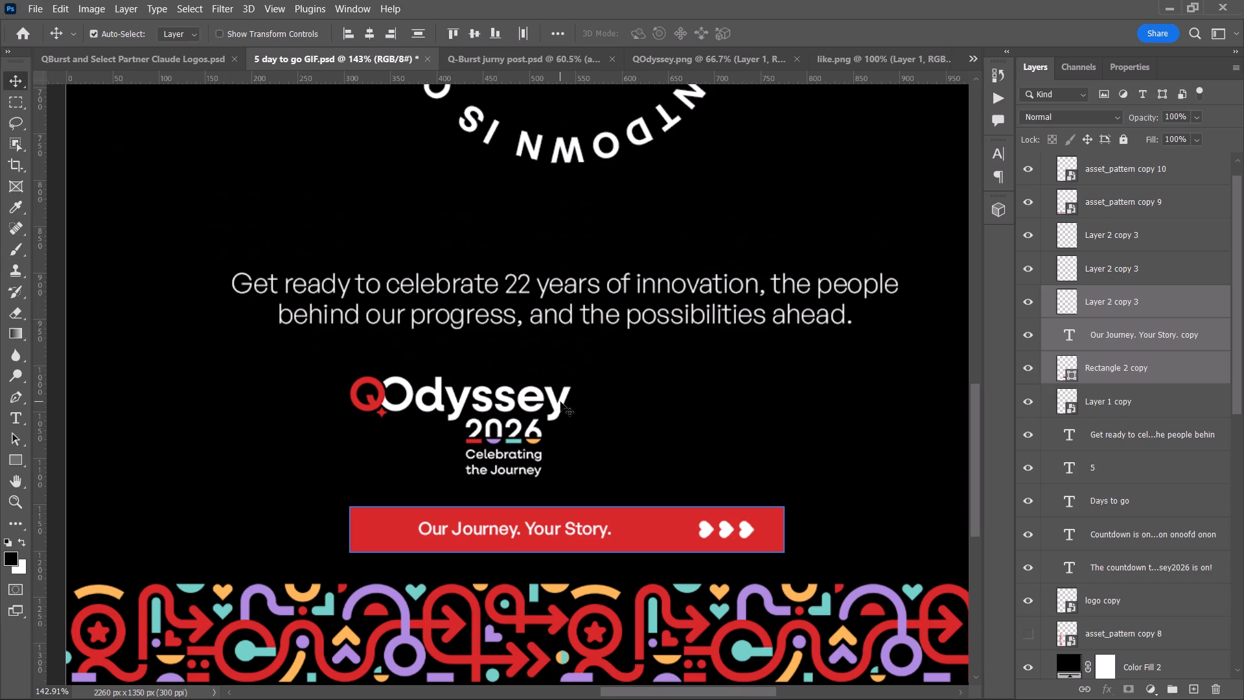
{"action": "scroll", "coordinate": [590, 478], "scroll_direction": "down", "scroll_amount": 9, "text": "alt"}
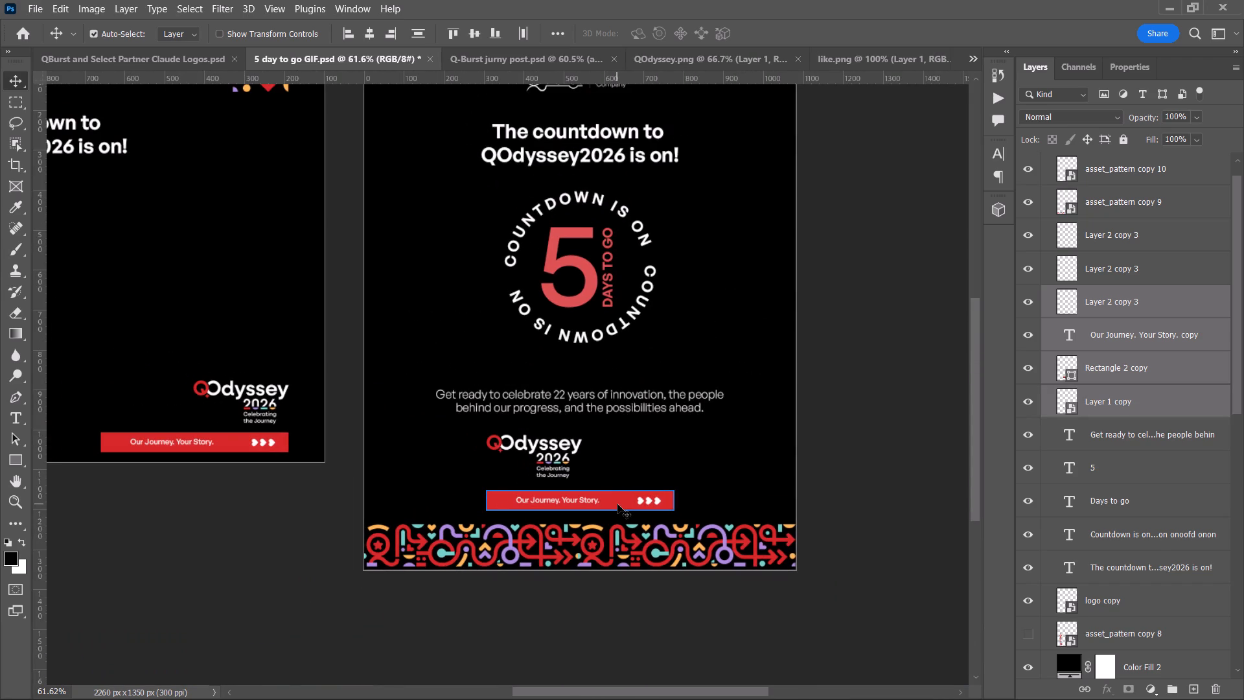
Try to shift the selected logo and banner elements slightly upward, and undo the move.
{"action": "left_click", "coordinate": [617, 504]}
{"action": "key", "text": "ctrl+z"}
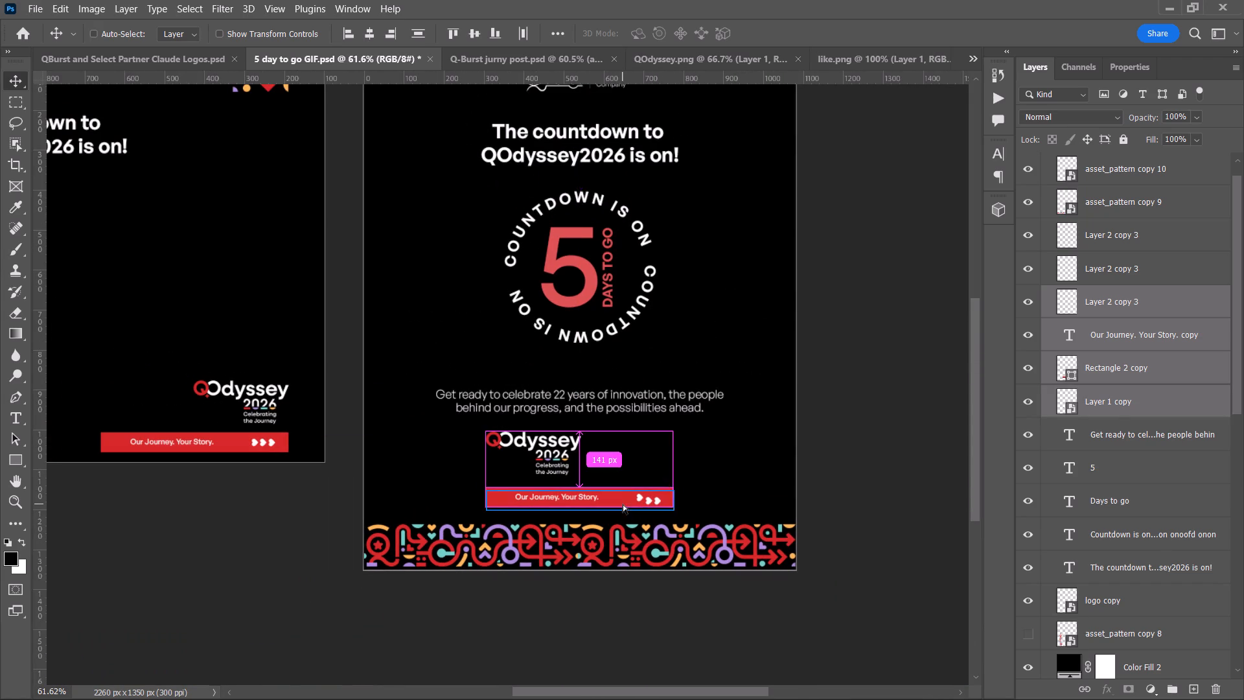
Add the second and third hearts to the logo and banner selection, move everything up about 19 px, and deselect.
{"action": "scroll", "coordinate": [649, 512], "scroll_direction": "up", "scroll_amount": 1, "text": "shift"}
{"action": "scroll", "coordinate": [649, 512], "scroll_direction": "down", "scroll_amount": 13}
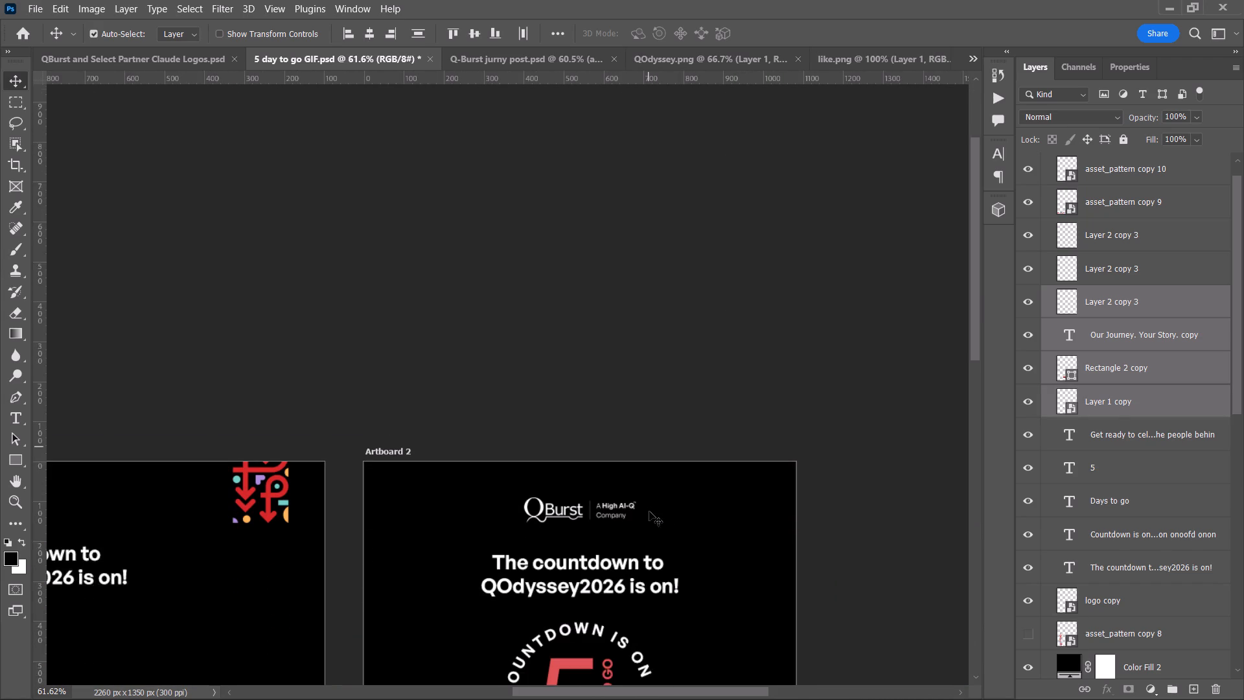
{"action": "scroll", "coordinate": [649, 511], "scroll_direction": "down", "scroll_amount": 20}
{"action": "scroll", "coordinate": [649, 511], "scroll_direction": "down", "scroll_amount": 10}
{"action": "scroll", "coordinate": [628, 545], "scroll_direction": "up", "scroll_amount": 4, "text": "alt"}
{"action": "scroll", "coordinate": [636, 469], "scroll_direction": "up", "scroll_amount": 4, "text": "alt"}
{"action": "scroll", "coordinate": [687, 526], "scroll_direction": "up", "scroll_amount": 2, "text": "alt"}
{"action": "left_click", "coordinate": [664, 519], "text": "shift"}
{"action": "left_click", "coordinate": [690, 519], "text": "shift"}
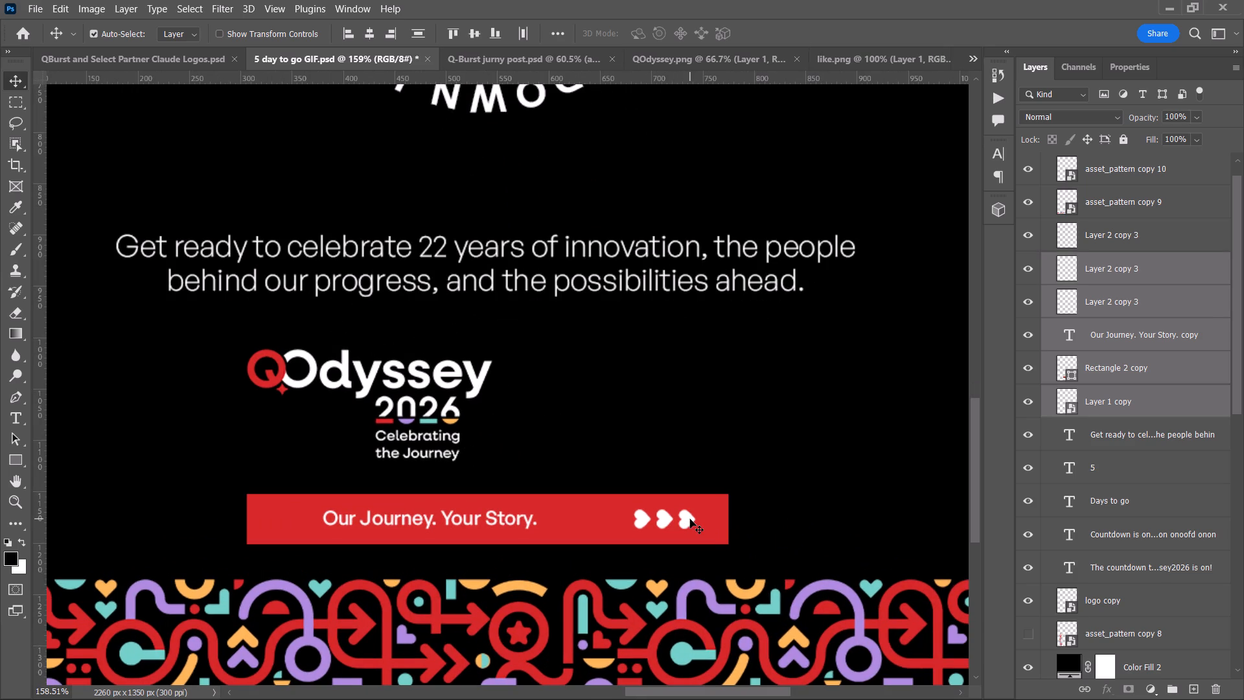
{"action": "scroll", "coordinate": [690, 519], "scroll_direction": "down", "scroll_amount": 8, "text": "alt"}
{"action": "left_click_drag", "start_coordinate": [635, 519], "coordinate": [634, 509]}
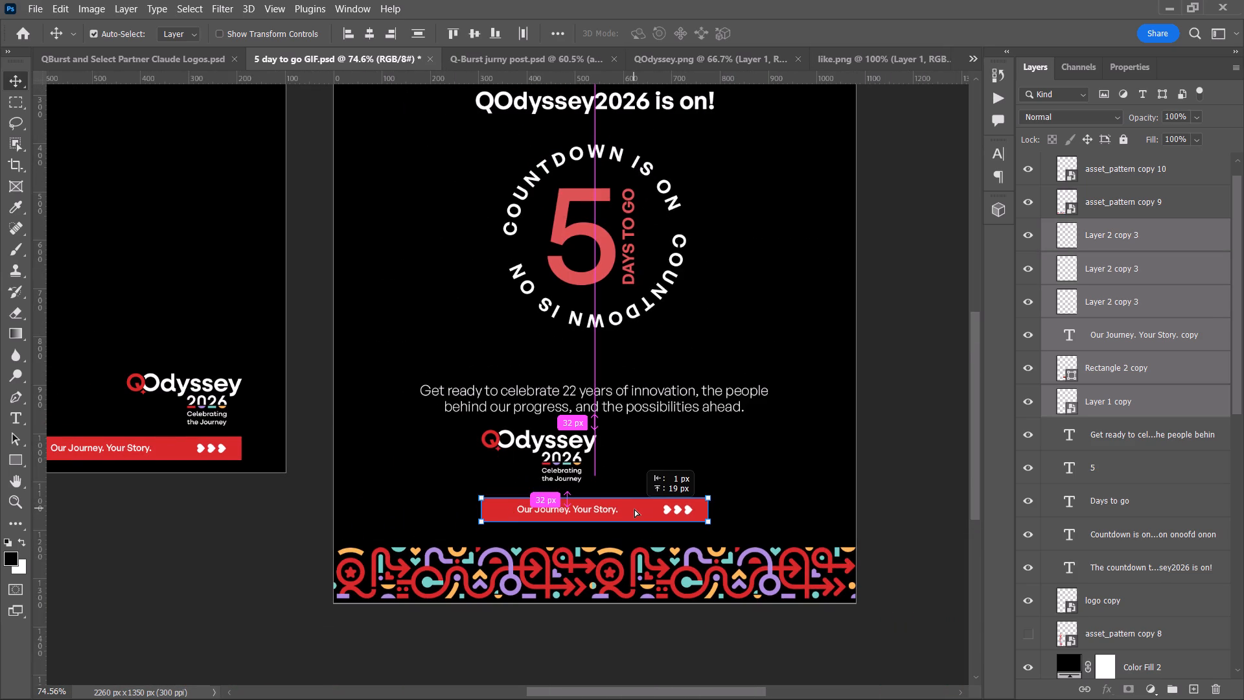
{"action": "left_click_drag", "start_coordinate": [634, 509], "coordinate": [634, 511]}
{"action": "left_click", "coordinate": [628, 510]}
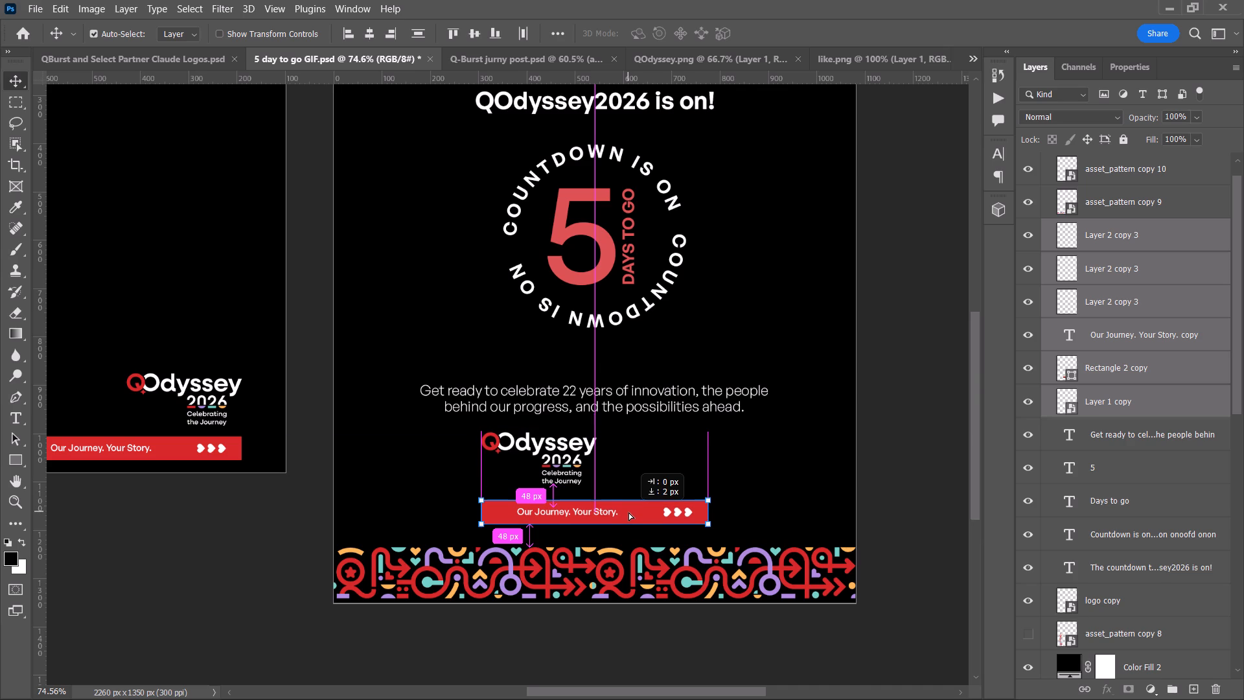
{"action": "left_click", "coordinate": [925, 540]}
Scale Artboard 2's QOdyssey logo up to 14.99%, keeping its left edge aligned with the red banner, and deselect it.
{"action": "left_click", "coordinate": [514, 439]}
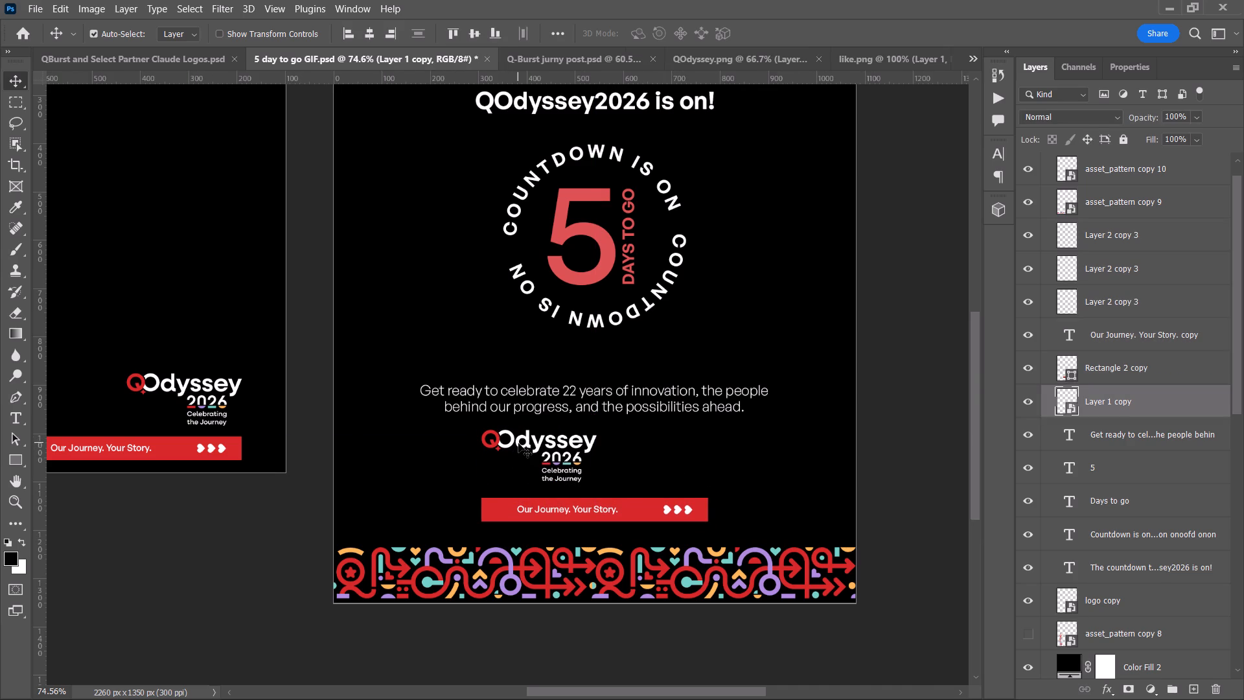
{"action": "scroll", "coordinate": [519, 445], "scroll_direction": "up", "scroll_amount": 6, "text": "alt"}
{"action": "key", "text": "ctrl+t"}
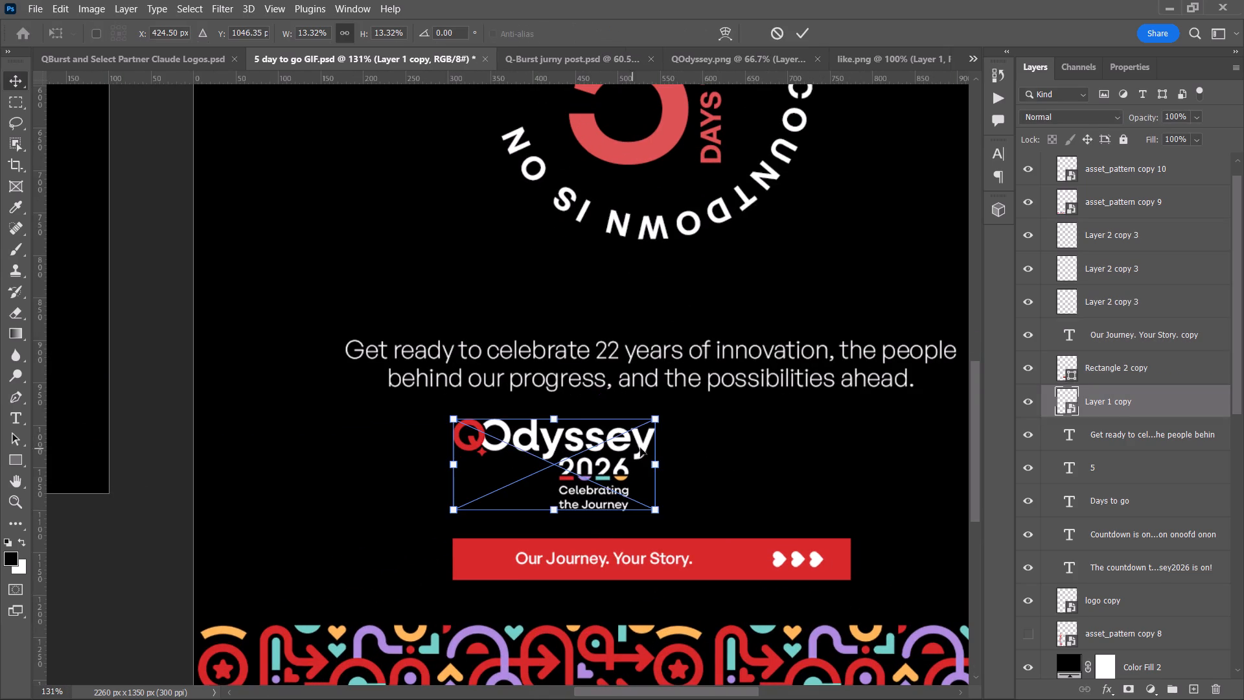
{"action": "left_click_drag", "start_coordinate": [657, 459], "coordinate": [682, 457]}
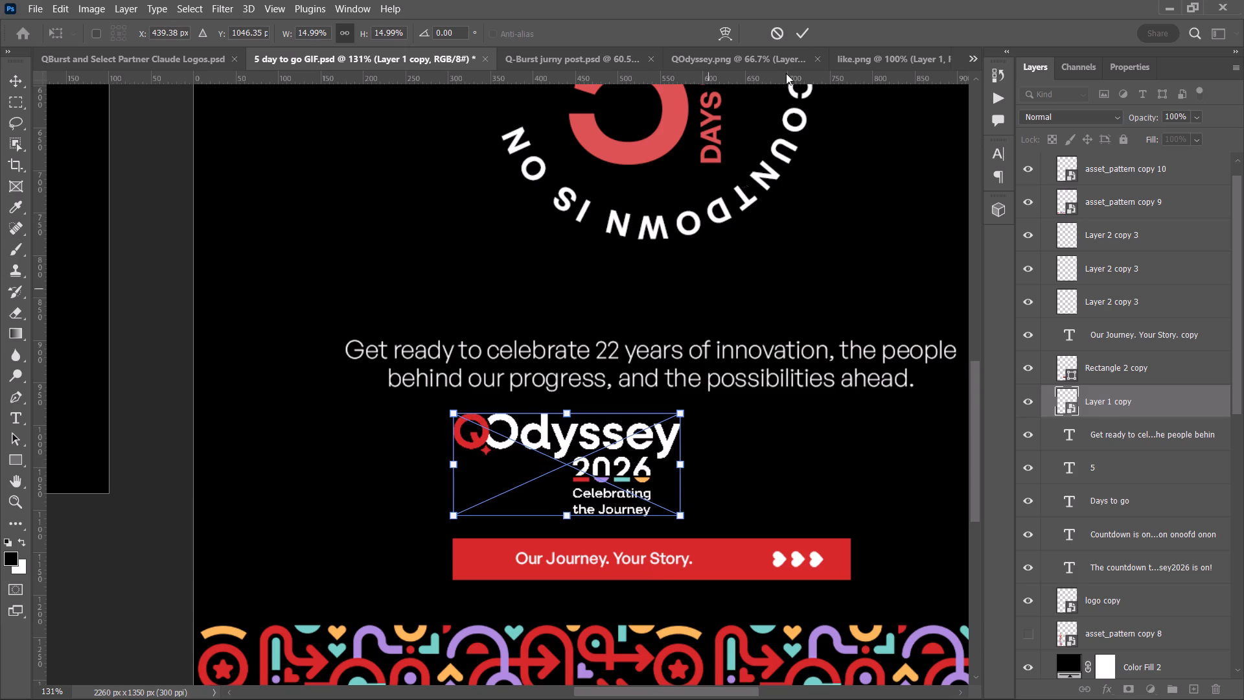
{"action": "left_click", "coordinate": [807, 39]}
{"action": "left_click", "coordinate": [483, 434]}
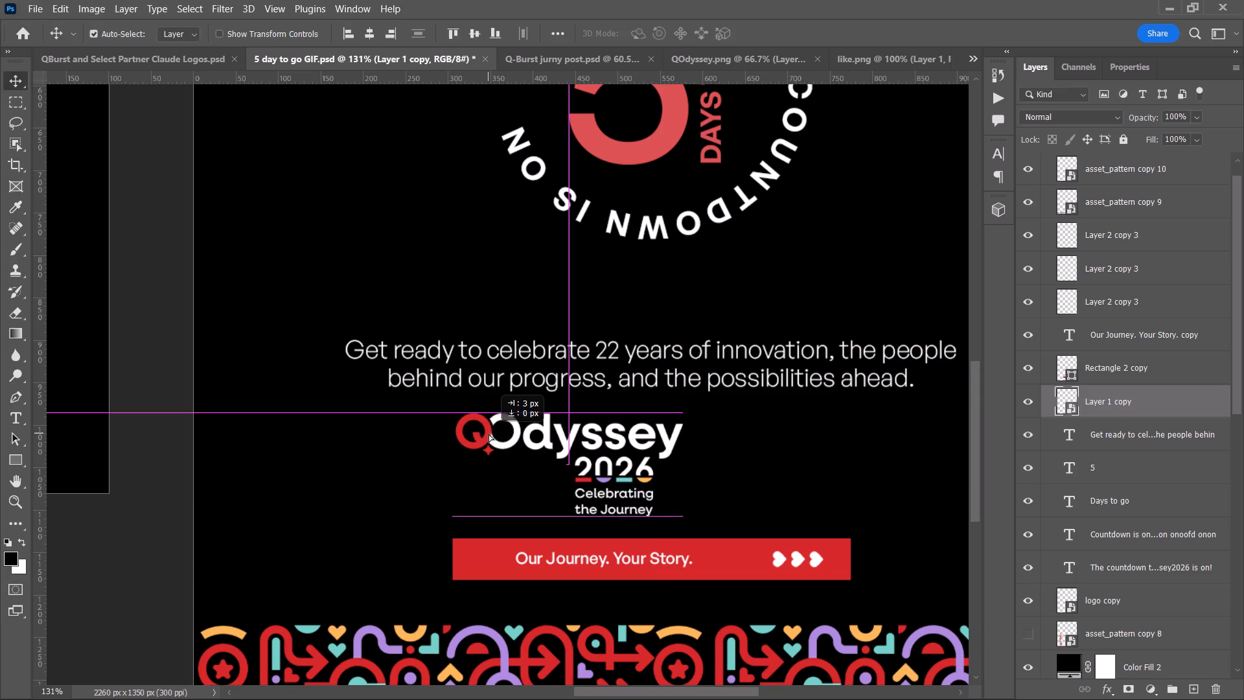
{"action": "scroll", "coordinate": [494, 500], "scroll_direction": "down", "scroll_amount": 3, "text": "alt"}
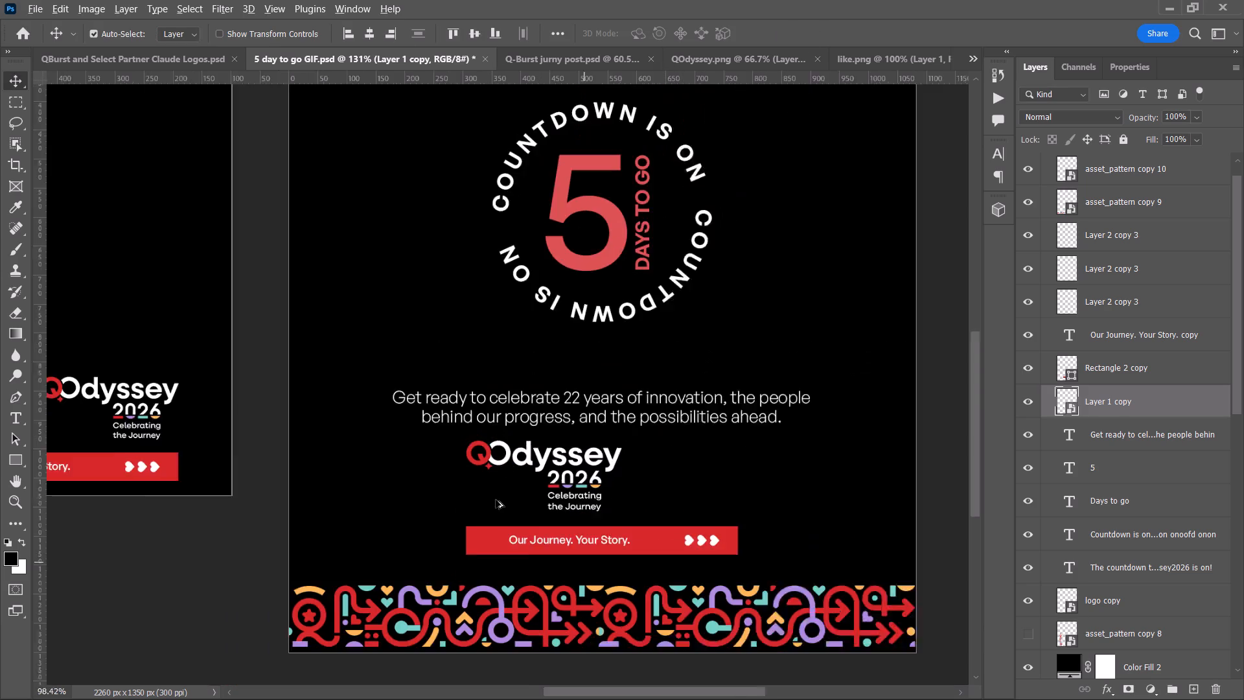
{"action": "scroll", "coordinate": [496, 500], "scroll_direction": "down", "scroll_amount": 5, "text": "alt"}
{"action": "left_click", "coordinate": [955, 563]}
Move the "Get ready to celebrate 22 years" text up about 40 px, away from the QOdyssey logo.
{"action": "left_click_drag", "start_coordinate": [615, 432], "coordinate": [612, 422]}
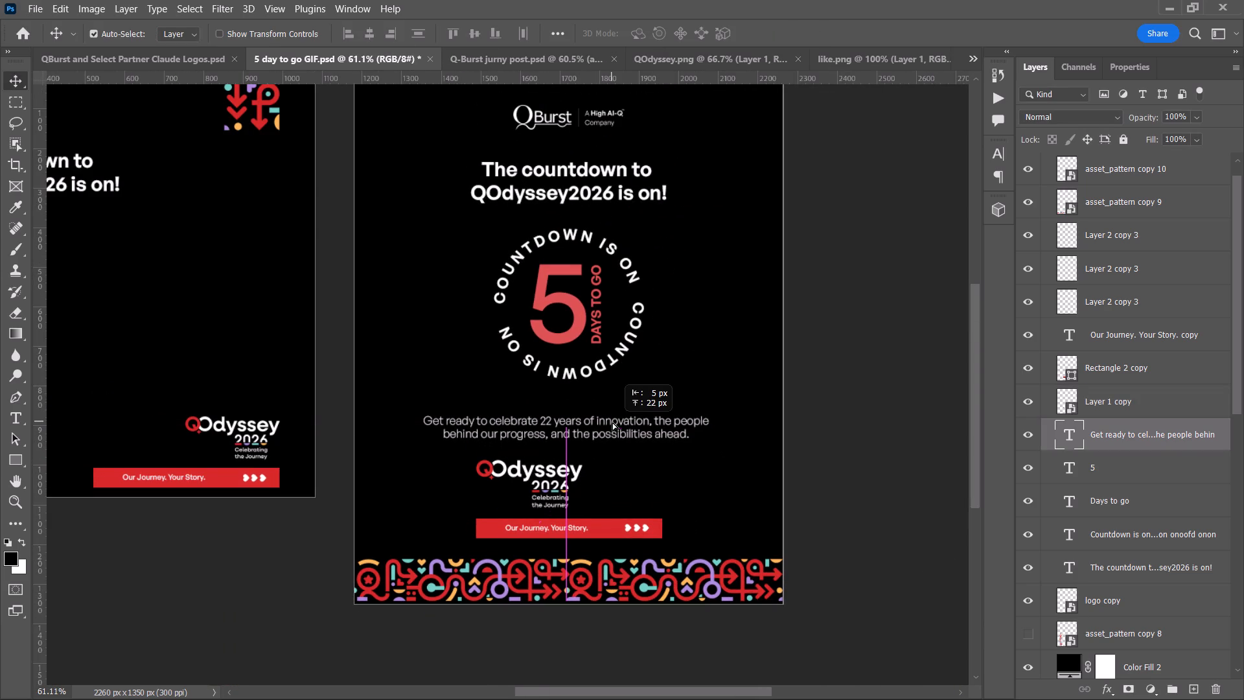
{"action": "left_click_drag", "start_coordinate": [612, 422], "coordinate": [612, 415]}
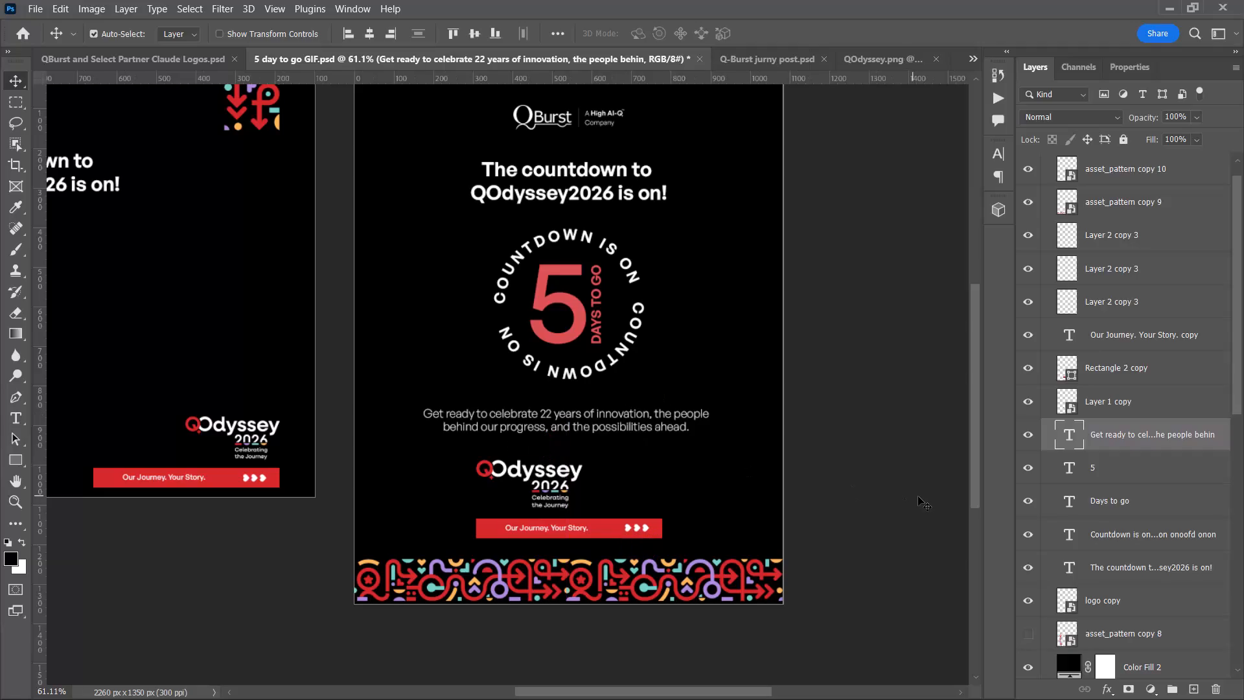
{"action": "scroll", "coordinate": [923, 497], "scroll_direction": "up", "scroll_amount": 1}
{"action": "left_click", "coordinate": [923, 497]}
Change the "Get ready to celebrate 22 years" text's font style to Regular.
{"action": "double_click", "coordinate": [601, 437]}
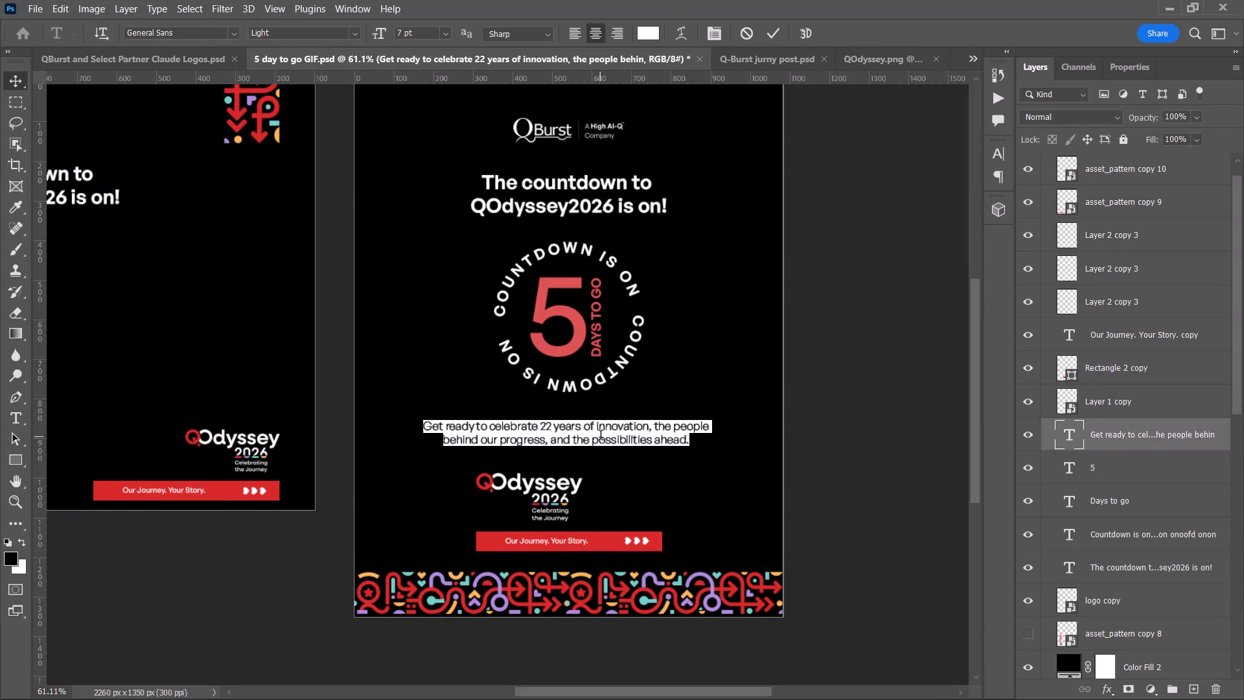
{"action": "left_click", "coordinate": [348, 27]}
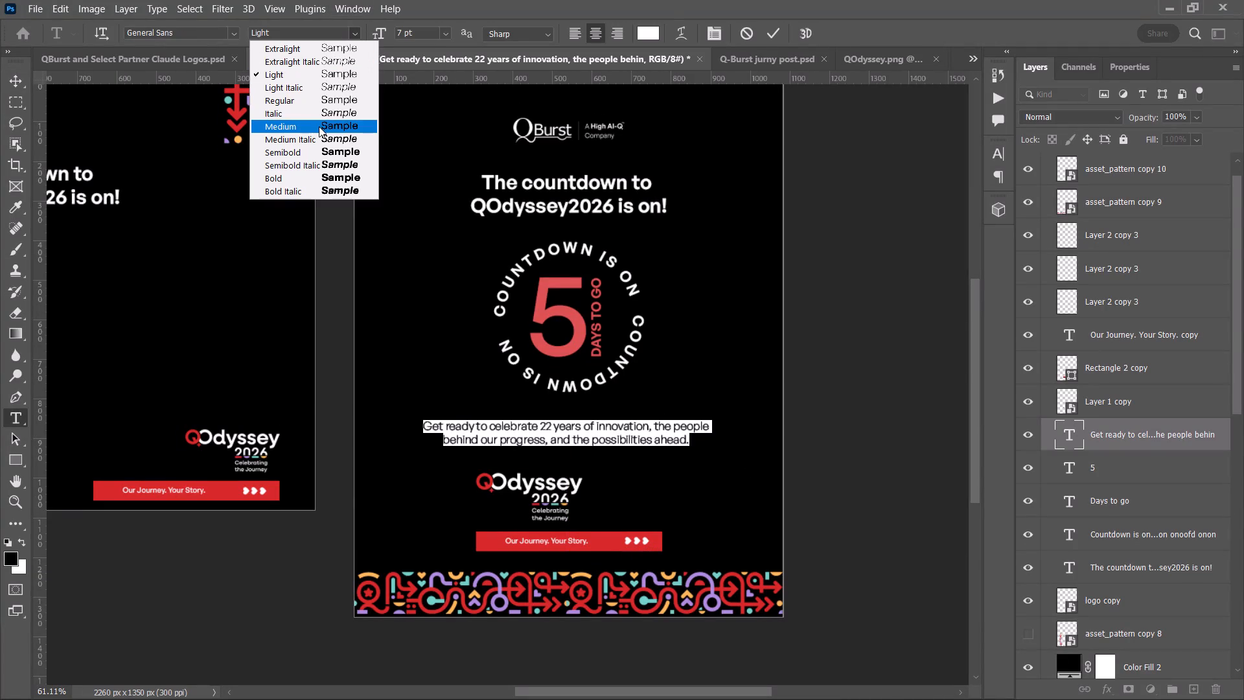
{"action": "left_click", "coordinate": [312, 106]}
{"action": "left_click", "coordinate": [774, 26]}
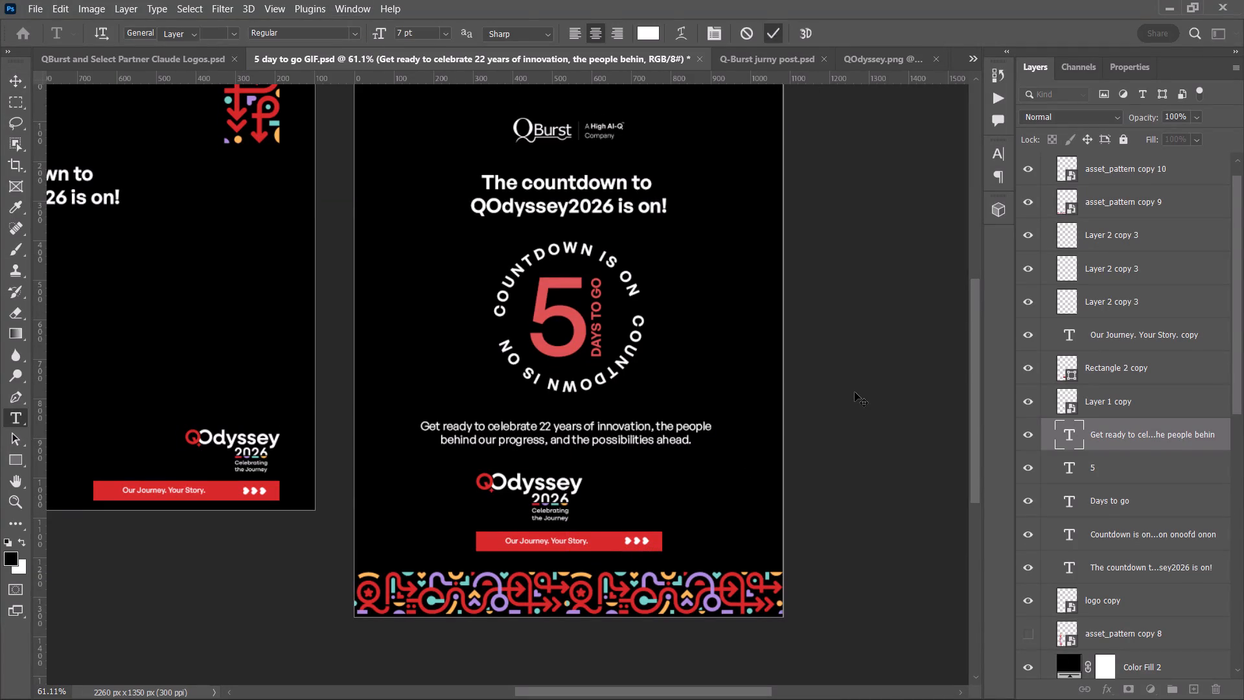
{"action": "left_click", "coordinate": [855, 392]}
Set the leading of the "Get ready to celebrate 22 years" text to 9 pt.
{"action": "scroll", "coordinate": [869, 436], "scroll_direction": "up", "scroll_amount": 1}
{"action": "scroll", "coordinate": [478, 448], "scroll_direction": "up", "scroll_amount": 3, "text": "alt"}
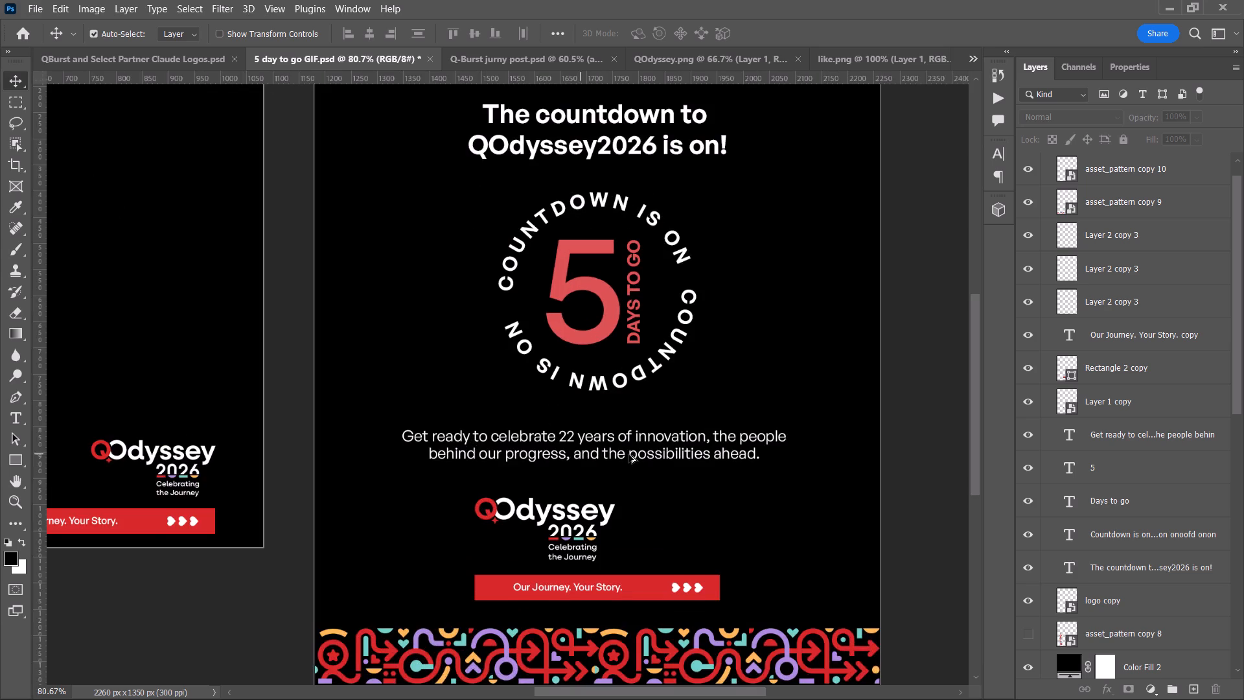
{"action": "scroll", "coordinate": [629, 454], "scroll_direction": "up", "scroll_amount": 2, "text": "alt"}
{"action": "right_click", "coordinate": [590, 433]}
{"action": "left_click", "coordinate": [624, 459]}
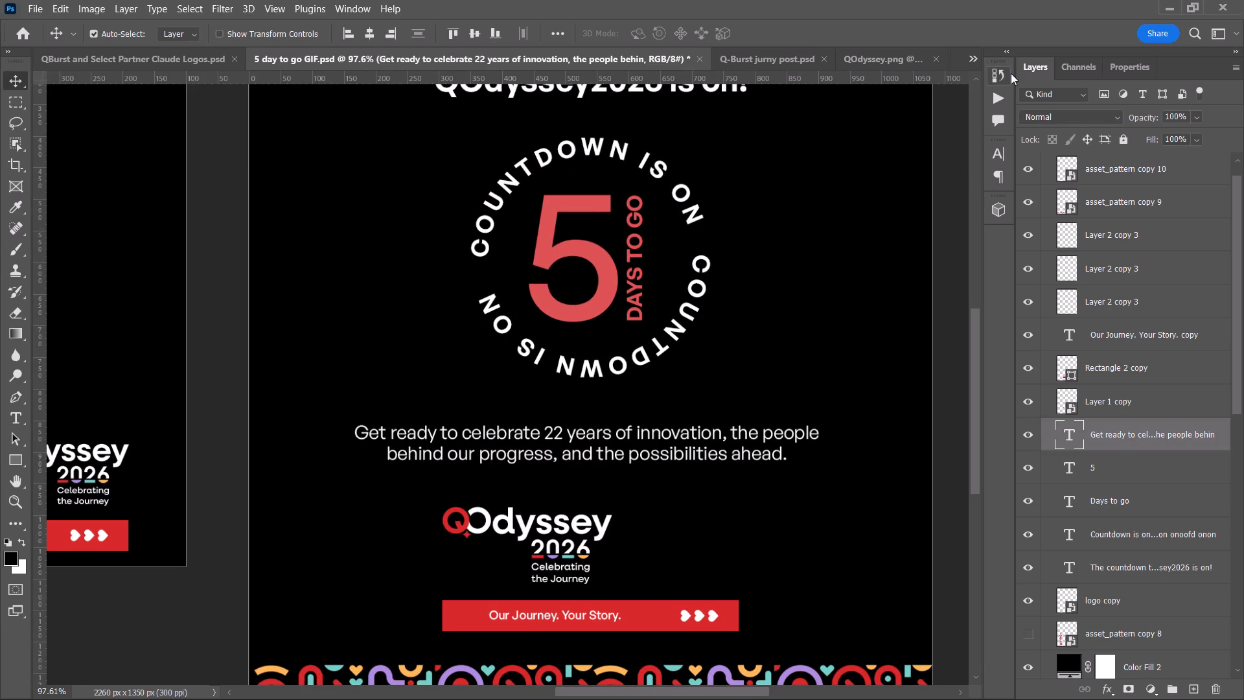
{"action": "left_click", "coordinate": [1139, 66]}
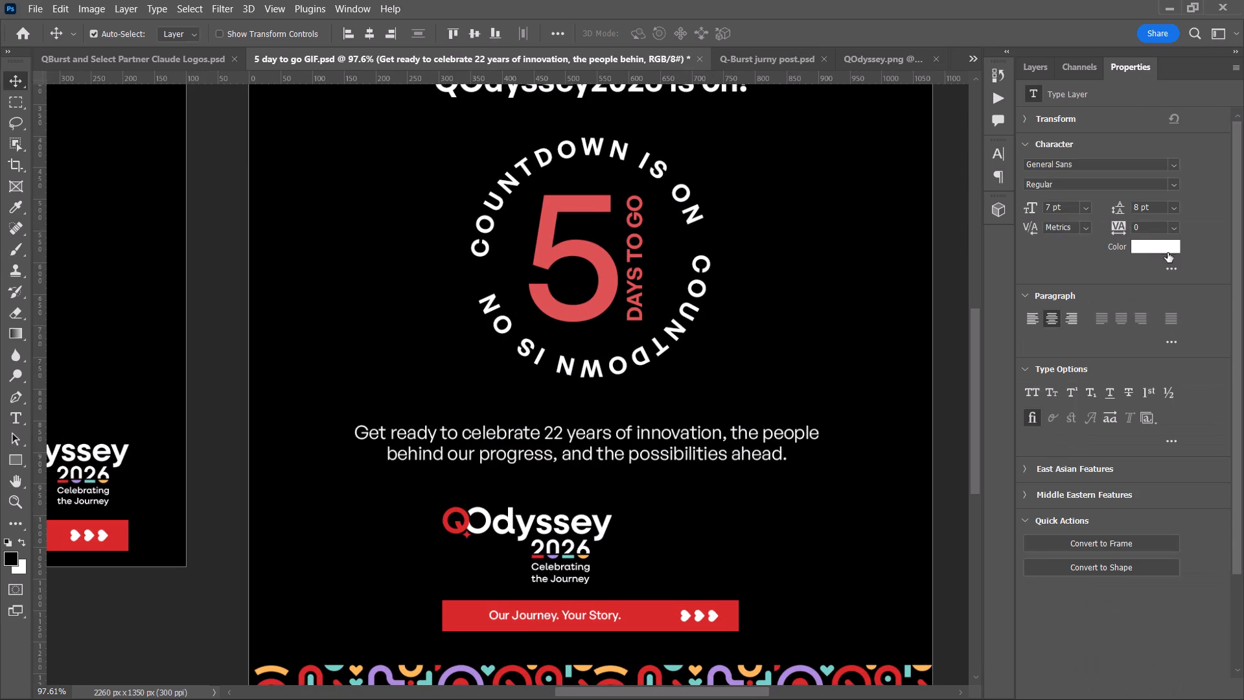
{"action": "left_click", "coordinate": [1178, 211]}
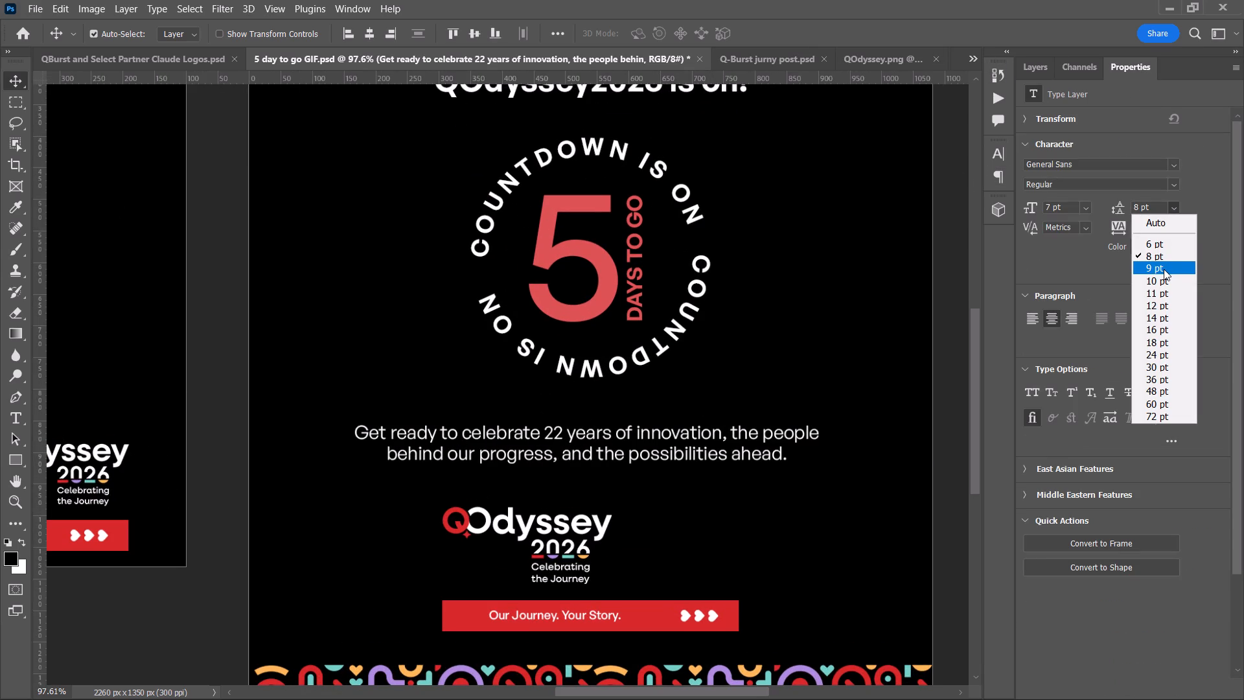
{"action": "left_click", "coordinate": [1164, 269]}
{"action": "left_click", "coordinate": [943, 379]}
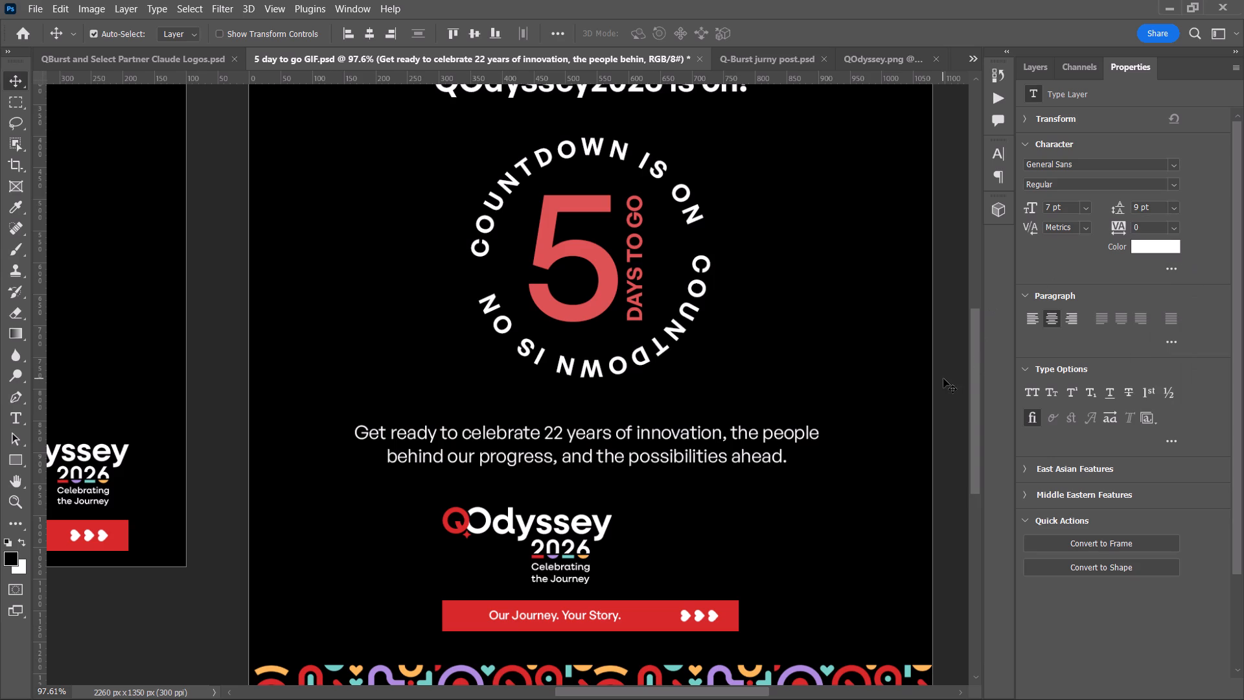
Centre the "Get ready to celebrate 22 years" text horizontally on Artboard 2 and deselect it.
{"action": "scroll", "coordinate": [632, 409], "scroll_direction": "down", "scroll_amount": 4, "text": "alt"}
{"action": "scroll", "coordinate": [755, 463], "scroll_direction": "up", "scroll_amount": 5}
{"action": "scroll", "coordinate": [759, 463], "scroll_direction": "down", "scroll_amount": 4}
{"action": "scroll", "coordinate": [647, 475], "scroll_direction": "down", "scroll_amount": 2, "text": "alt"}
{"action": "scroll", "coordinate": [632, 426], "scroll_direction": "up", "scroll_amount": 3, "text": "alt"}
{"action": "right_click", "coordinate": [650, 456]}
{"action": "left_click", "coordinate": [699, 480]}
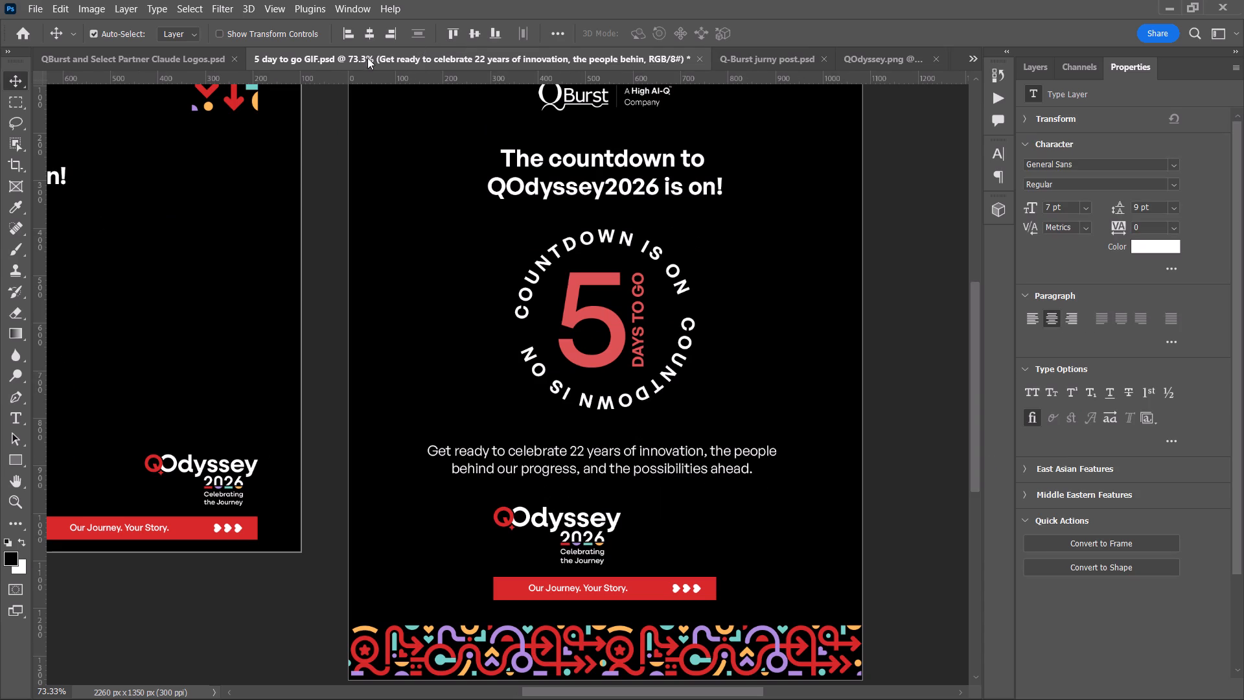
{"action": "left_click", "coordinate": [363, 32]}
{"action": "left_click", "coordinate": [917, 520]}
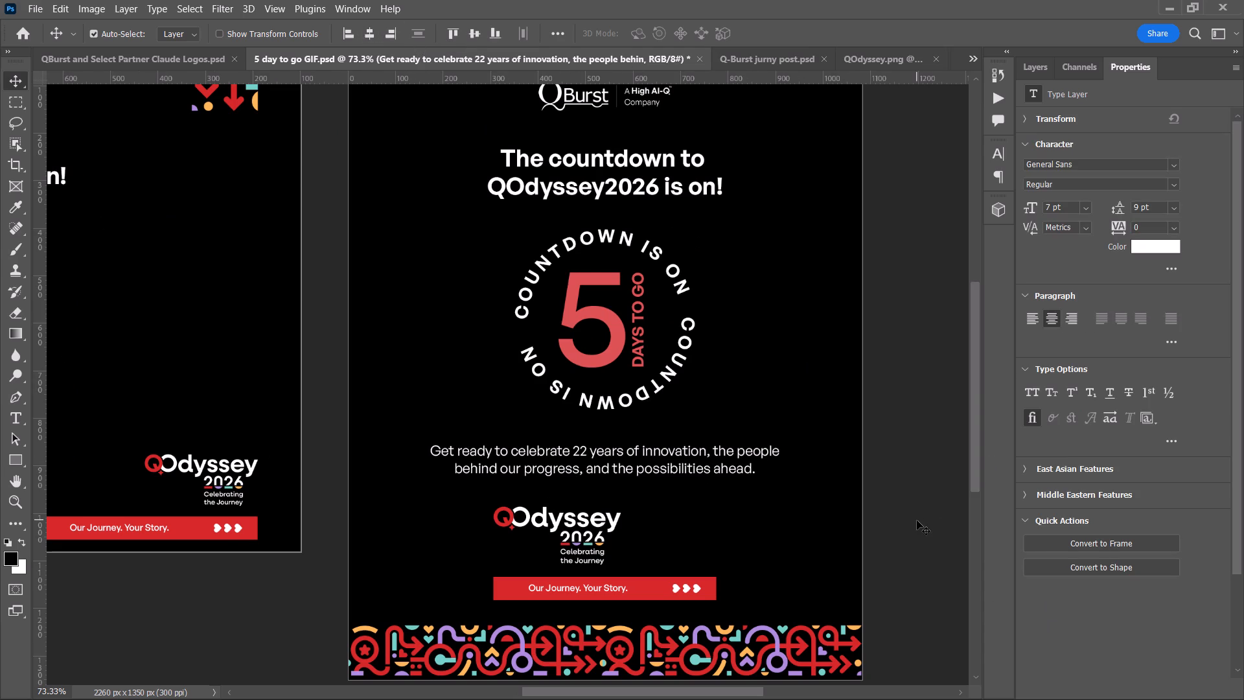
Examine Artboard 2's overall layout and spacing alongside Artboard 1.
{"action": "scroll", "coordinate": [782, 544], "scroll_direction": "up", "scroll_amount": 6}
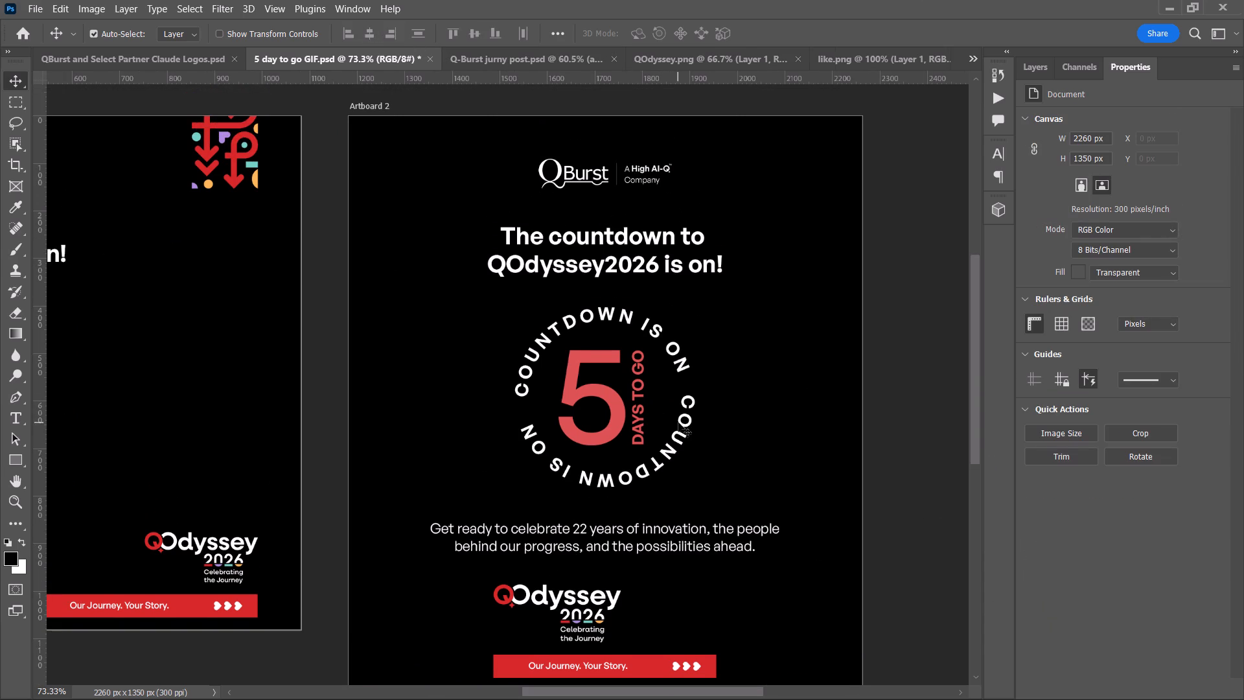
{"action": "scroll", "coordinate": [678, 419], "scroll_direction": "down", "scroll_amount": 5, "text": "alt"}
{"action": "scroll", "coordinate": [862, 515], "scroll_direction": "down", "scroll_amount": 1}
{"action": "scroll", "coordinate": [747, 534], "scroll_direction": "up", "scroll_amount": 1, "text": "alt"}
{"action": "scroll", "coordinate": [652, 218], "scroll_direction": "up", "scroll_amount": 2, "text": "alt"}
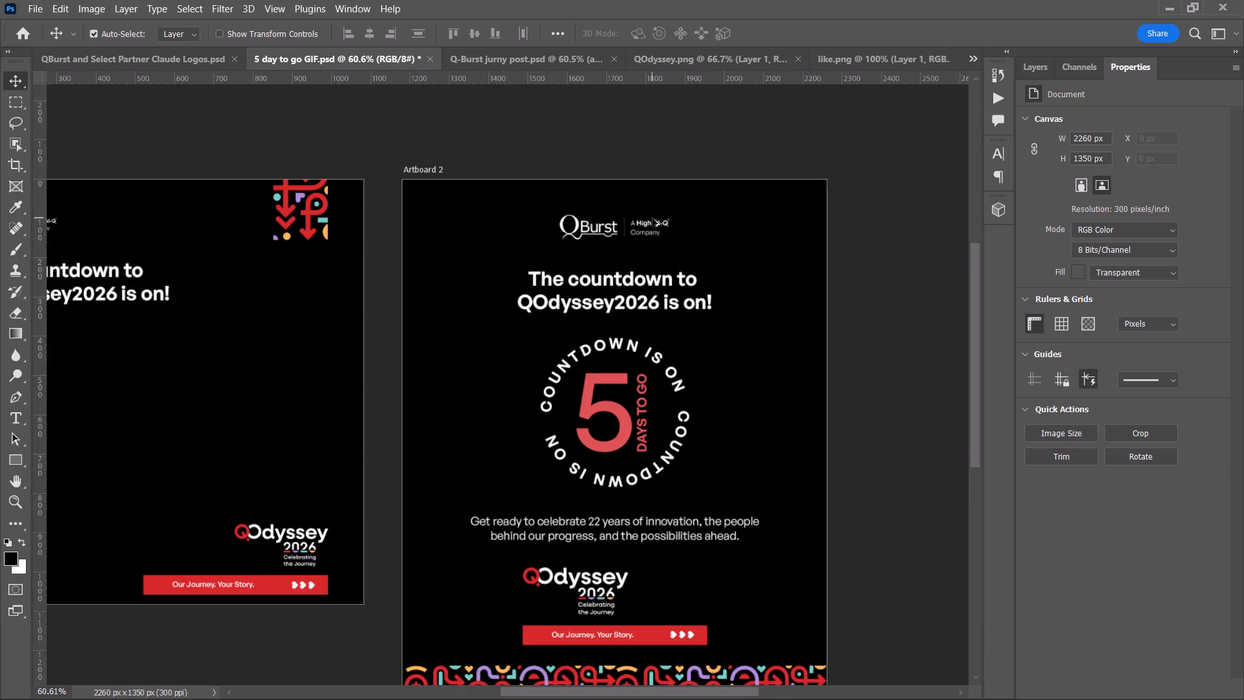
{"action": "scroll", "coordinate": [581, 218], "scroll_direction": "up", "scroll_amount": 3, "text": "alt"}
{"action": "scroll", "coordinate": [619, 309], "scroll_direction": "down", "scroll_amount": 9}
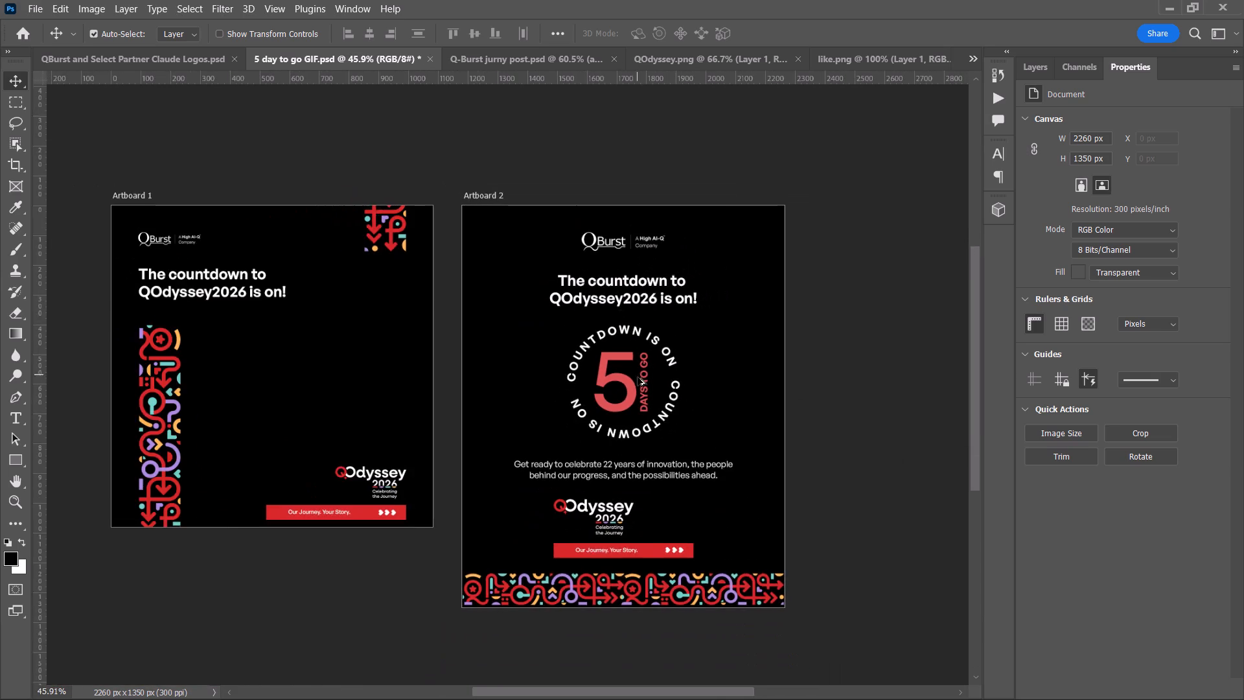
{"action": "scroll", "coordinate": [638, 374], "scroll_direction": "up", "scroll_amount": 4, "text": "alt"}
{"action": "scroll", "coordinate": [572, 292], "scroll_direction": "up", "scroll_amount": 3, "text": "alt"}
{"action": "scroll", "coordinate": [620, 296], "scroll_direction": "down", "scroll_amount": 9, "text": "alt"}
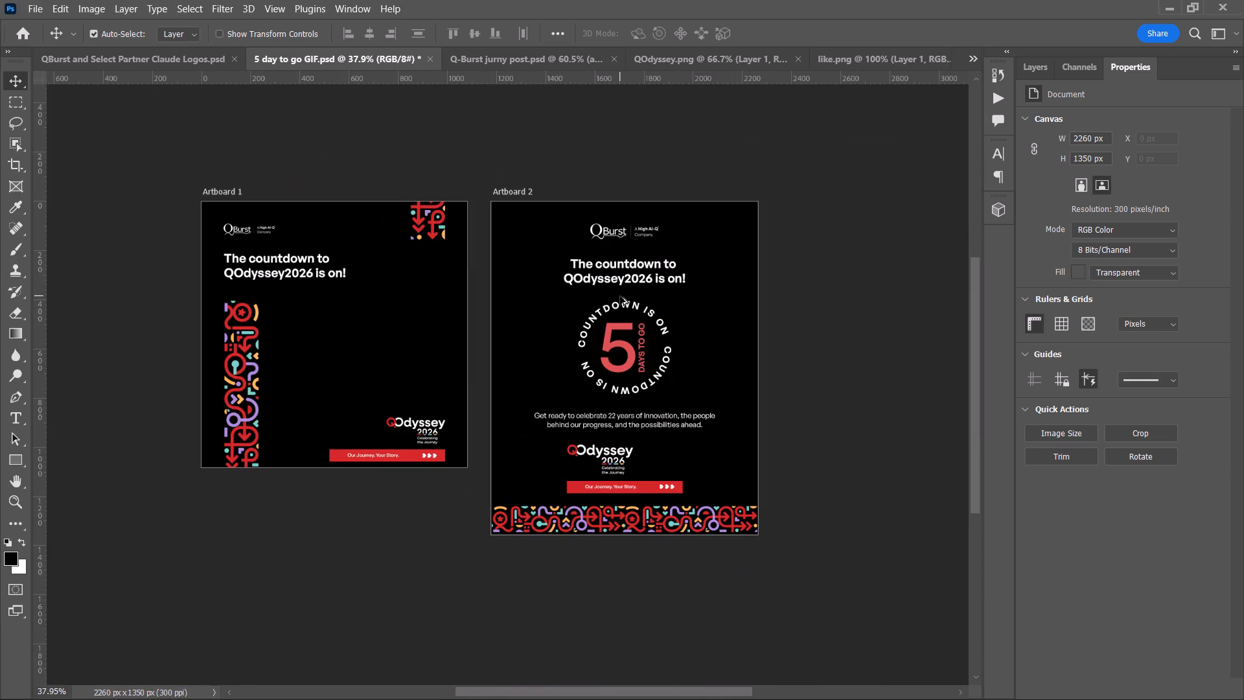
{"action": "scroll", "coordinate": [746, 361], "scroll_direction": "up", "scroll_amount": 6, "text": "alt"}
{"action": "scroll", "coordinate": [475, 272], "scroll_direction": "up", "scroll_amount": 1, "text": "alt"}
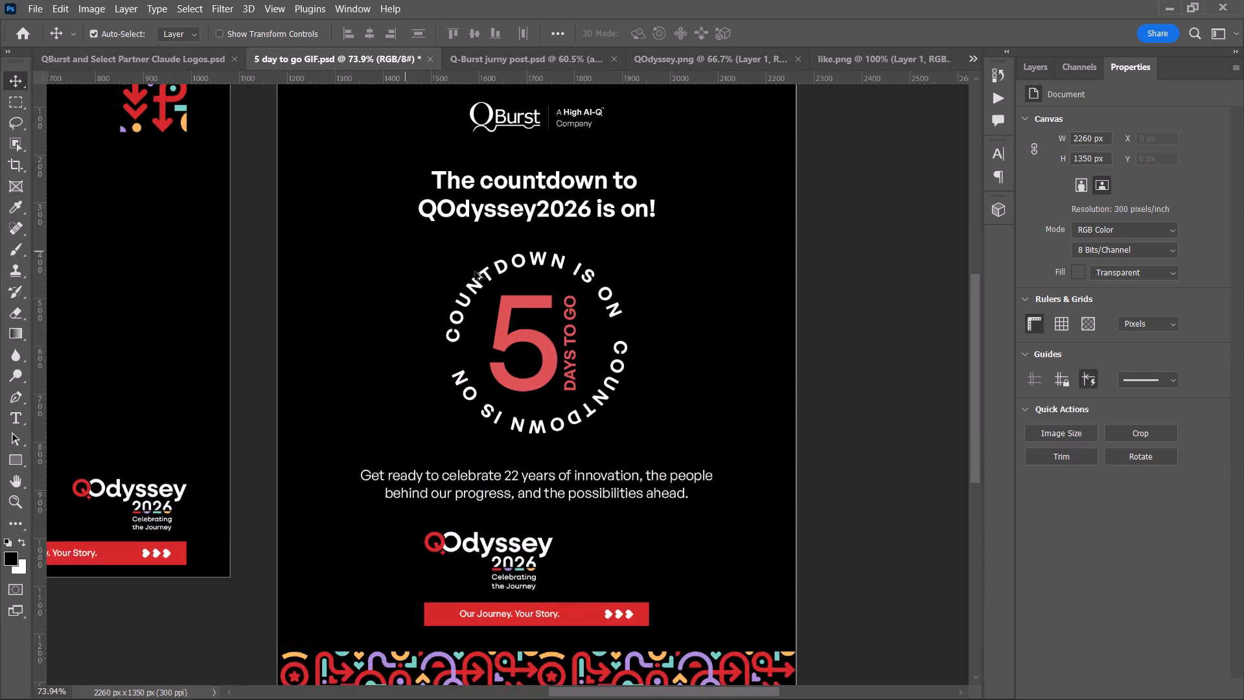
{"action": "scroll", "coordinate": [475, 272], "scroll_direction": "up", "scroll_amount": 1, "text": "alt"}
{"action": "scroll", "coordinate": [606, 390], "scroll_direction": "down", "scroll_amount": 4, "text": "alt"}
Select the red 5 and place horizontal guides along its top and bottom edges.
{"action": "scroll", "coordinate": [553, 385], "scroll_direction": "up", "scroll_amount": 4, "text": "alt"}
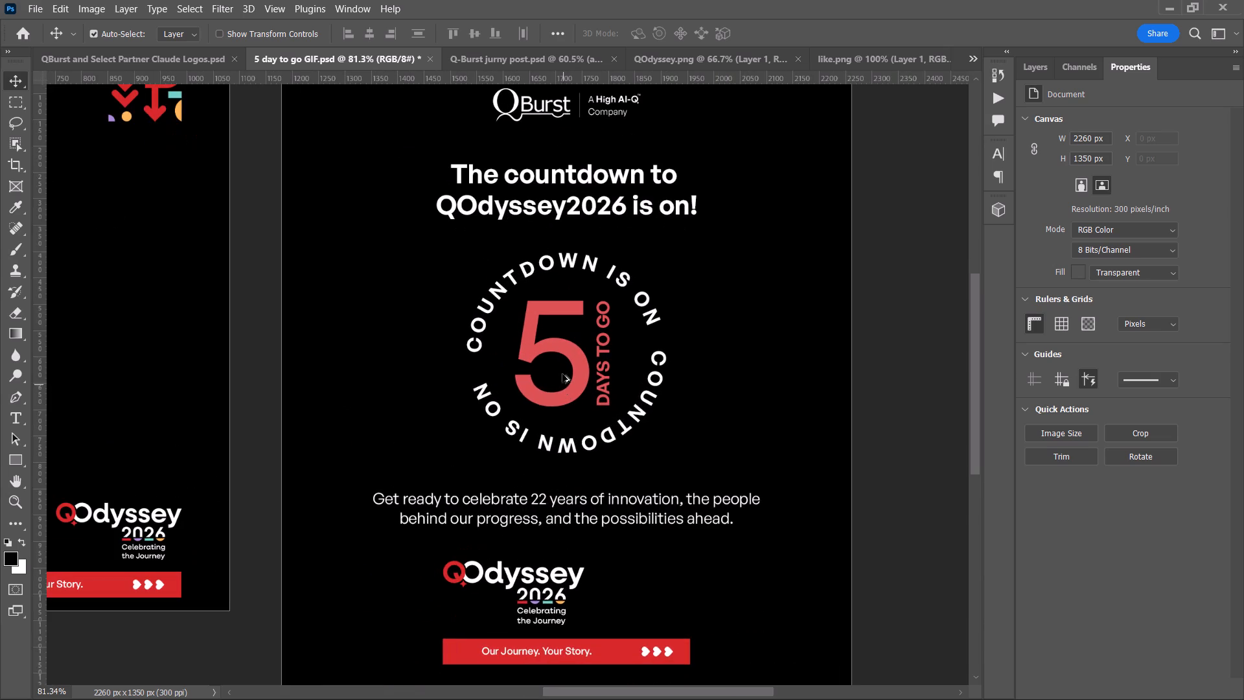
{"action": "scroll", "coordinate": [598, 292], "scroll_direction": "up", "scroll_amount": 5, "text": "alt"}
{"action": "left_click", "coordinate": [556, 312]}
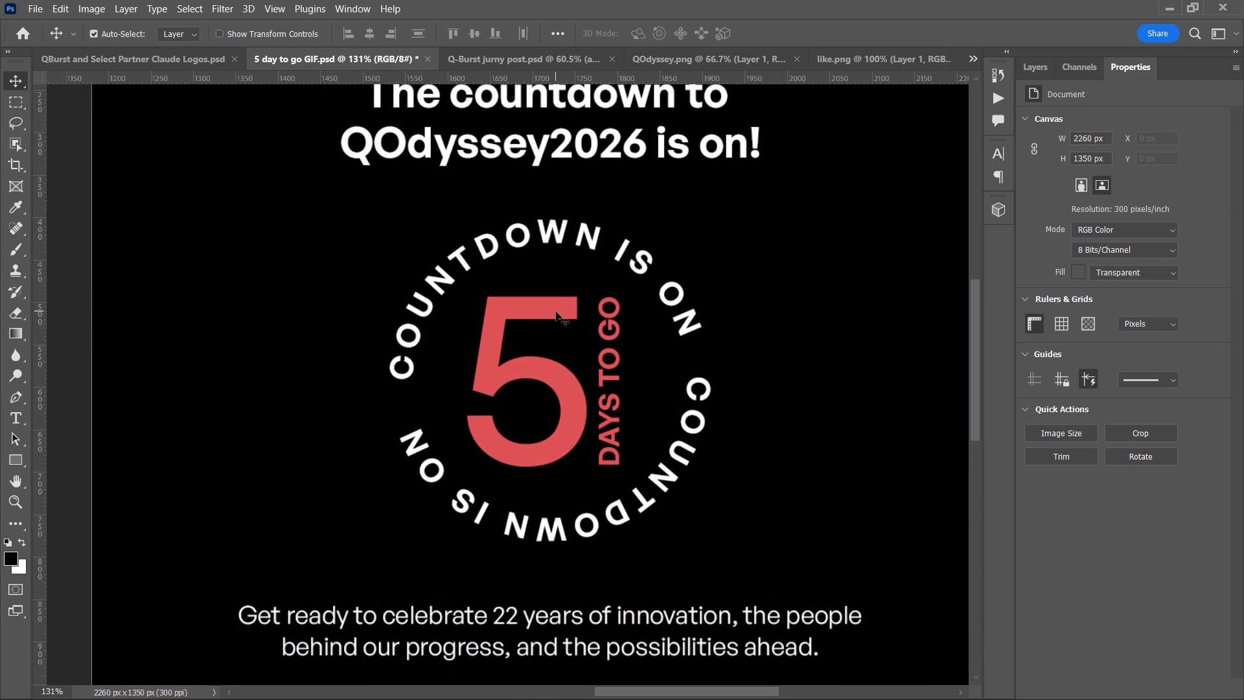
{"action": "left_click_drag", "start_coordinate": [570, 77], "coordinate": [590, 294]}
{"action": "left_click_drag", "start_coordinate": [551, 84], "coordinate": [573, 460]}
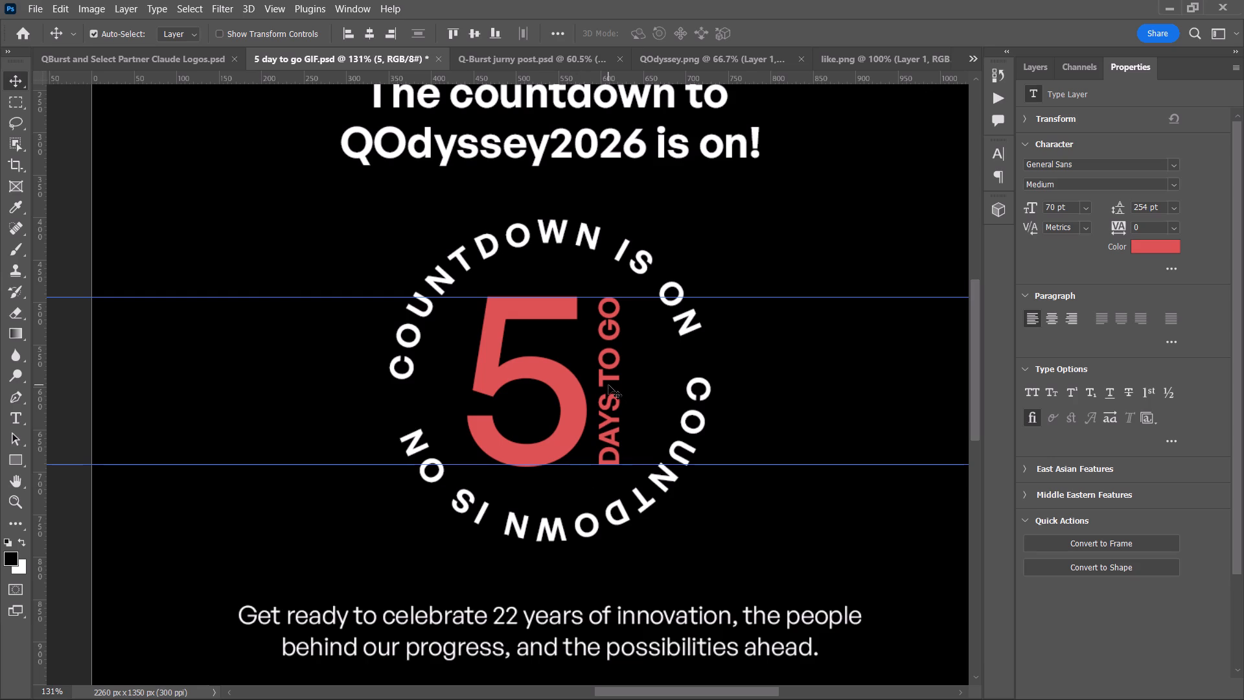
Adjust the gap between the 5 and "DAYS TO GO" by shifting that text slightly left and nudging it 6 px right.
{"action": "left_click_drag", "start_coordinate": [602, 380], "coordinate": [608, 380]}
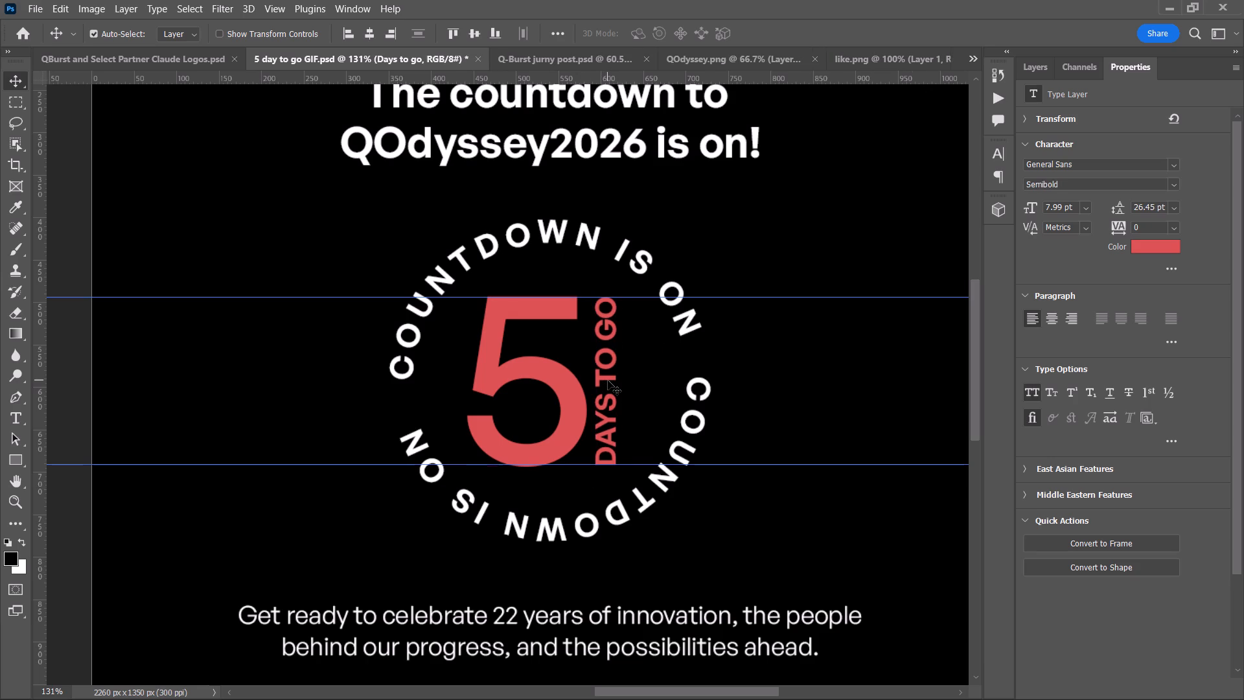
{"action": "key", "text": "Right"}
{"action": "key", "text": "Right"}
{"action": "key", "text": "Right"}
{"action": "key", "text": "Right"}
{"action": "key", "text": "Right"}
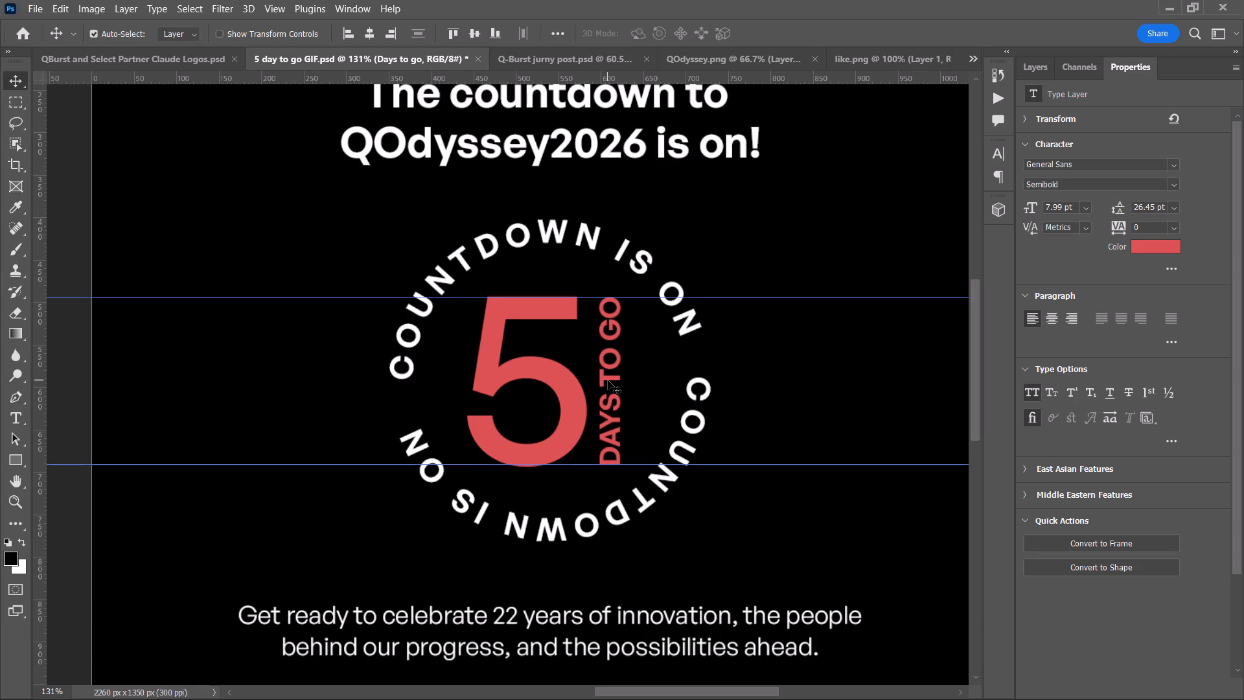
{"action": "key", "text": "Right"}
Add the 5 to the "DAYS TO GO" selection and nudge both to a net 1 px left within the circular text.
{"action": "left_click", "coordinate": [570, 397], "text": "shift"}
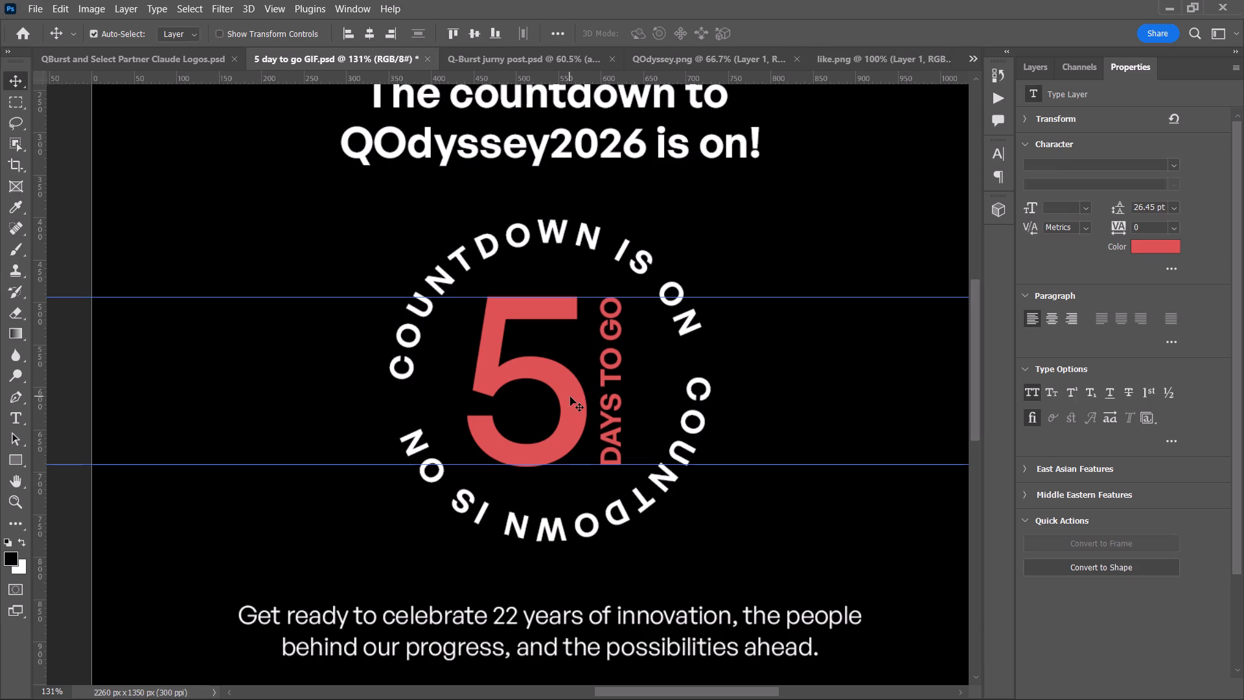
{"action": "key", "text": "Left"}
{"action": "key", "text": "Left"}
{"action": "key", "text": "Left"}
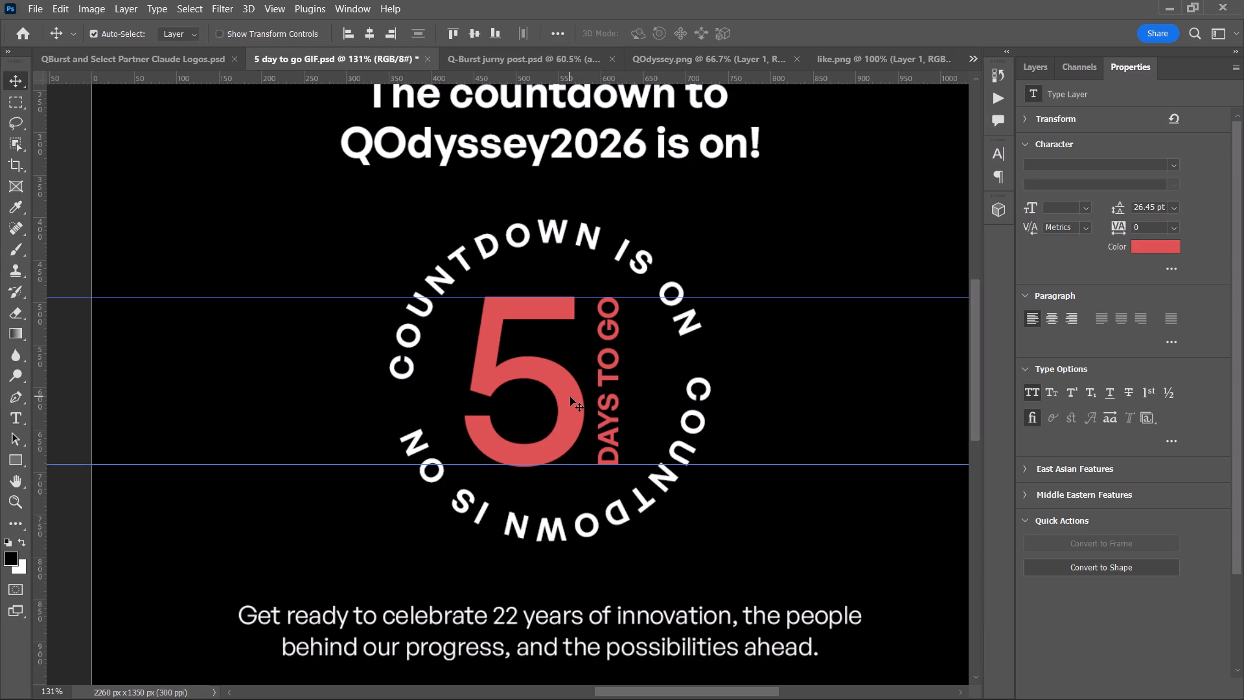
{"action": "key", "text": "Right"}
{"action": "key", "text": "Right"}
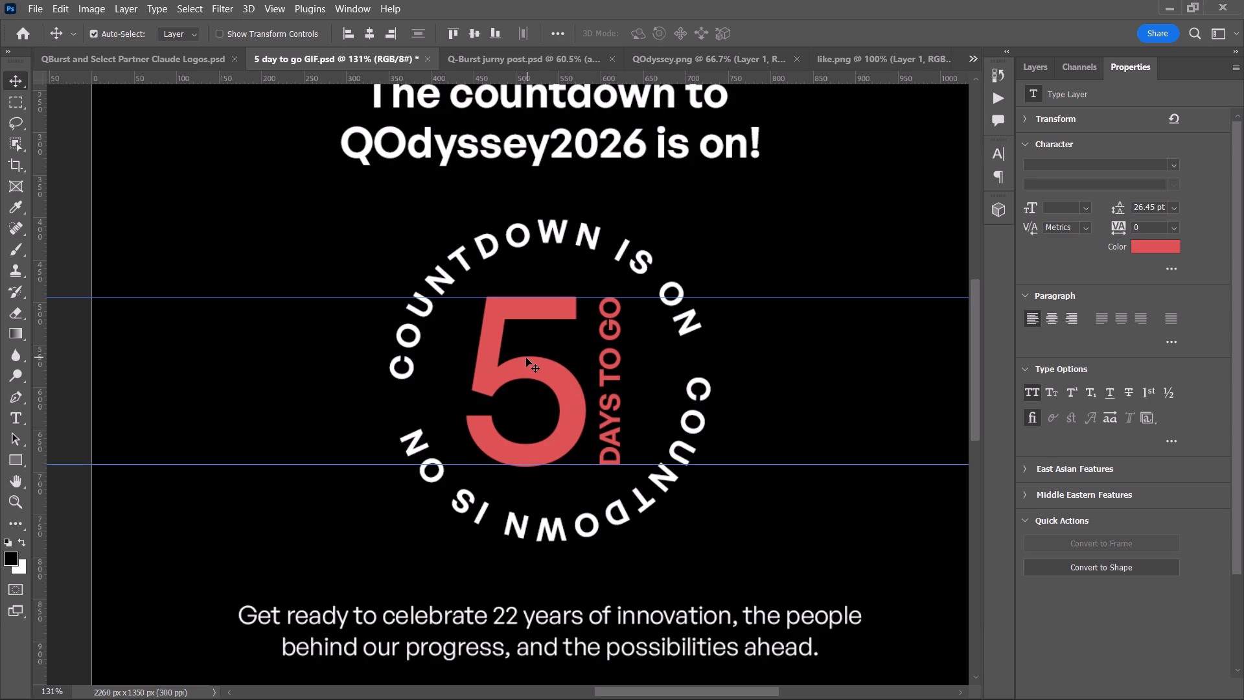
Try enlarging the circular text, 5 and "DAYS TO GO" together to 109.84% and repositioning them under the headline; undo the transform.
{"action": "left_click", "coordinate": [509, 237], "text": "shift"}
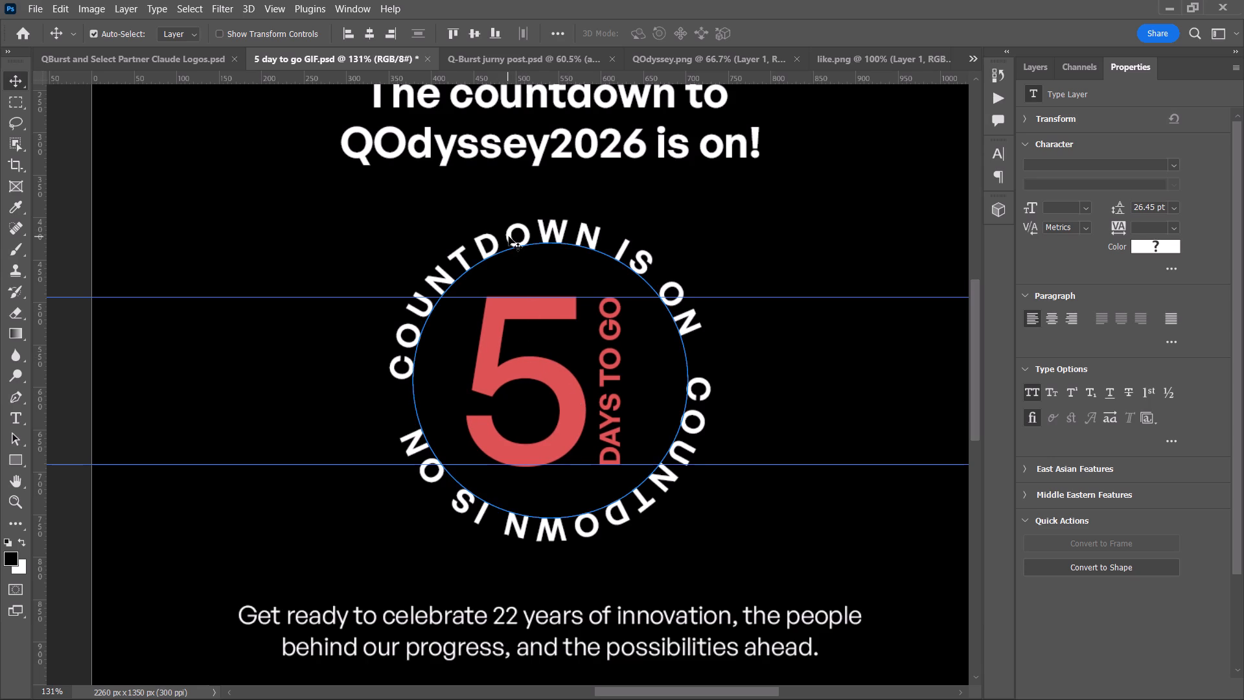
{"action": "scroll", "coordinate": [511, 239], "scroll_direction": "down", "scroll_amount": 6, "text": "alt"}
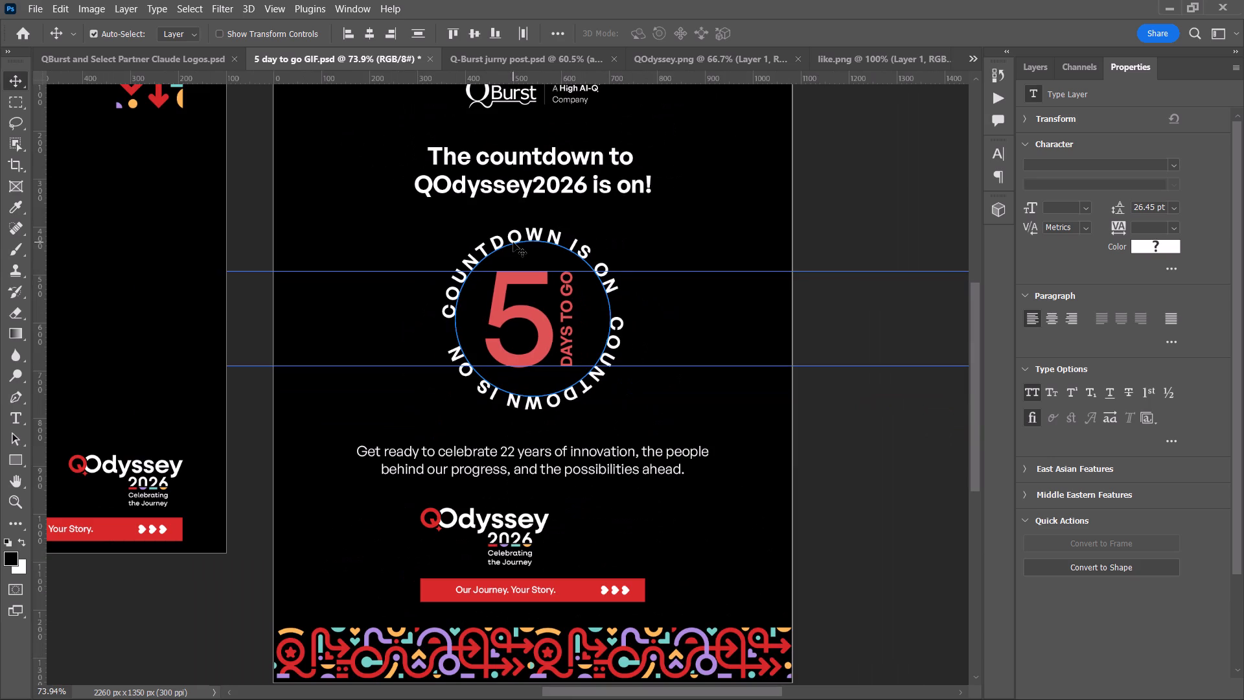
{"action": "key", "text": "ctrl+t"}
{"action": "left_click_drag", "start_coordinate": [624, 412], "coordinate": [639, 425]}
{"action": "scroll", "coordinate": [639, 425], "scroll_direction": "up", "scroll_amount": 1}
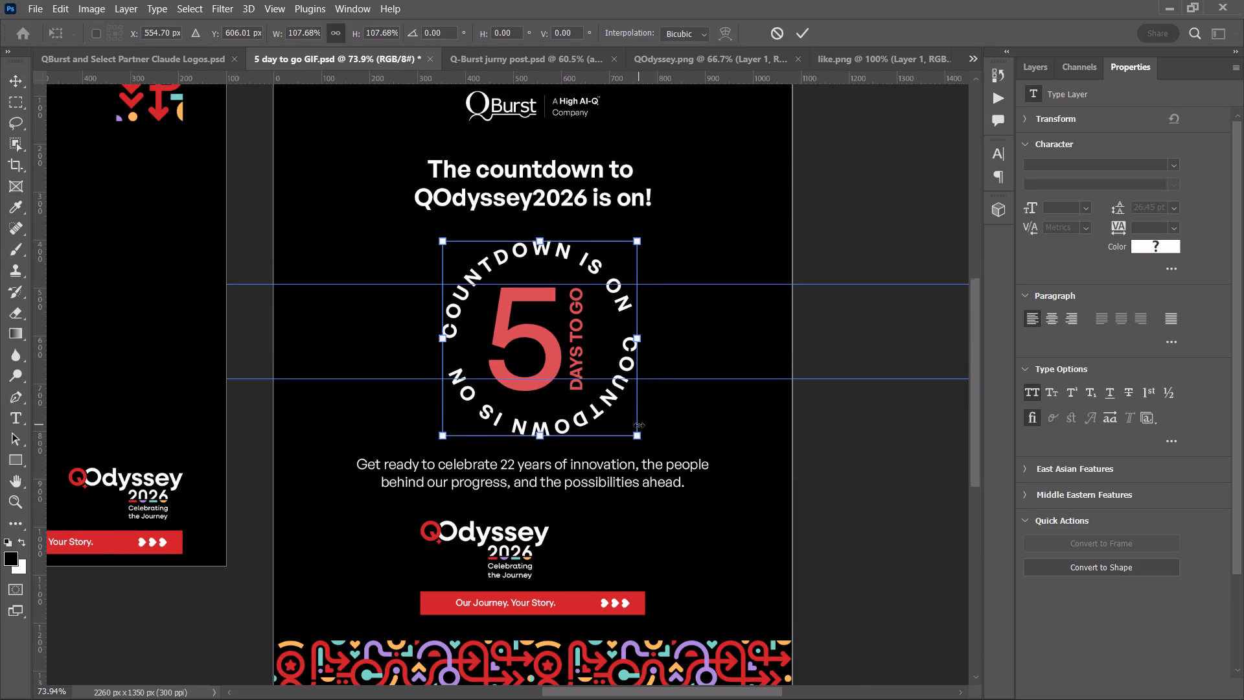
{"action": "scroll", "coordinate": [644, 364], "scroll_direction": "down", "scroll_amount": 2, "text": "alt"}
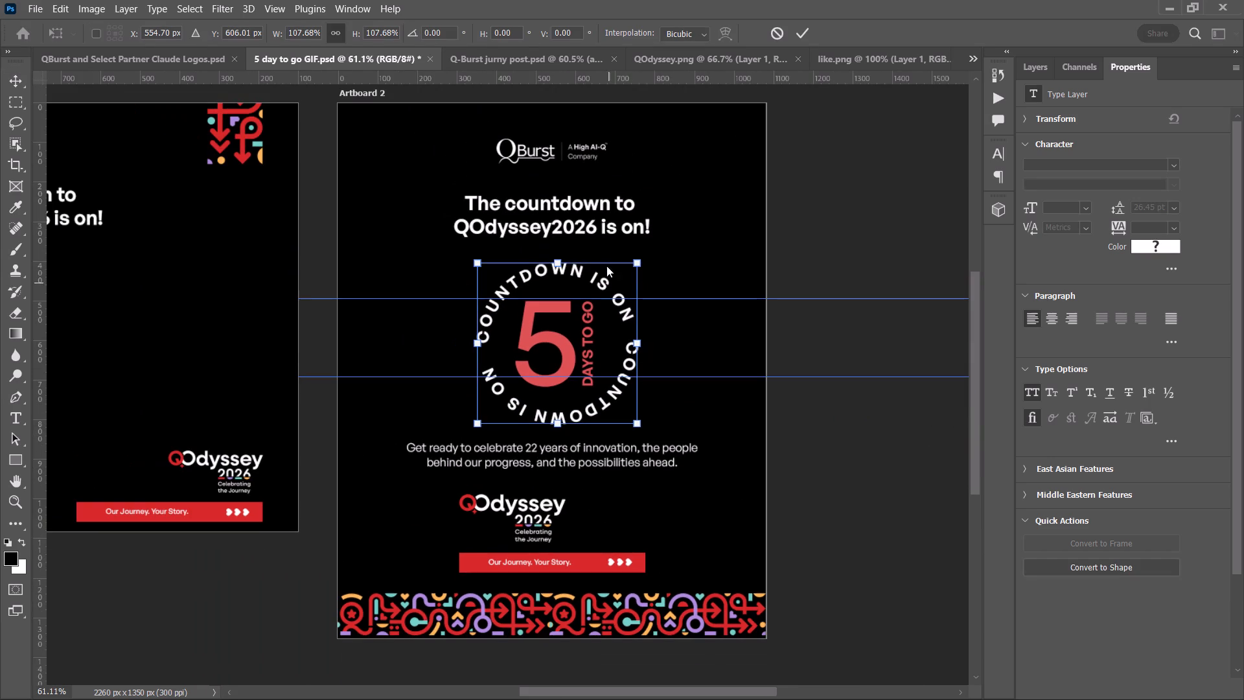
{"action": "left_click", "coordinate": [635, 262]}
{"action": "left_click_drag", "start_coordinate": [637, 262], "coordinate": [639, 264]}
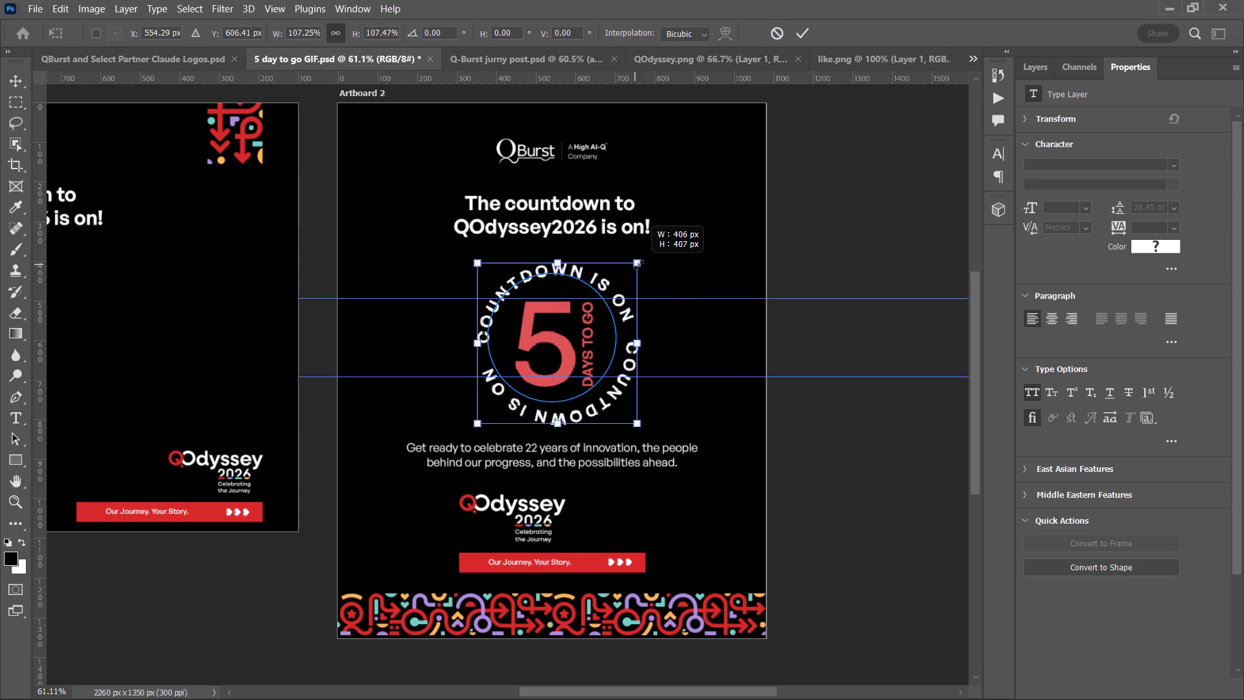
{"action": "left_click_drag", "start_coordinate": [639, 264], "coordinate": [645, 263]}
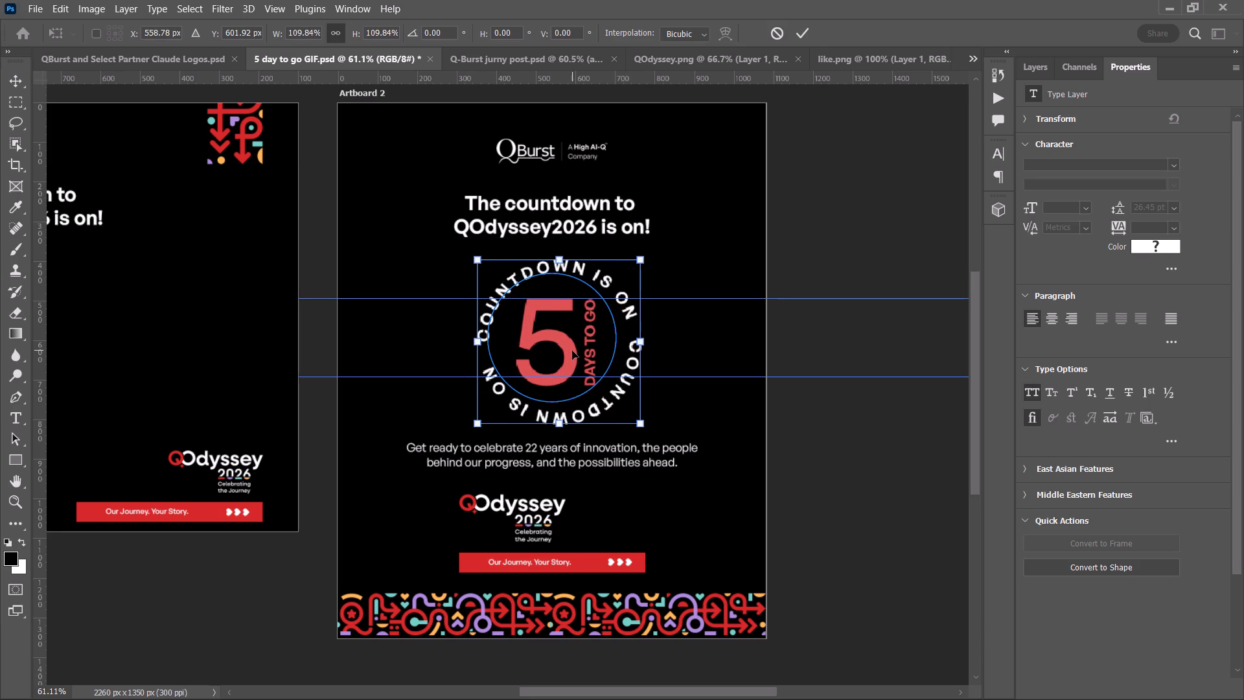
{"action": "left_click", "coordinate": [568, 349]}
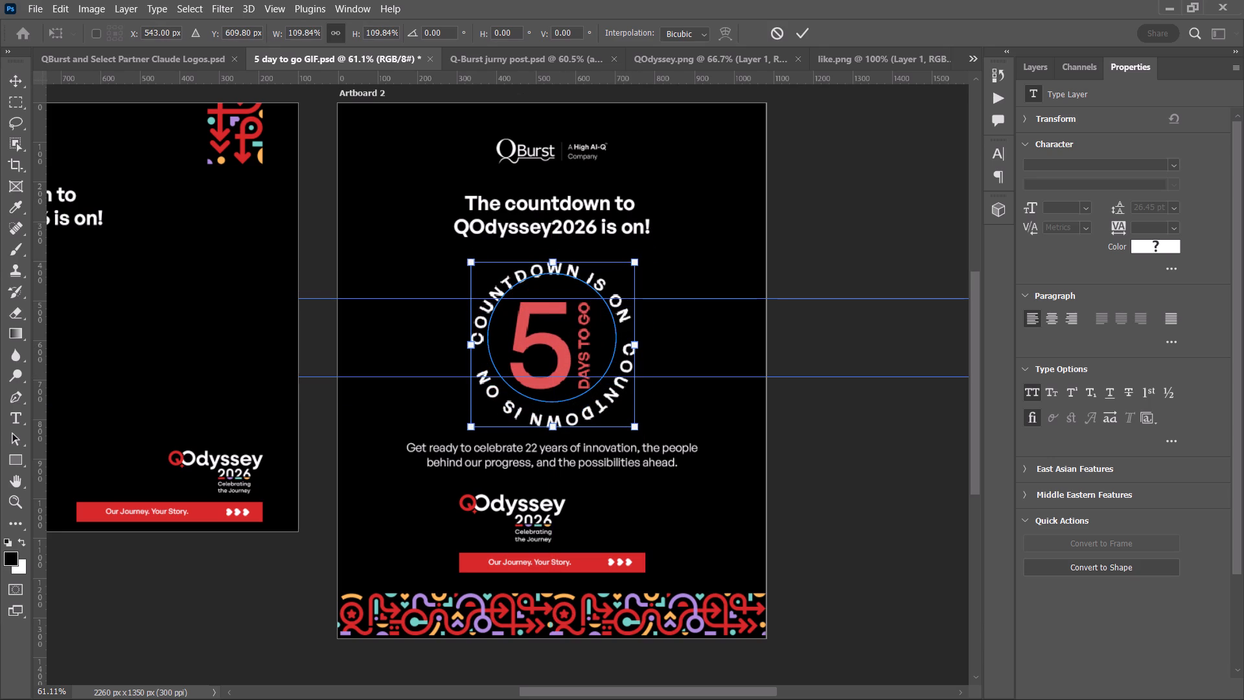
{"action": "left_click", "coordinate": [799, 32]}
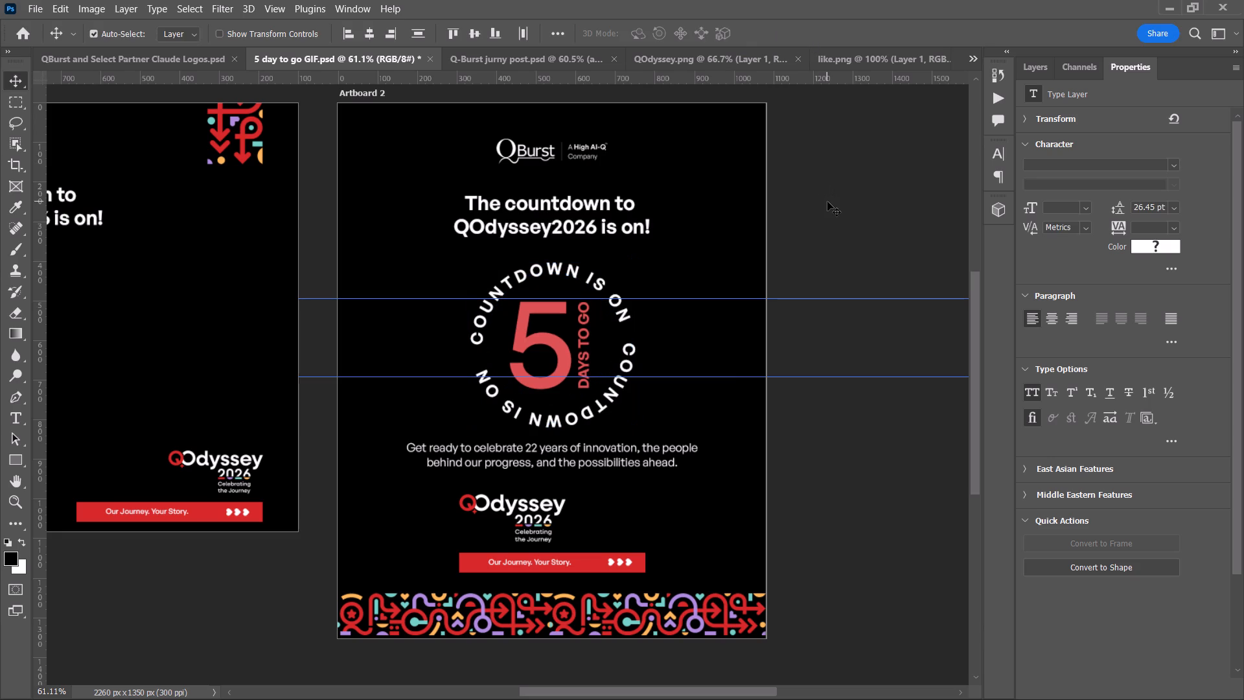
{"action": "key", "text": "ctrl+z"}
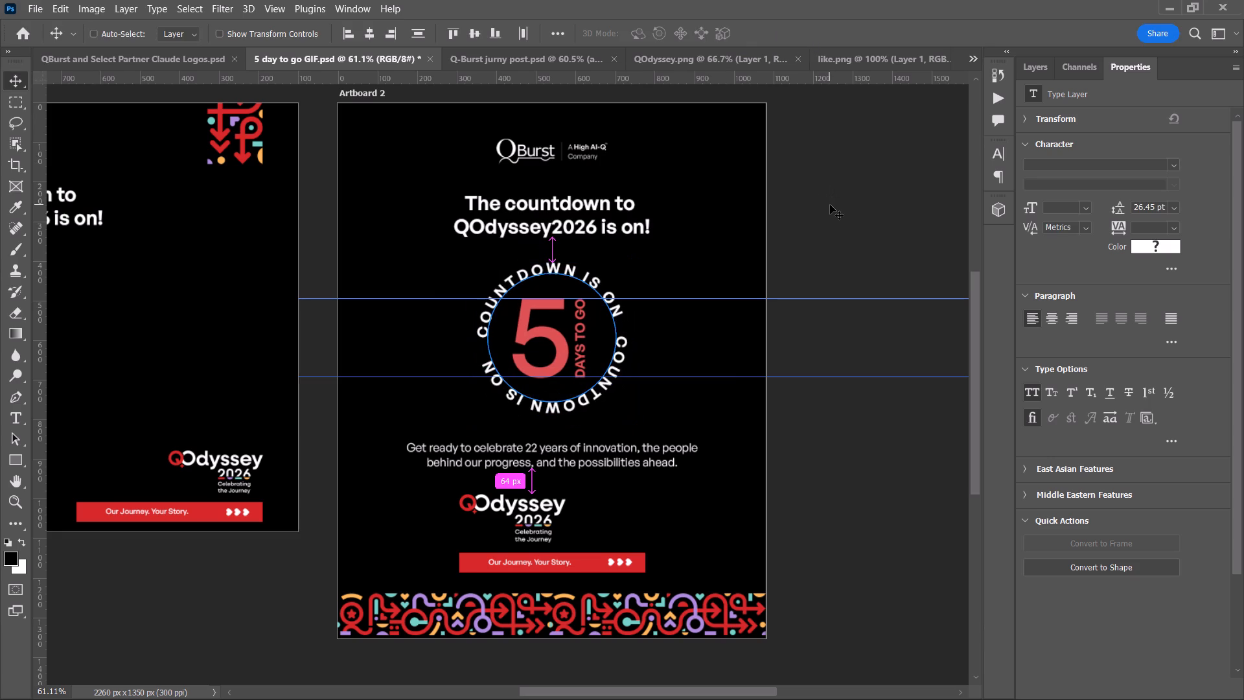
Move the circular text, 5 and "DAYS TO GO" slightly left and scale them together proportionally to 109.07%.
{"action": "key", "text": "ctrl+t"}
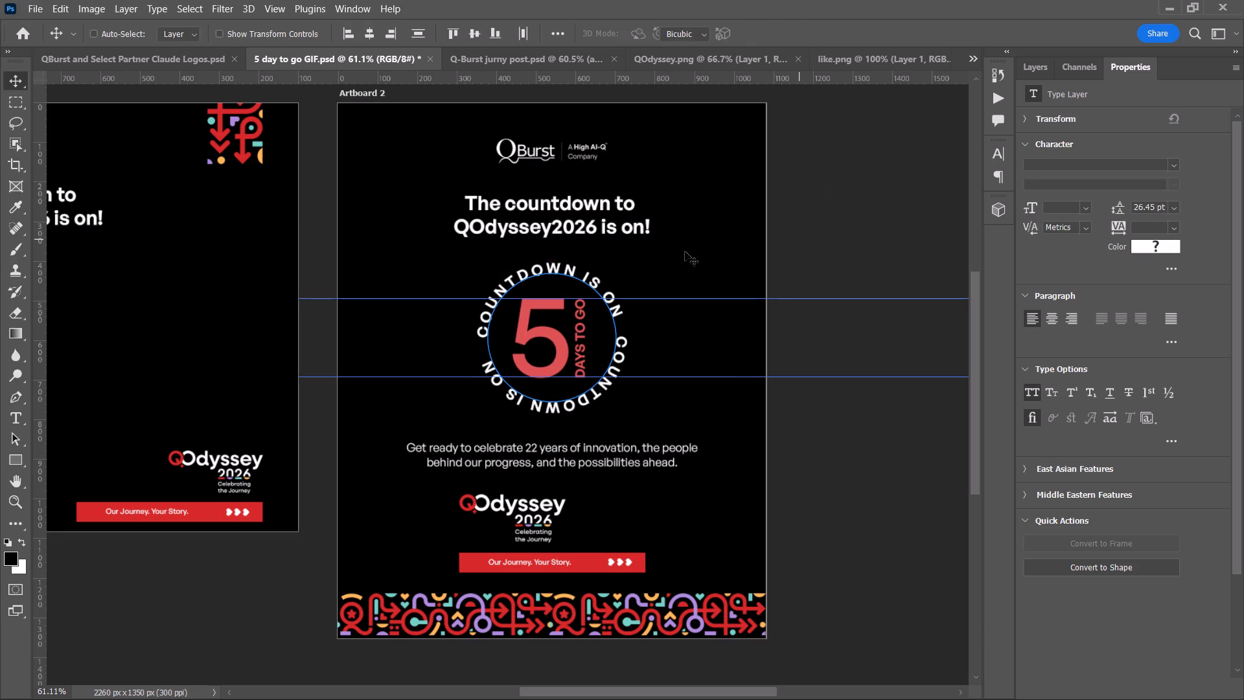
{"action": "left_click_drag", "start_coordinate": [562, 343], "coordinate": [552, 344]}
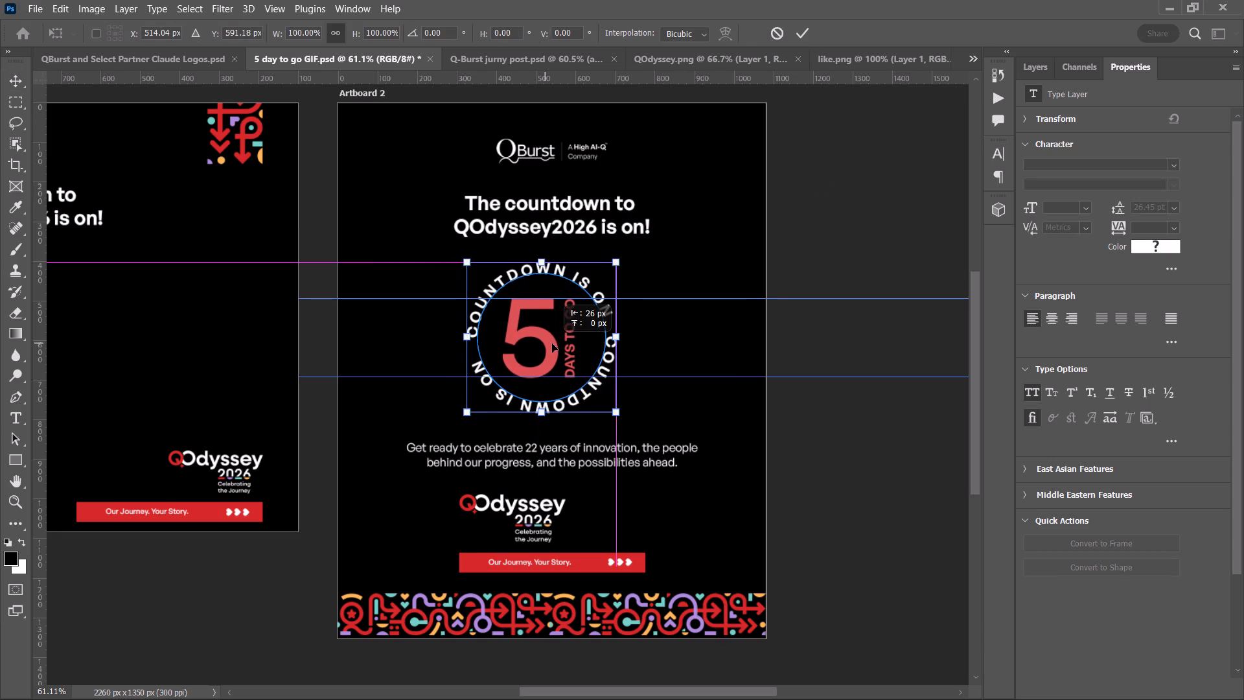
{"action": "left_click_drag", "start_coordinate": [552, 344], "coordinate": [546, 342]}
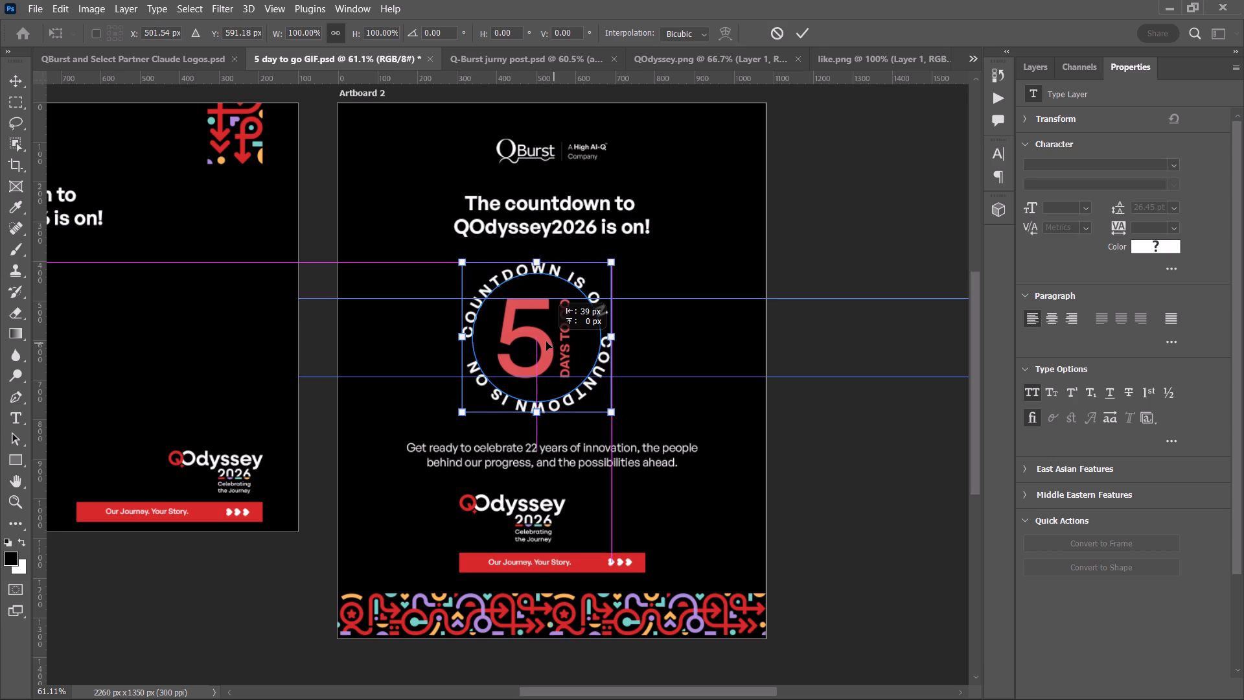
{"action": "left_click_drag", "start_coordinate": [546, 342], "coordinate": [547, 342]}
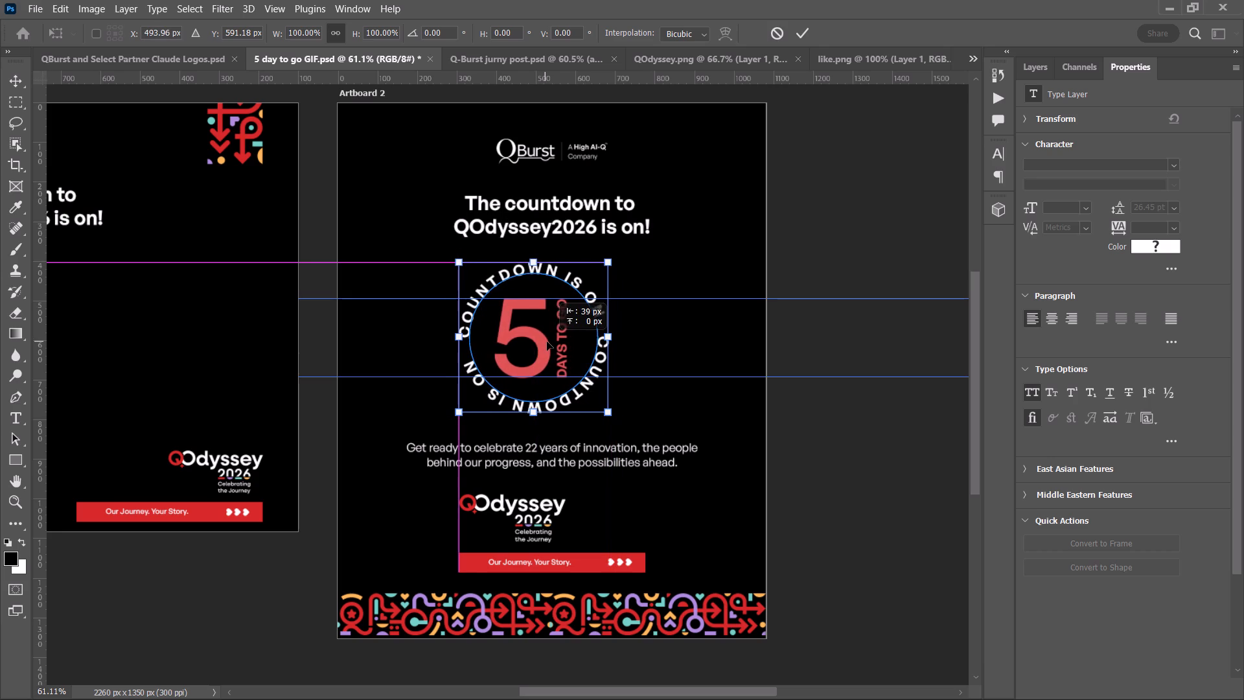
{"action": "left_click_drag", "start_coordinate": [547, 342], "coordinate": [539, 341]}
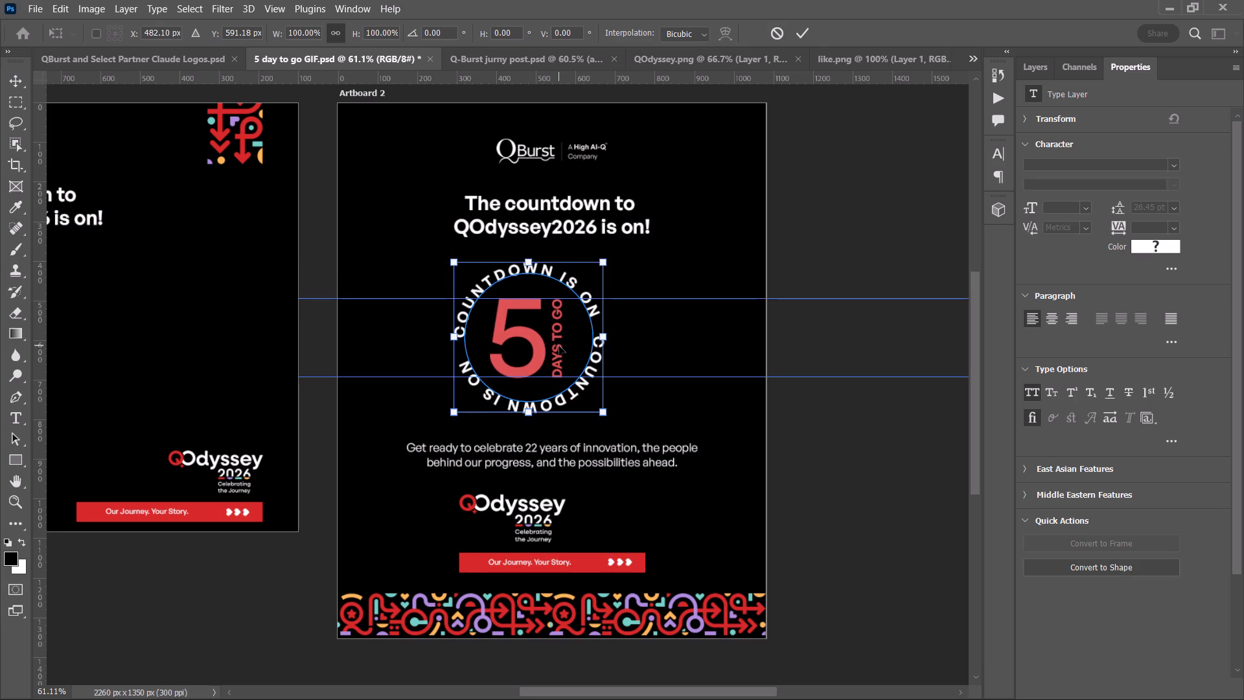
{"action": "left_click_drag", "start_coordinate": [536, 344], "coordinate": [540, 344]}
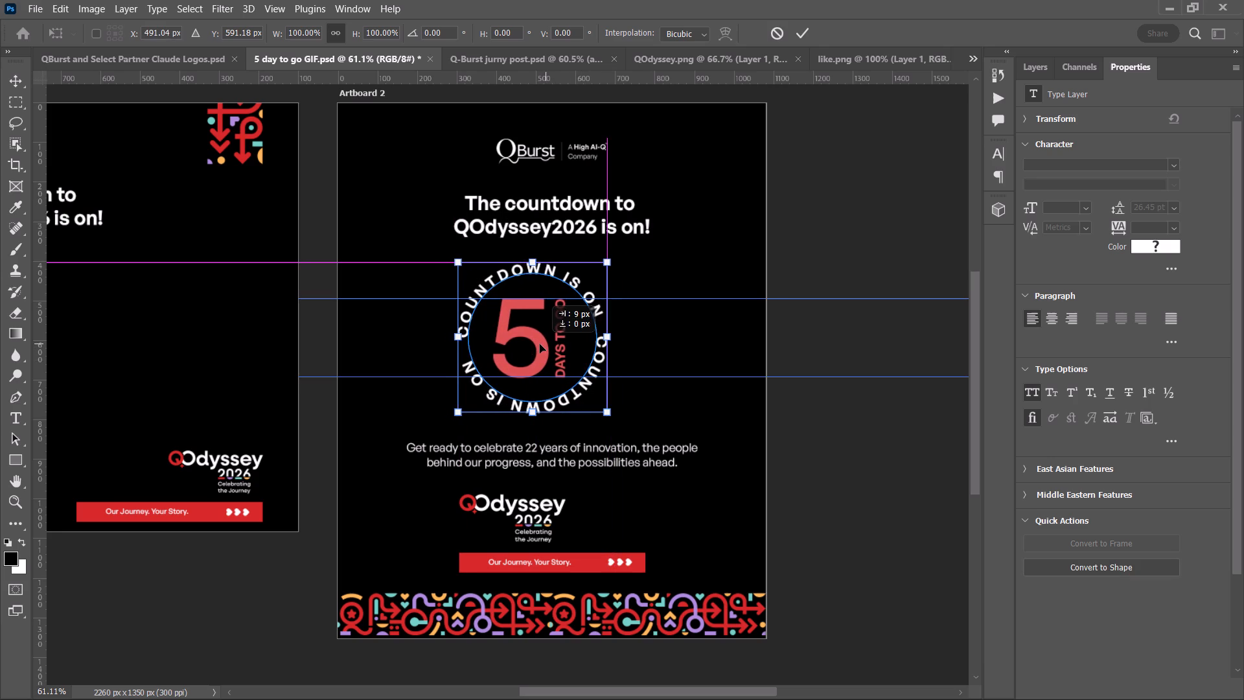
{"action": "left_click_drag", "start_coordinate": [540, 344], "coordinate": [547, 344]}
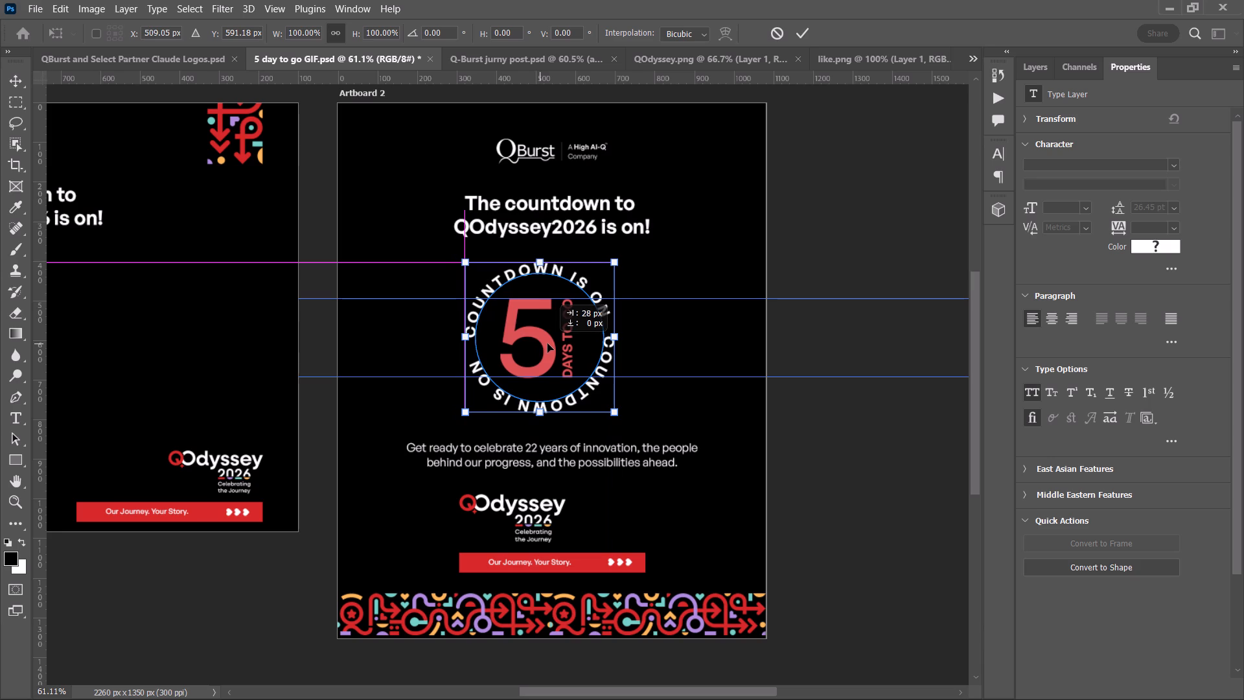
{"action": "left_click_drag", "start_coordinate": [547, 344], "coordinate": [545, 344]}
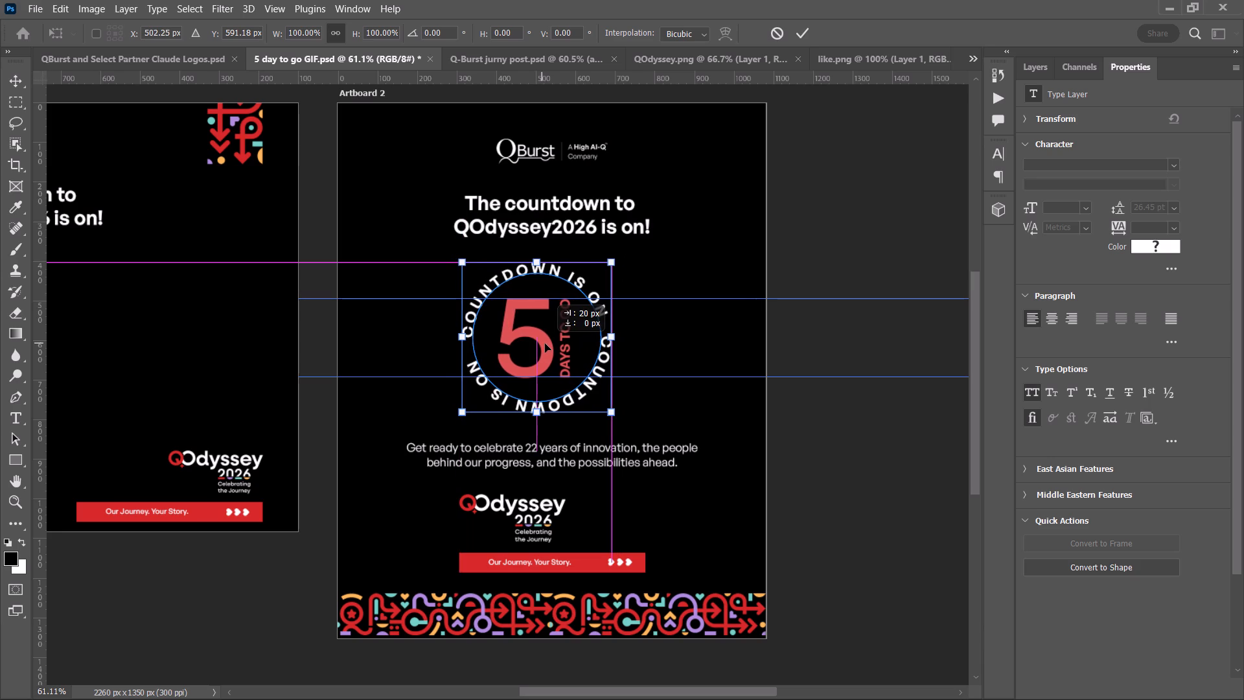
{"action": "left_click_drag", "start_coordinate": [545, 344], "coordinate": [551, 344]}
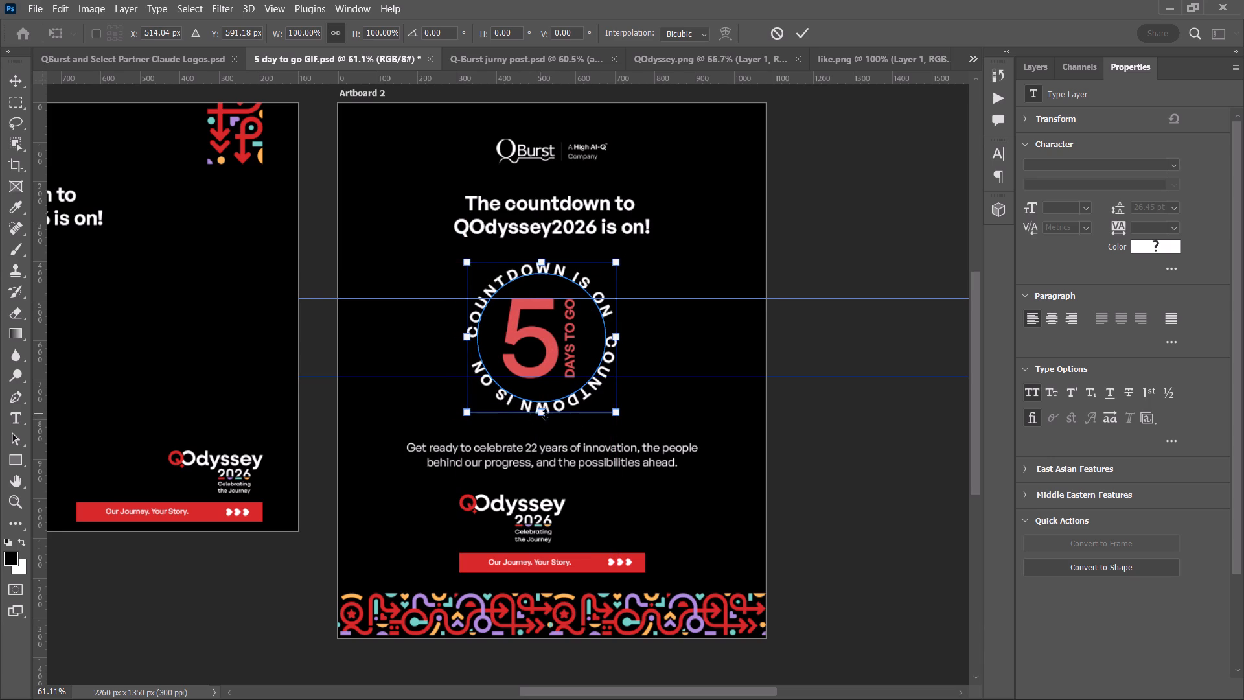
{"action": "left_click_drag", "start_coordinate": [545, 412], "coordinate": [546, 425]}
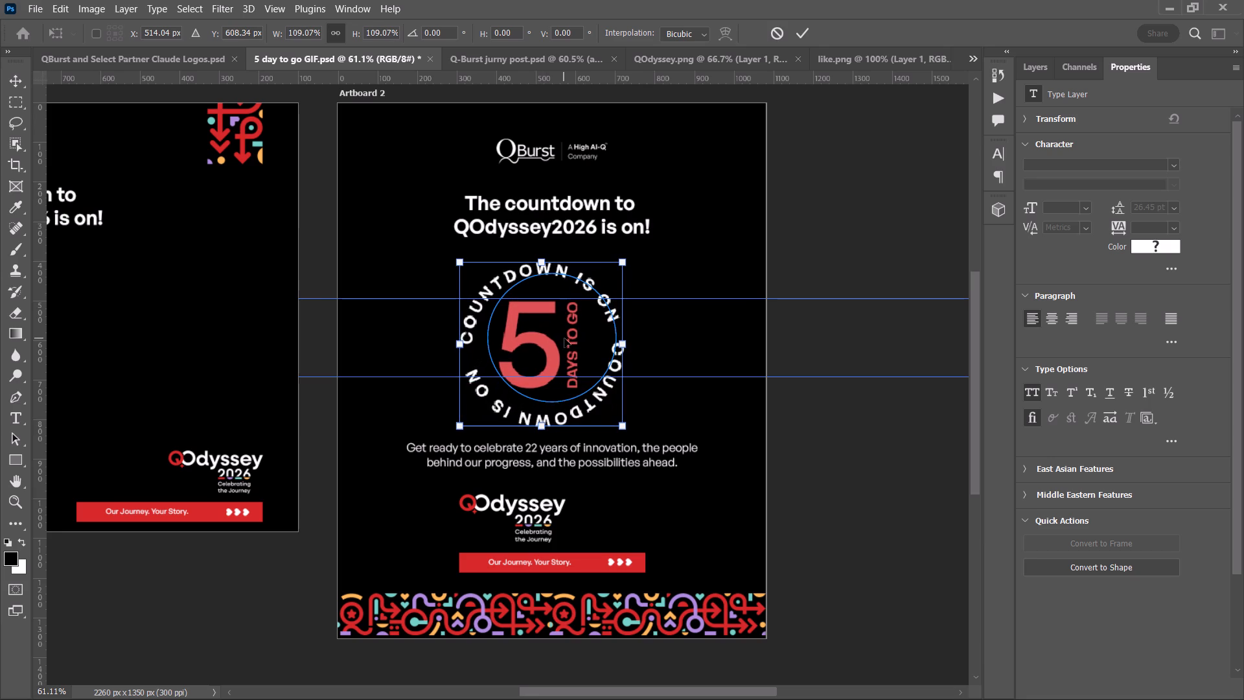
{"action": "left_click", "coordinate": [551, 356]}
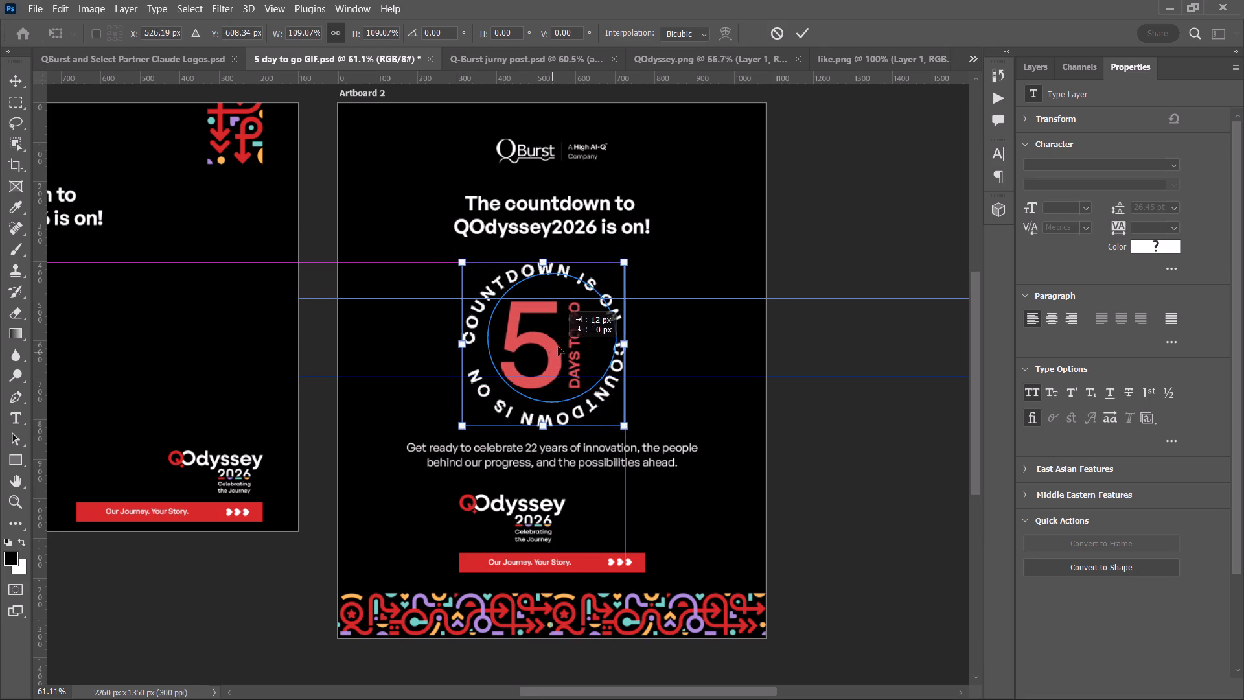
{"action": "left_click", "coordinate": [807, 27]}
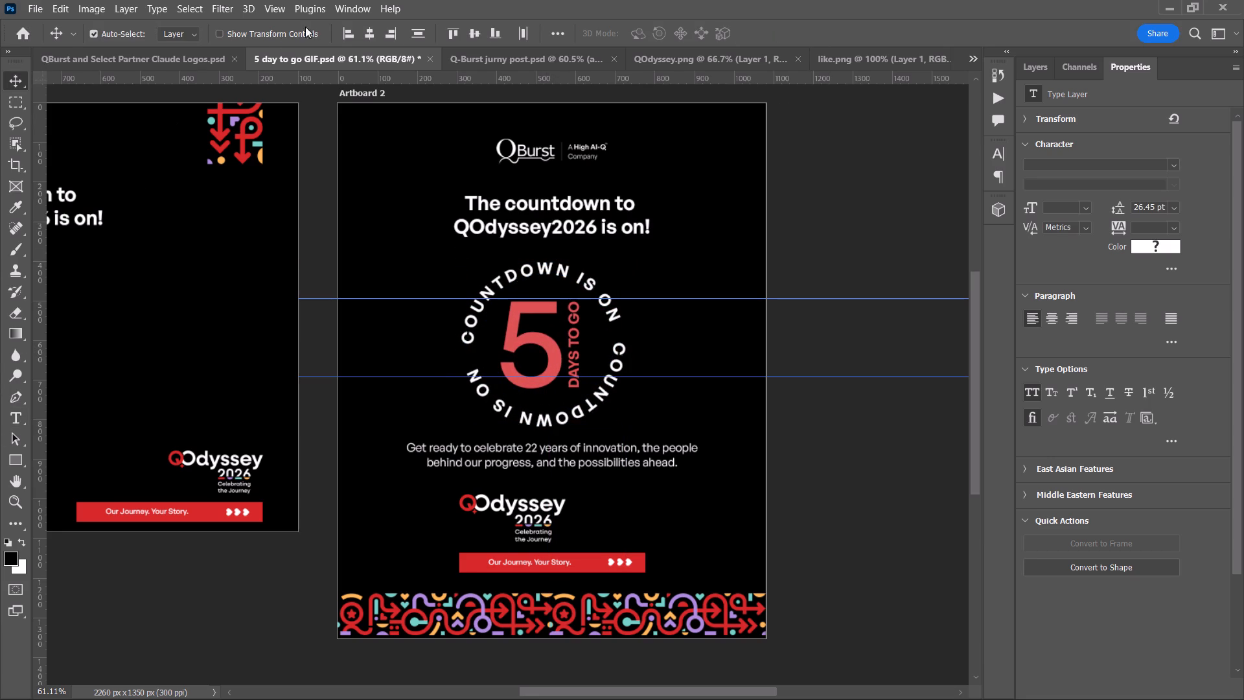
Align the horizontal centres of the circular text, 5 and "DAYS TO GO", and nudge all three slightly up towards the headline.
{"action": "left_click", "coordinate": [376, 41]}
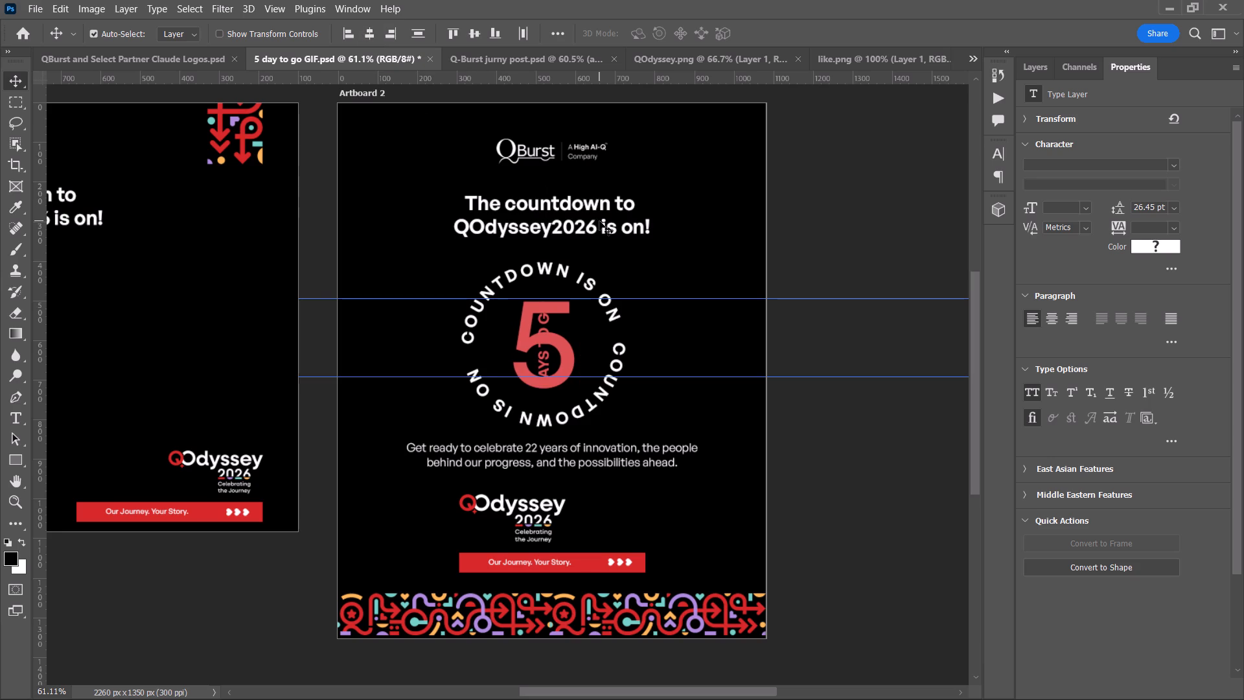
{"action": "key", "text": "Up"}
{"action": "key", "text": "Up"}
{"action": "key", "text": "Up"}
{"action": "key", "text": "Up"}
{"action": "key", "text": "Up"}
{"action": "key", "text": "Up"}
{"action": "key", "text": "Up"}
{"action": "key", "text": "Up"}
{"action": "key", "text": "Up"}
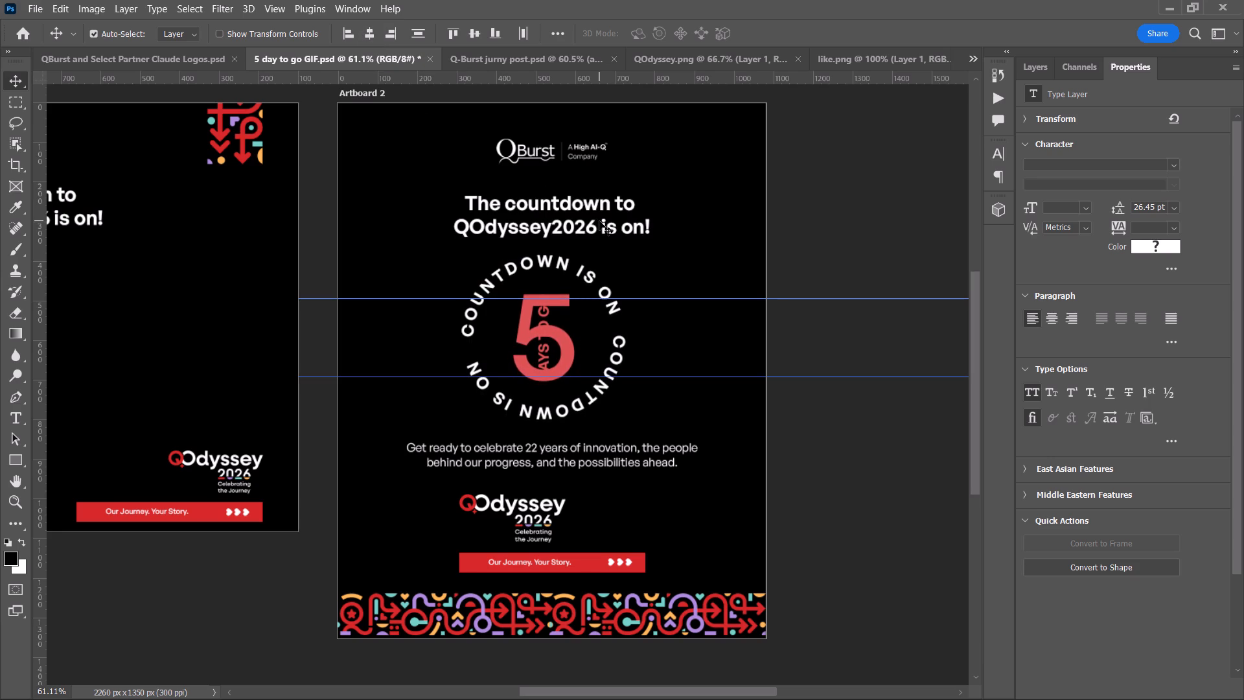
{"action": "key", "text": "Down"}
{"action": "key", "text": "Up"}
{"action": "key", "text": "Down"}
{"action": "left_click", "coordinate": [816, 323]}
Remove the line break in Artboard 2's headline so it reads "The countdown to QOdyssey2026 is on!" on one line.
{"action": "scroll", "coordinate": [672, 496], "scroll_direction": "up", "scroll_amount": 2}
{"action": "scroll", "coordinate": [590, 374], "scroll_direction": "up", "scroll_amount": 1}
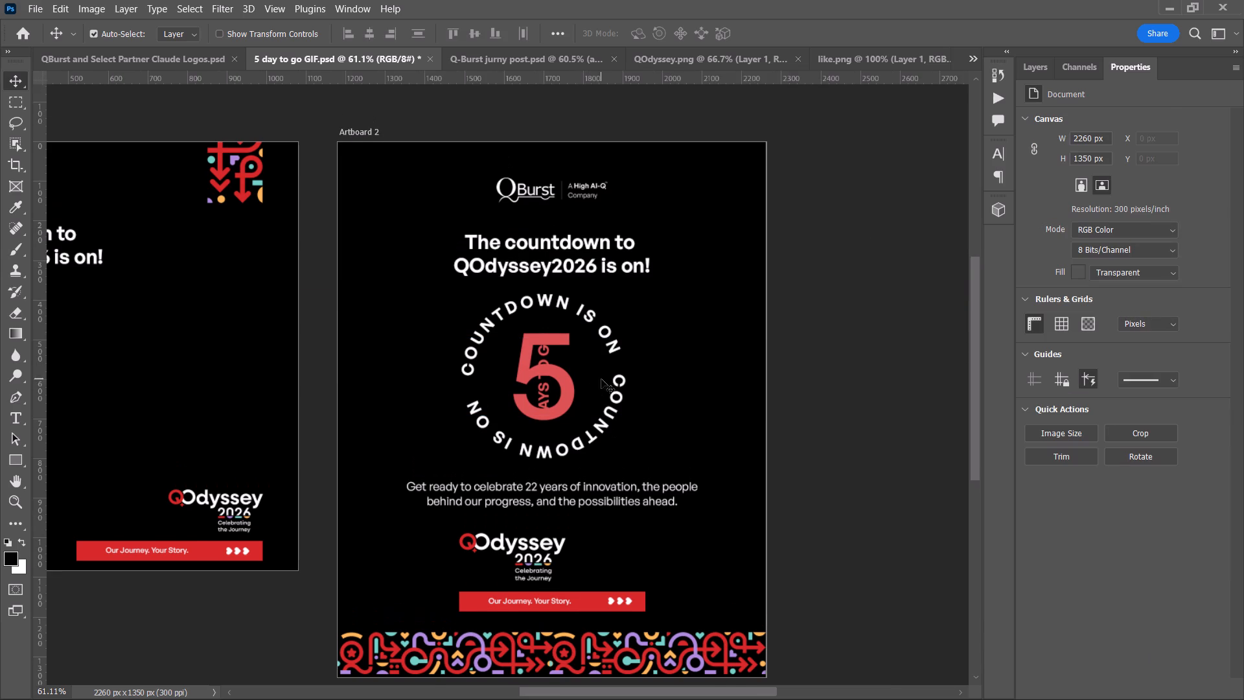
{"action": "scroll", "coordinate": [593, 372], "scroll_direction": "up", "scroll_amount": 1}
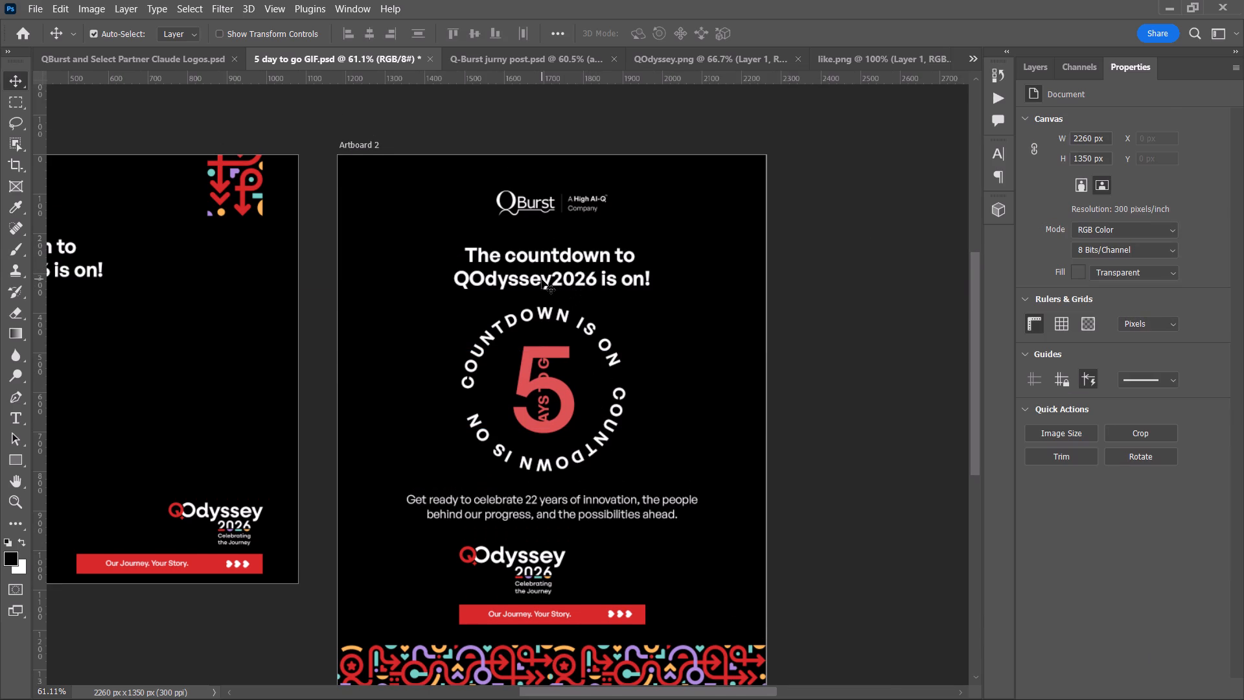
{"action": "double_click", "coordinate": [542, 279]}
{"action": "left_click", "coordinate": [451, 282]}
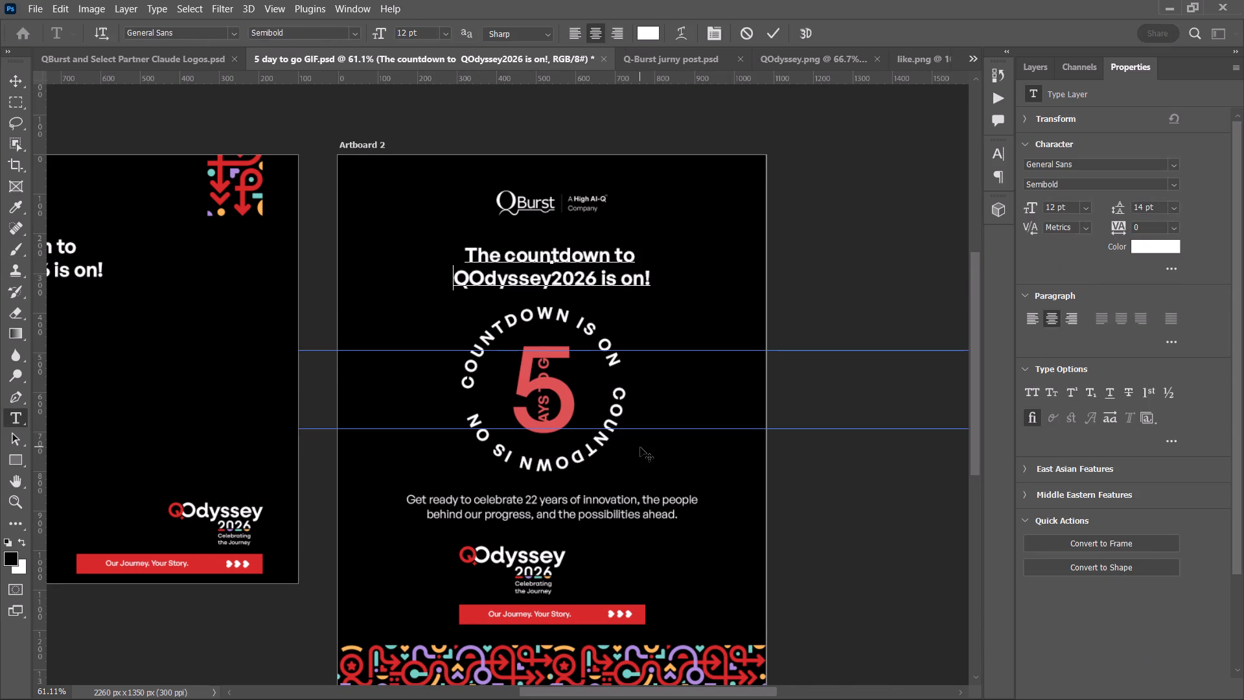
{"action": "key", "text": "BackSpace"}
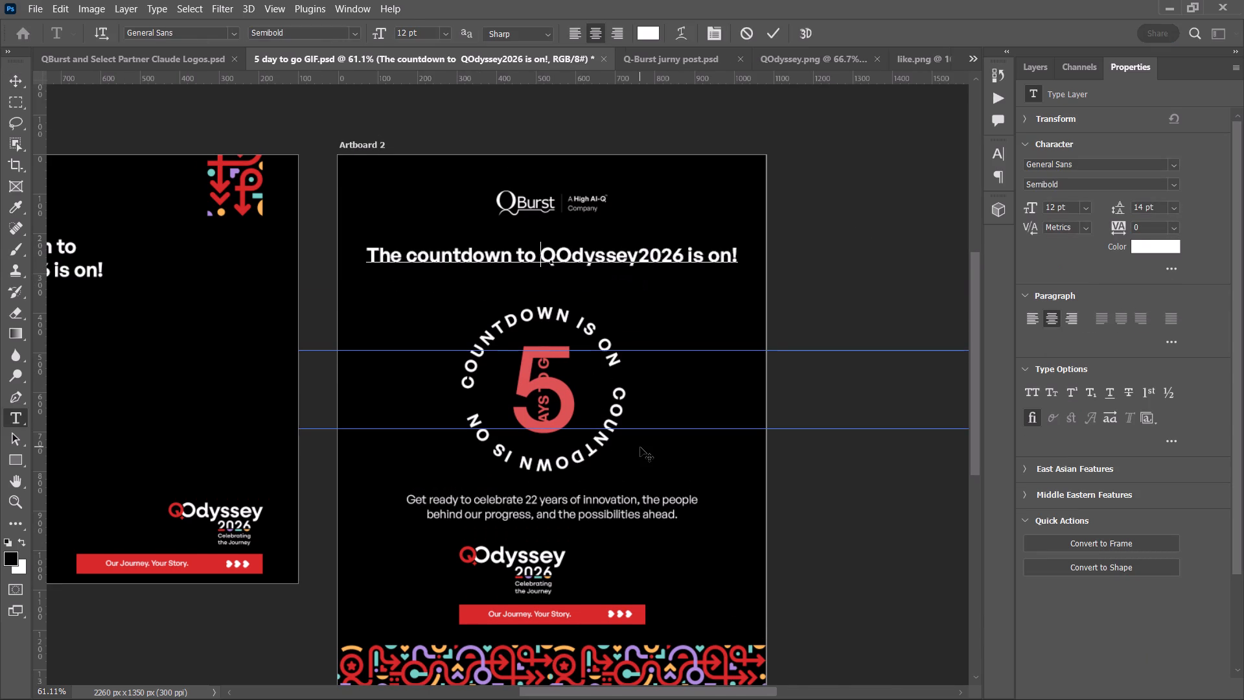
{"action": "key", "text": "space"}
{"action": "key", "text": "BackSpace"}
{"action": "key", "text": "BackSpace"}
{"action": "key", "text": "space"}
{"action": "left_click", "coordinate": [766, 29]}
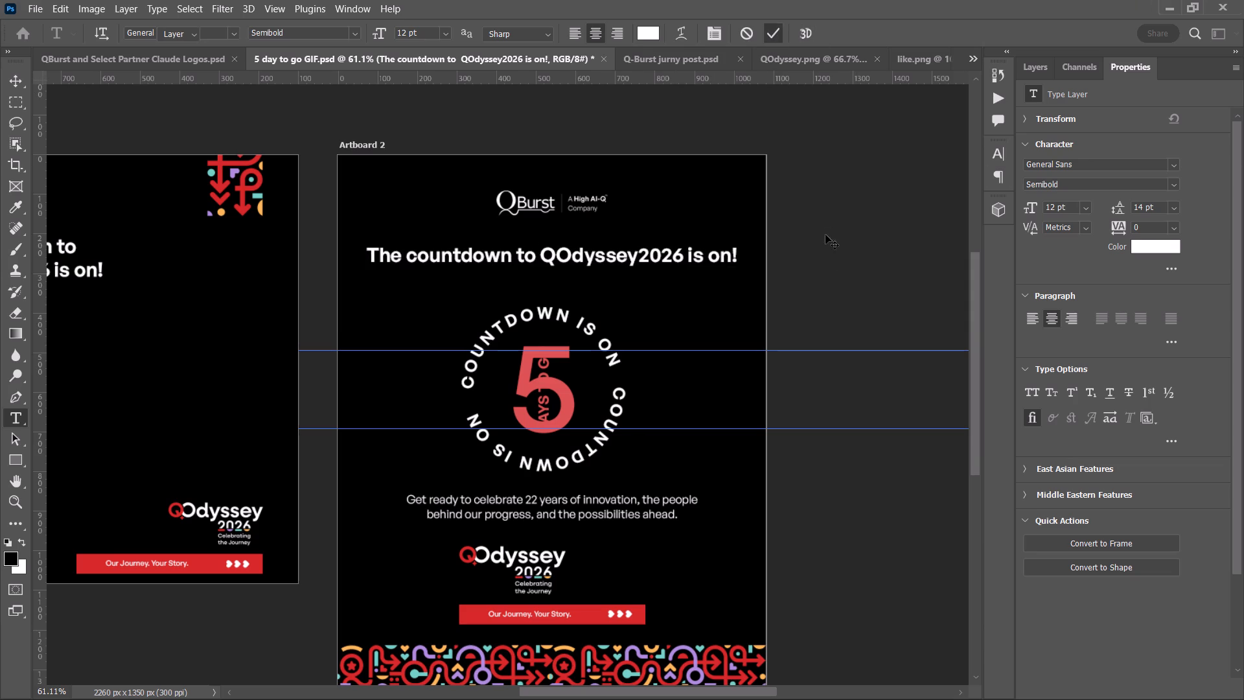
Move the one-line headline slightly down towards the circular text and centre it horizontally on Artboard 2.
{"action": "left_click", "coordinate": [840, 259]}
{"action": "left_click_drag", "start_coordinate": [573, 257], "coordinate": [570, 266]}
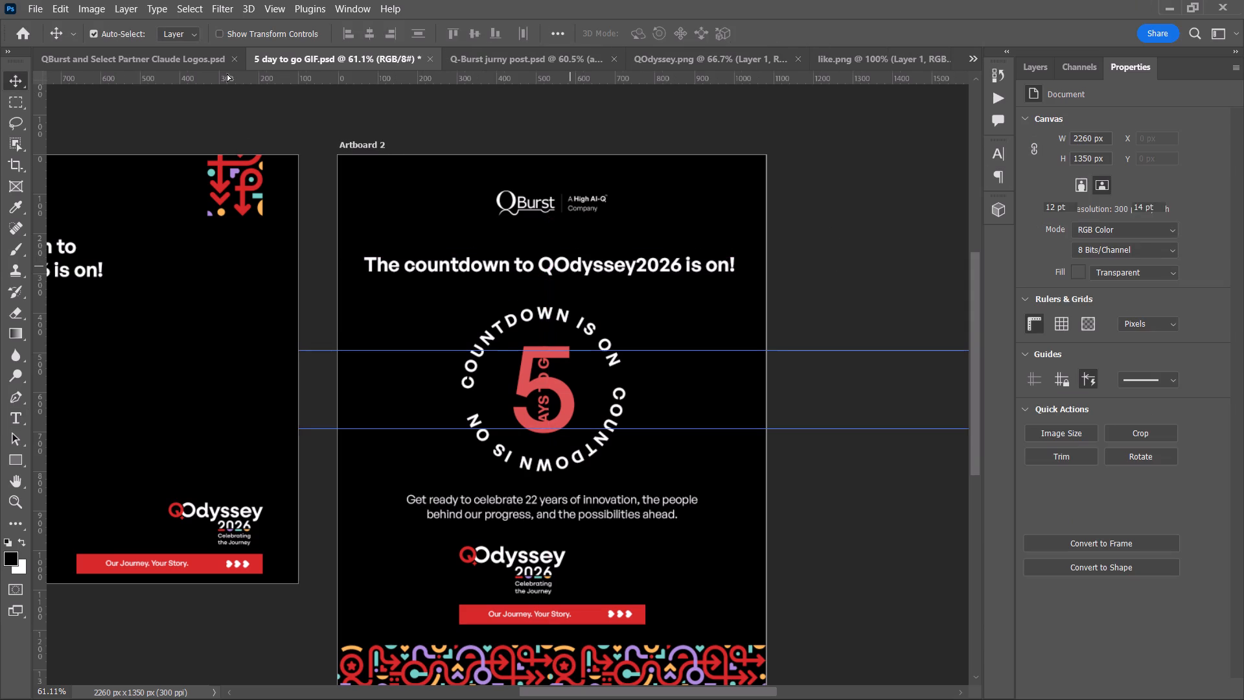
{"action": "left_click", "coordinate": [369, 39]}
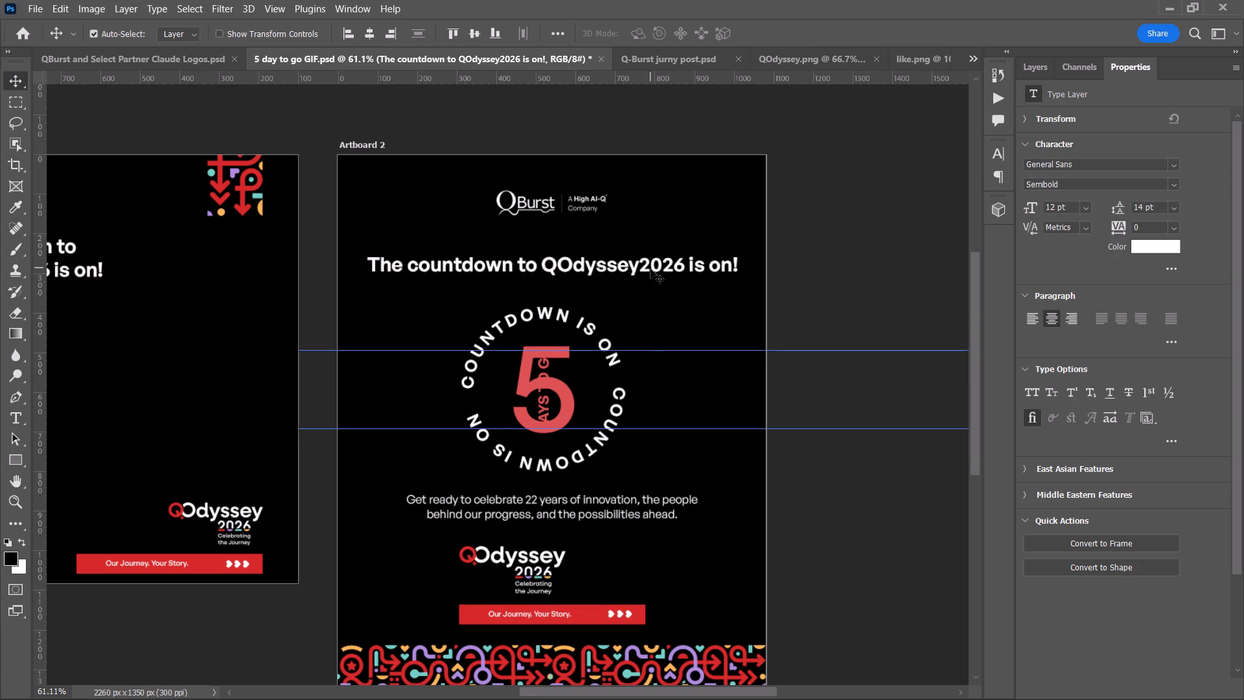
Change the font weight of Artboard 2's headline to General Sans Medium.
{"action": "double_click", "coordinate": [651, 269]}
{"action": "left_click", "coordinate": [351, 30]}
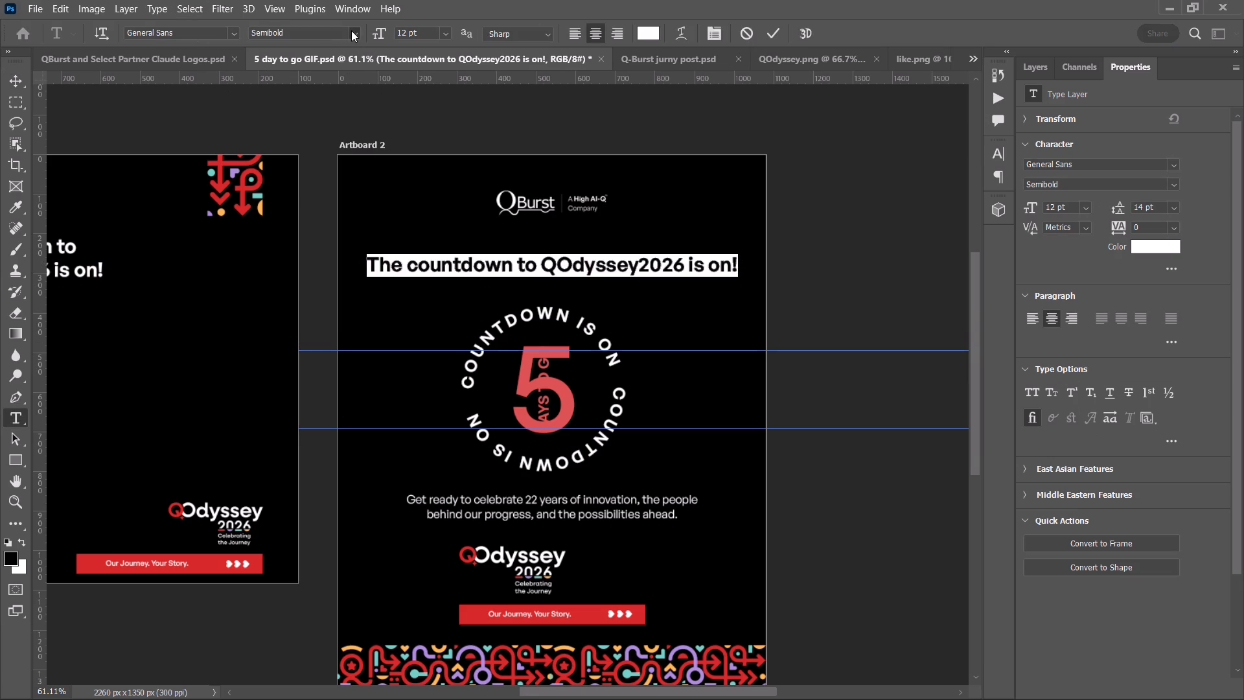
{"action": "left_click", "coordinate": [321, 130]}
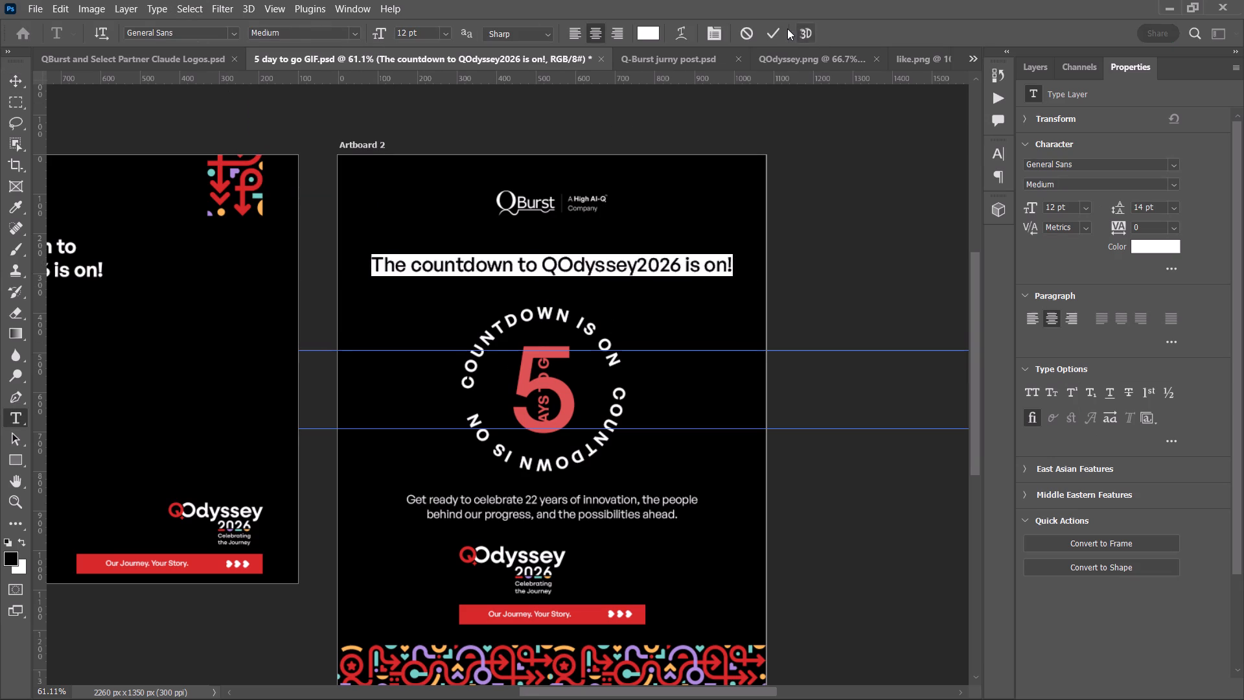
{"action": "left_click", "coordinate": [787, 29]}
{"action": "left_click", "coordinate": [771, 29]}
{"action": "left_click", "coordinate": [830, 227]}
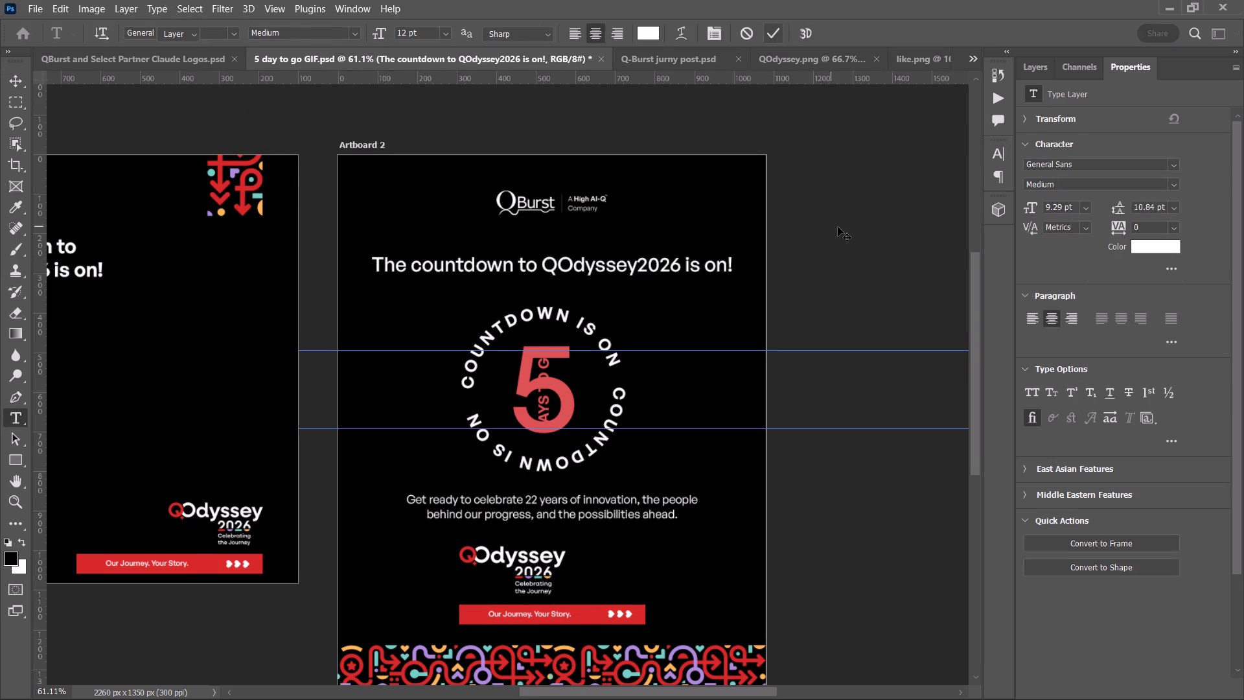
Move the 5 horizontally to the left of the vertical "DAYS TO GO", leaving a small gap between them.
{"action": "scroll", "coordinate": [838, 227], "scroll_direction": "down", "scroll_amount": 4}
{"action": "scroll", "coordinate": [603, 332], "scroll_direction": "up", "scroll_amount": 4}
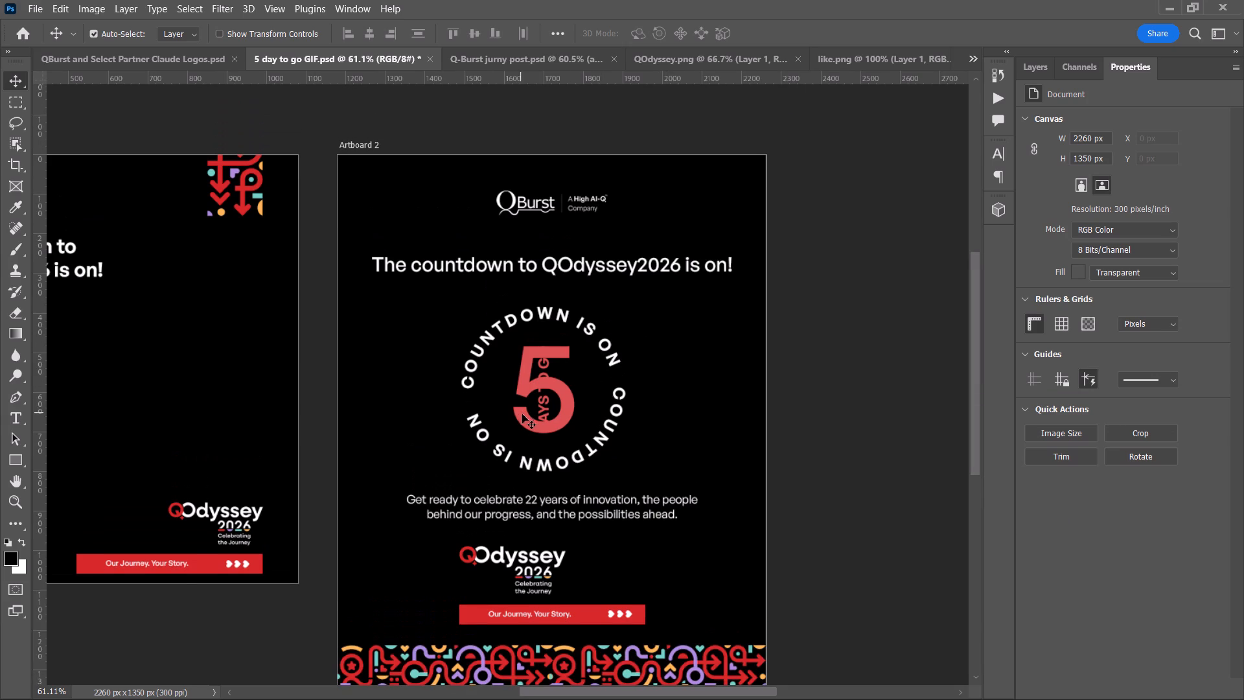
{"action": "scroll", "coordinate": [531, 416], "scroll_direction": "up", "scroll_amount": 5, "text": "alt"}
{"action": "scroll", "coordinate": [558, 355], "scroll_direction": "up", "scroll_amount": 1, "text": "alt"}
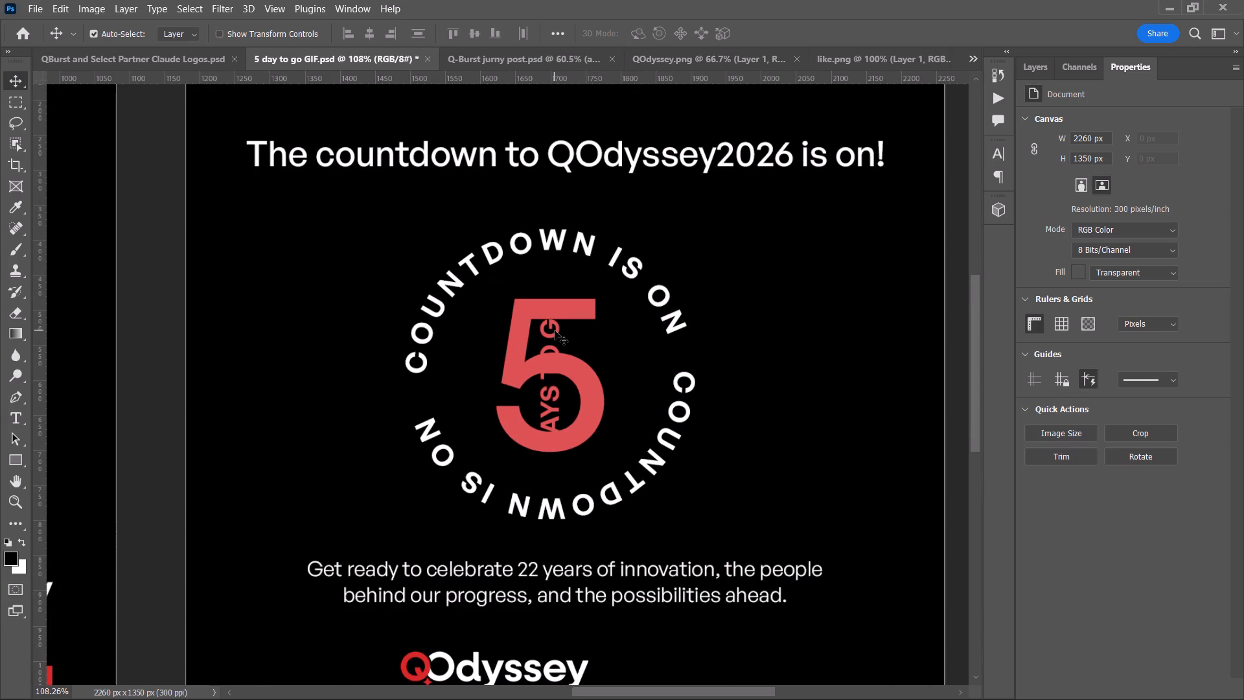
{"action": "left_click_drag", "start_coordinate": [555, 331], "coordinate": [604, 331]}
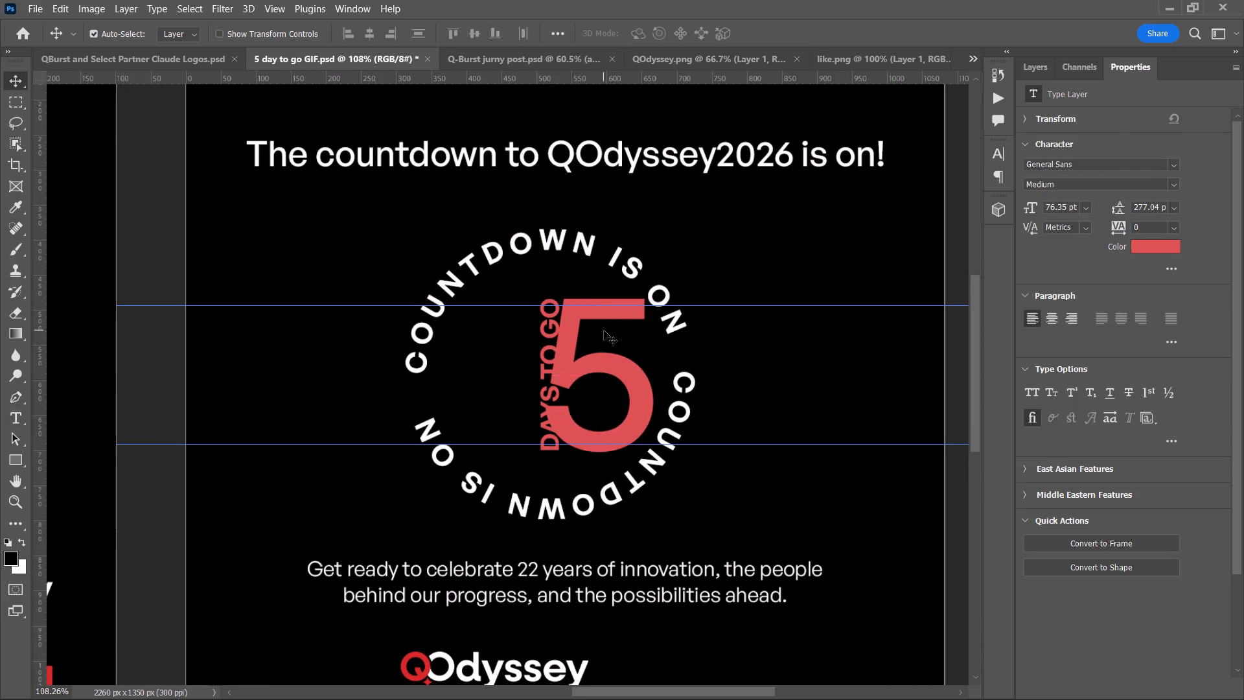
{"action": "key", "text": "ctrl+z"}
{"action": "right_click", "coordinate": [544, 405]}
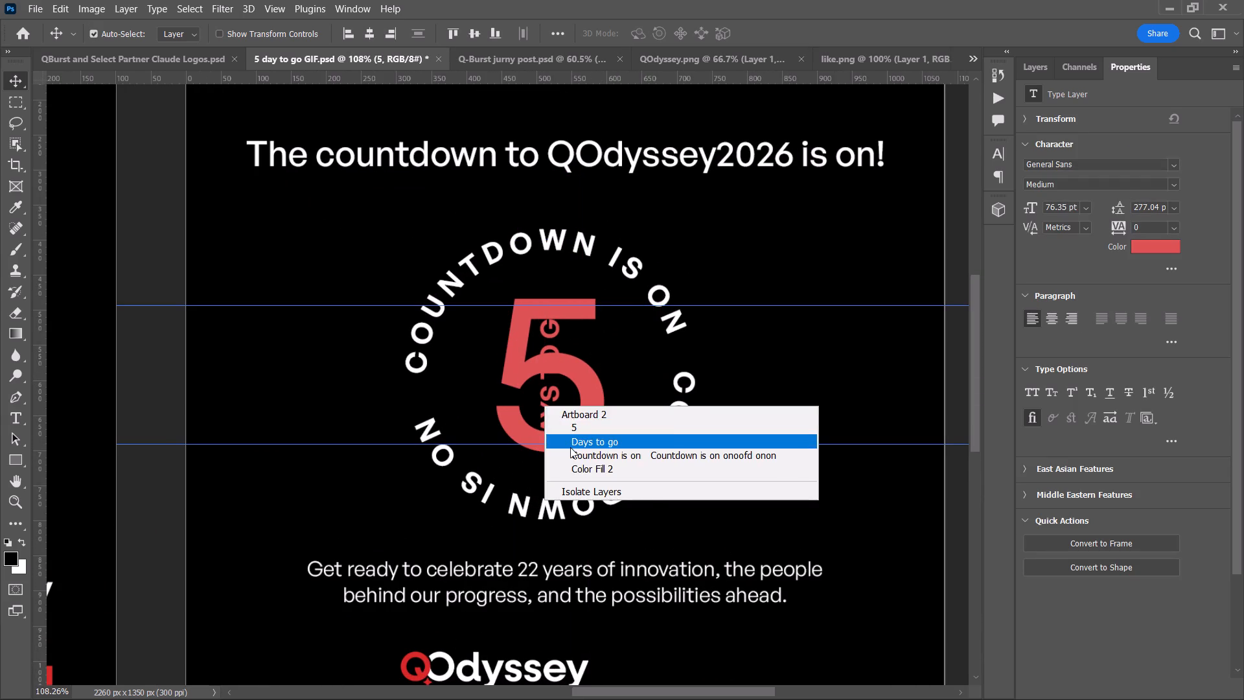
{"action": "left_click", "coordinate": [570, 447]}
{"action": "left_click_drag", "start_coordinate": [550, 396], "coordinate": [579, 396]}
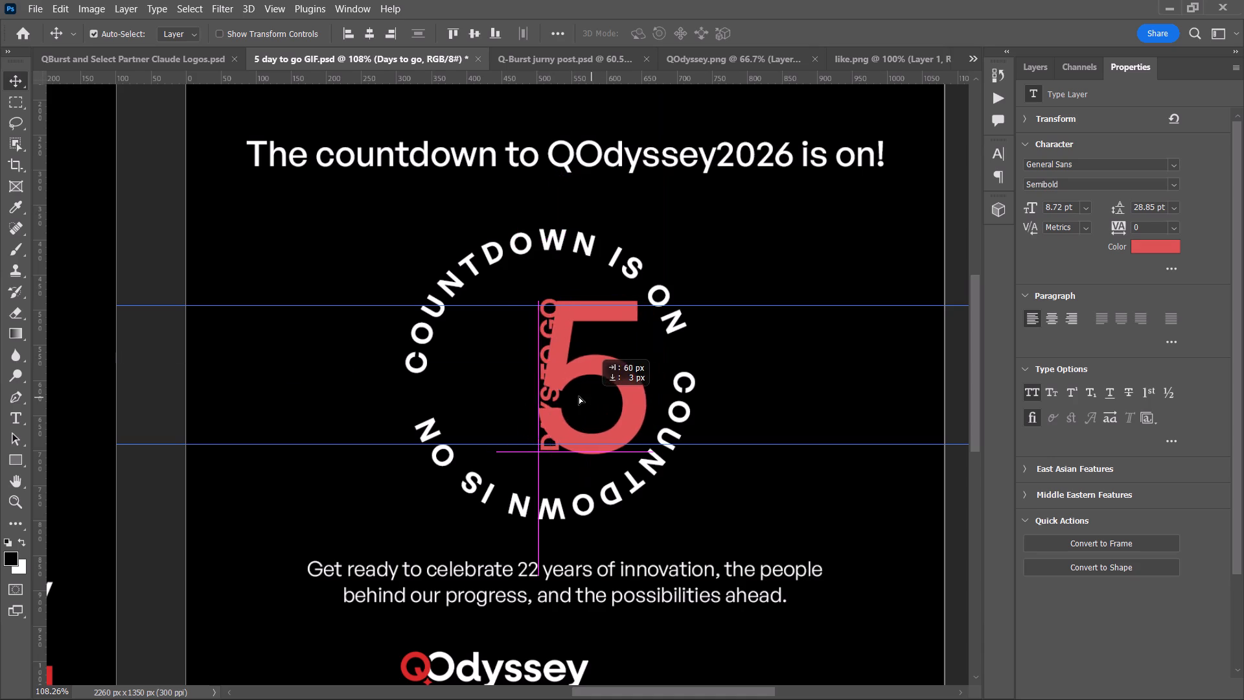
{"action": "left_click_drag", "start_coordinate": [579, 396], "coordinate": [479, 397]}
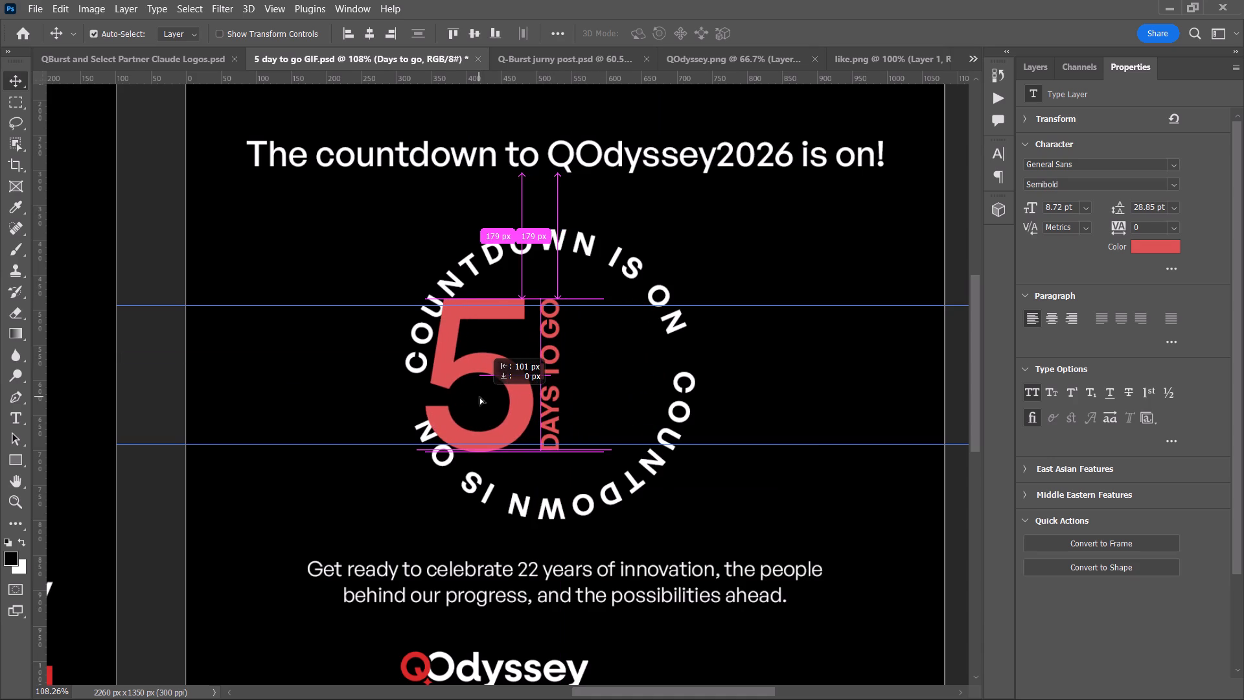
{"action": "left_click_drag", "start_coordinate": [479, 397], "coordinate": [479, 397]}
{"action": "key", "text": "Left"}
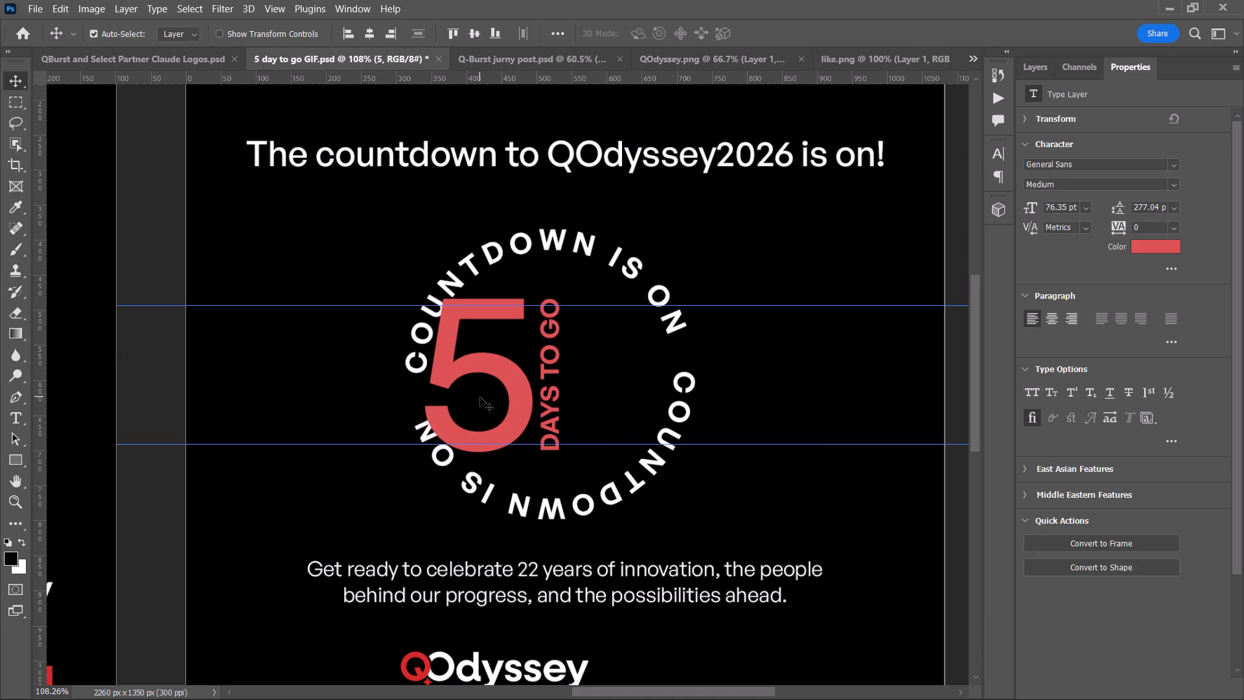
{"action": "key", "text": "Left"}
{"action": "key", "text": "Left"}
{"action": "key", "text": "Left"}
{"action": "key", "text": "Left"}
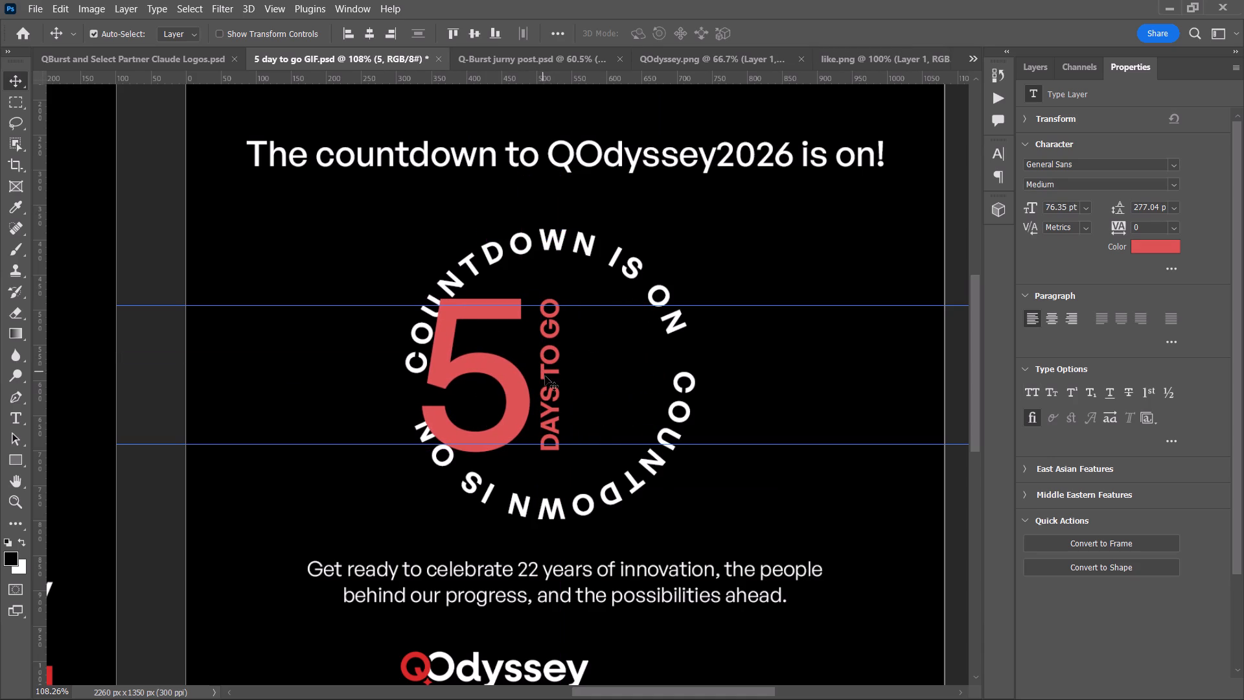
Move the 5 and "DAYS TO GO" together to the right, centring them inside the circular text, and nudge them slightly down.
{"action": "left_click", "coordinate": [543, 374], "text": "shift"}
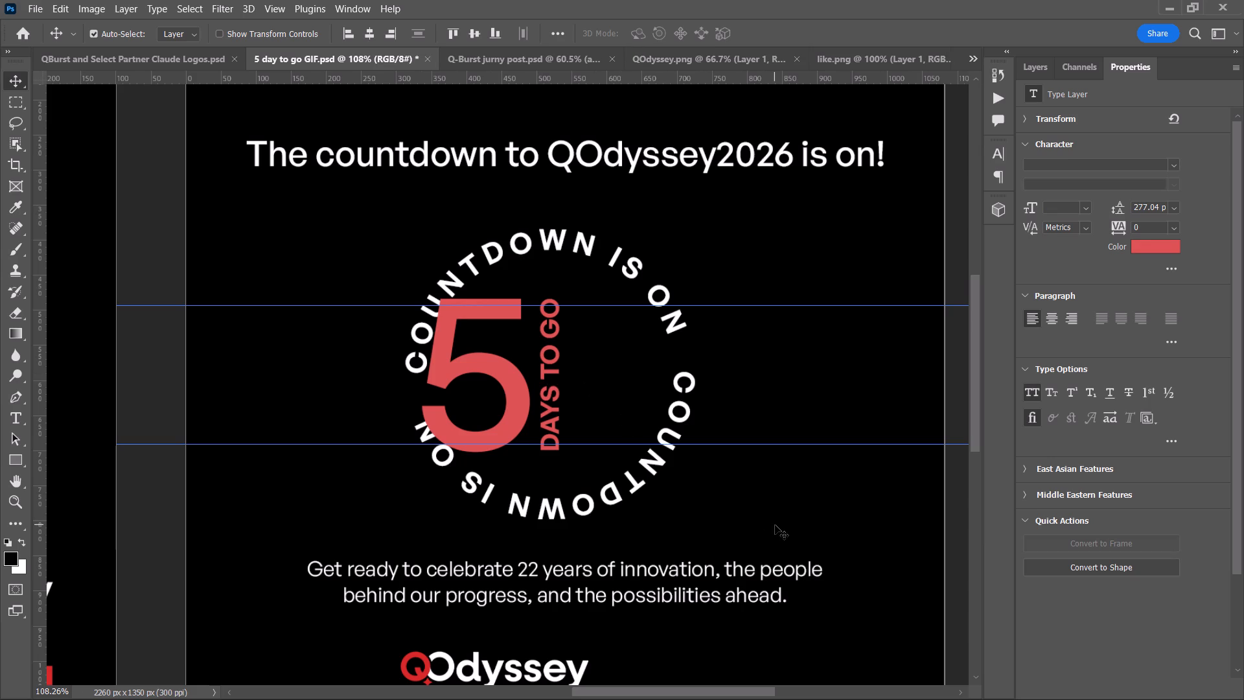
{"action": "key", "text": "Right"}
{"action": "key", "text": "Right"}
{"action": "key", "text": "Right"}
{"action": "key", "text": "Right"}
{"action": "key", "text": "Right"}
{"action": "key", "text": "Right"}
{"action": "key", "text": "Right"}
{"action": "key", "text": "Right"}
{"action": "key", "text": "Right"}
{"action": "key", "text": "Right"}
{"action": "key", "text": "Right"}
{"action": "key", "text": "Right"}
{"action": "key", "text": "Right"}
{"action": "key", "text": "Right"}
{"action": "key", "text": "Right"}
{"action": "key", "text": "Right"}
{"action": "key", "text": "Right"}
{"action": "key", "text": "Right"}
{"action": "key", "text": "Right"}
{"action": "key", "text": "Right"}
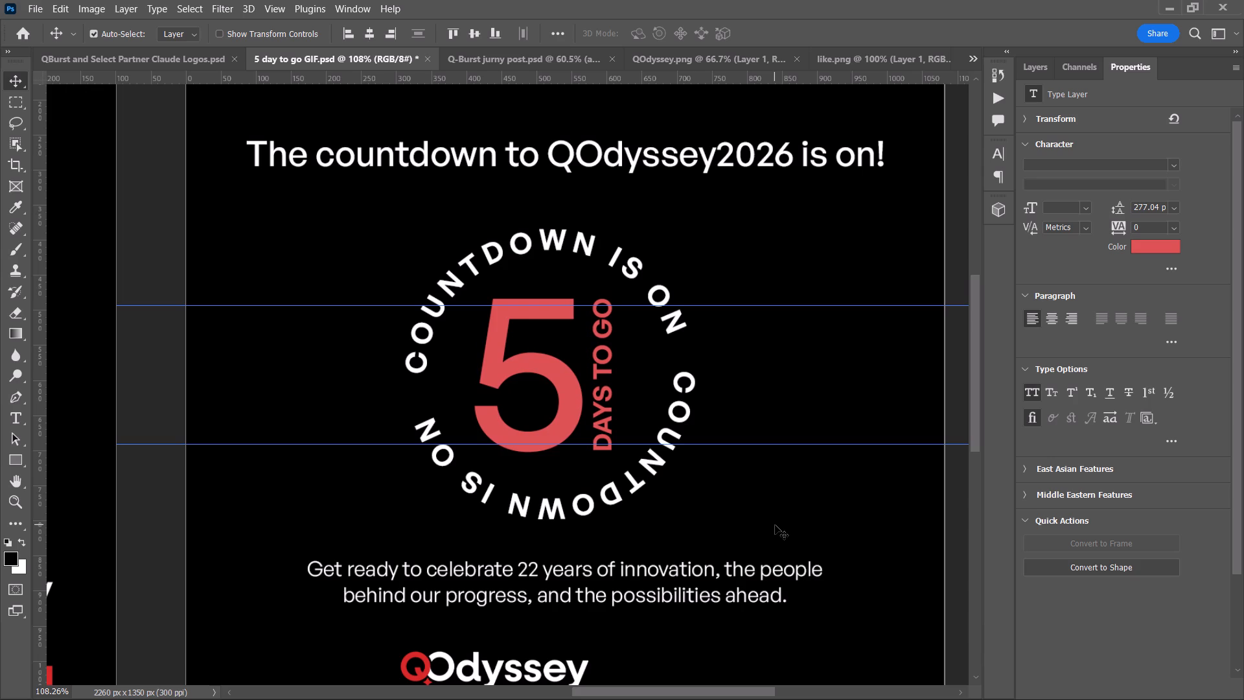
{"action": "key", "text": "Down"}
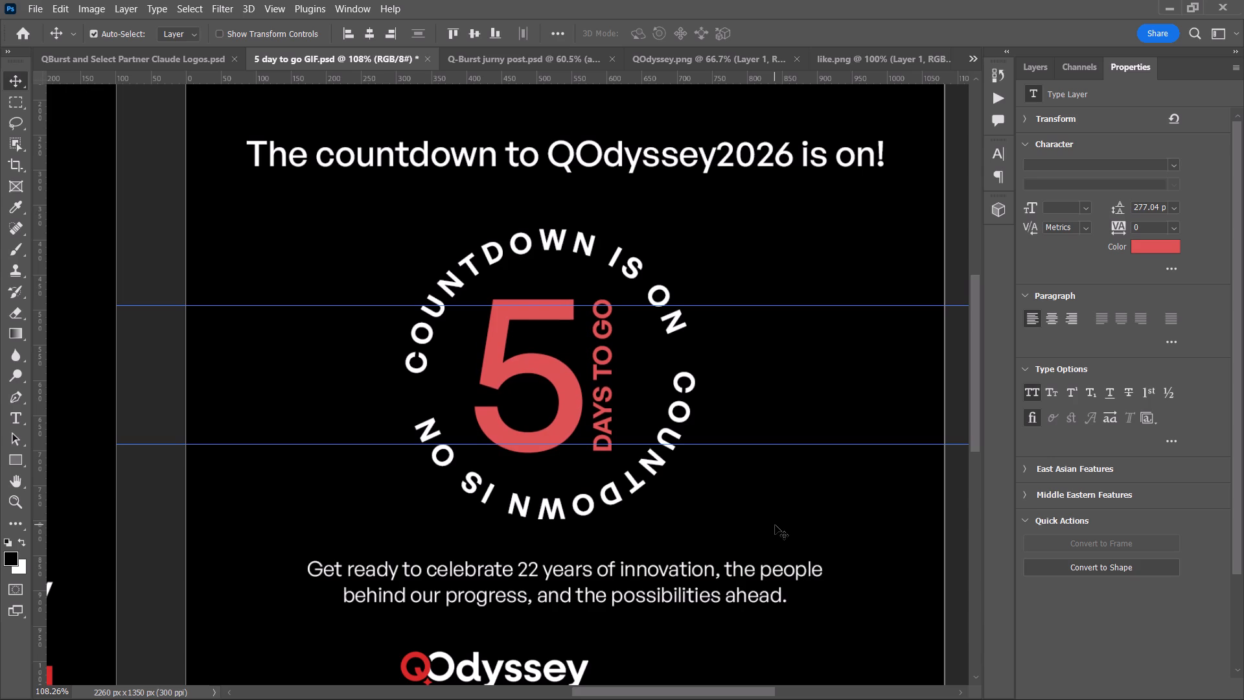
{"action": "key", "text": "Right"}
{"action": "key", "text": "Right"}
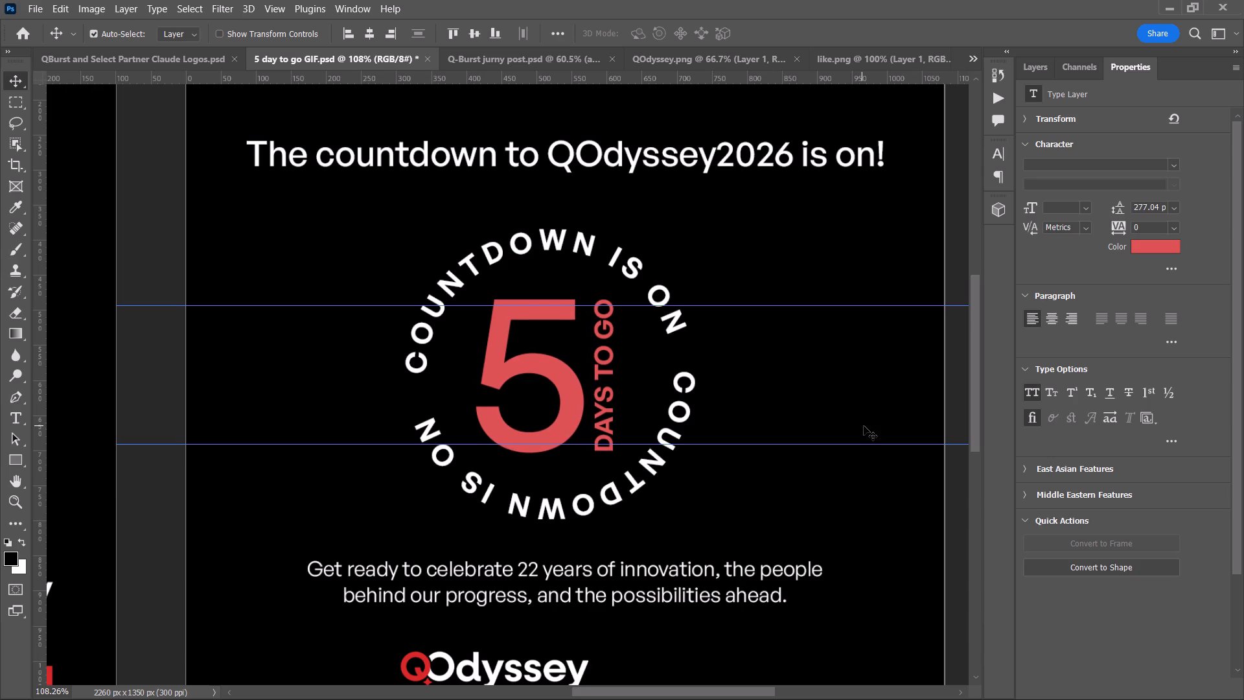
{"action": "scroll", "coordinate": [582, 392], "scroll_direction": "down", "scroll_amount": 8, "text": "alt"}
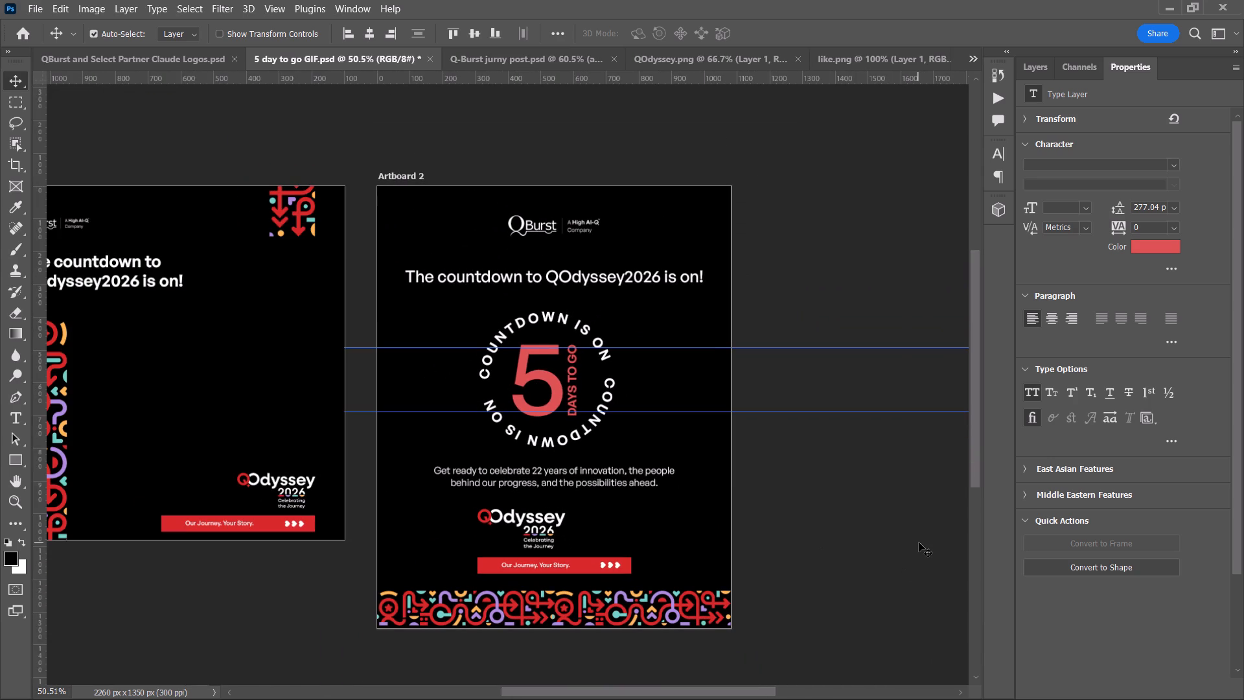
{"action": "left_click", "coordinate": [919, 542]}
Centre Artboard 2's headline horizontally on the artboard and nudge it slightly up towards the QBurst logo.
{"action": "scroll", "coordinate": [908, 548], "scroll_direction": "up", "scroll_amount": 1}
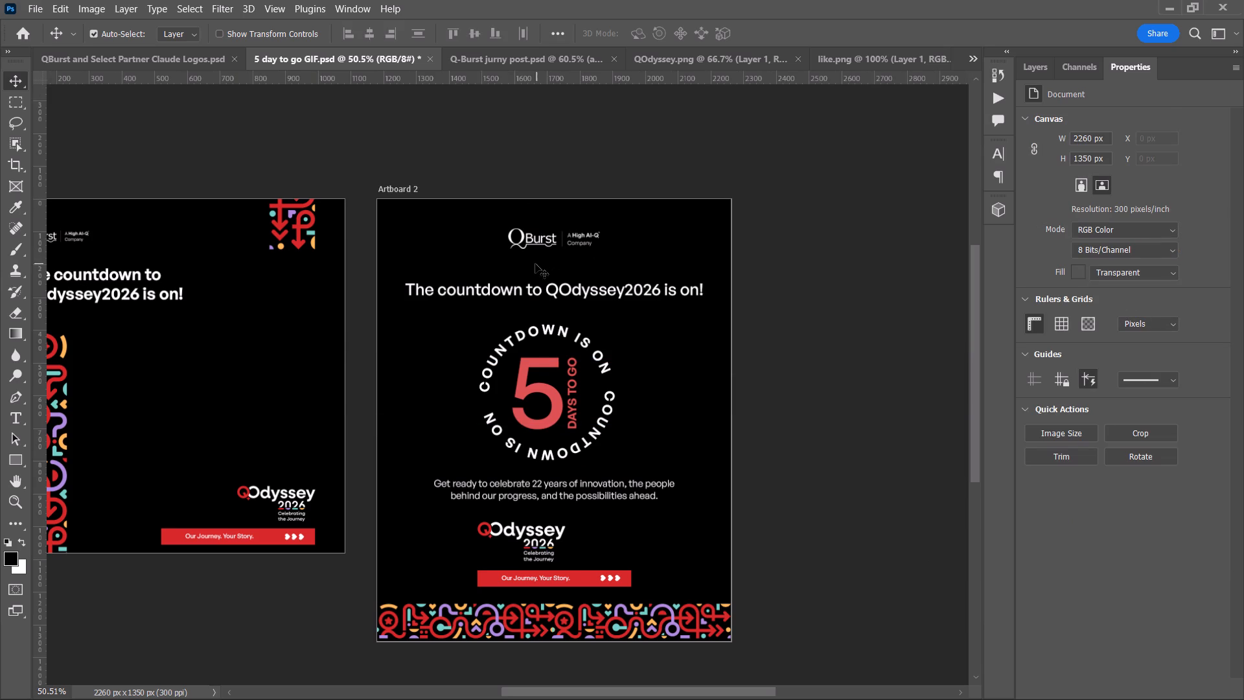
{"action": "scroll", "coordinate": [466, 342], "scroll_direction": "up", "scroll_amount": 2, "text": "alt"}
{"action": "scroll", "coordinate": [646, 277], "scroll_direction": "up", "scroll_amount": 2, "text": "alt"}
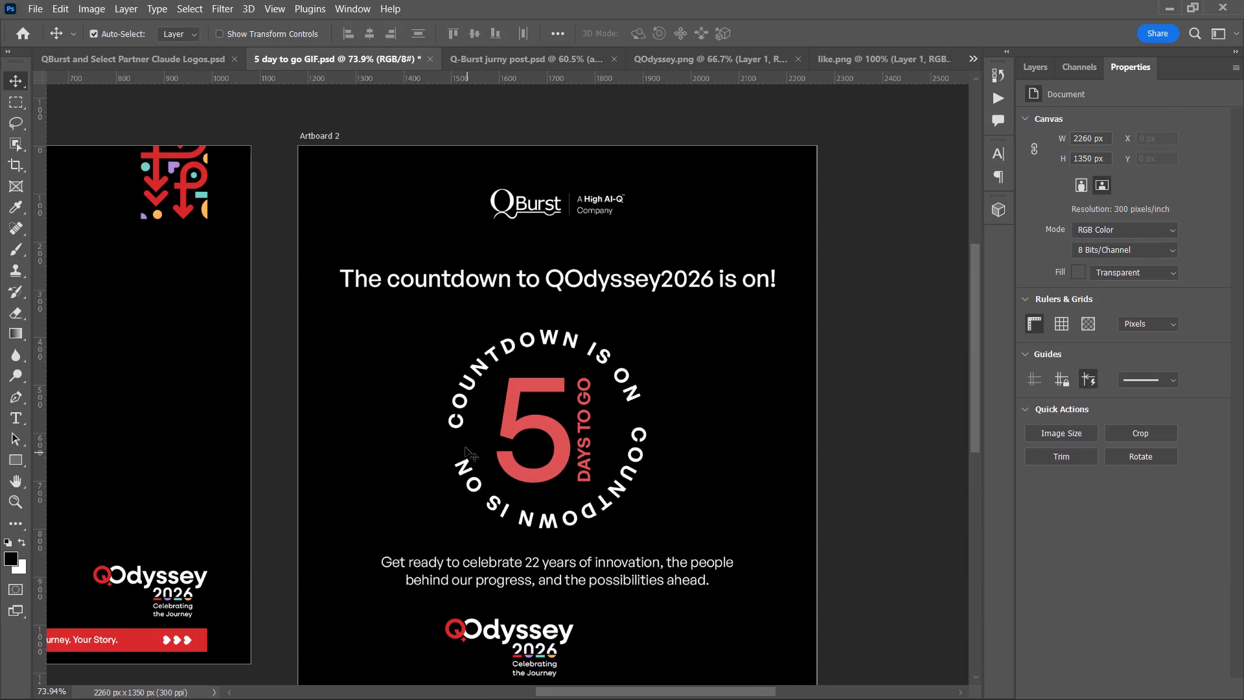
{"action": "right_click", "coordinate": [562, 279]}
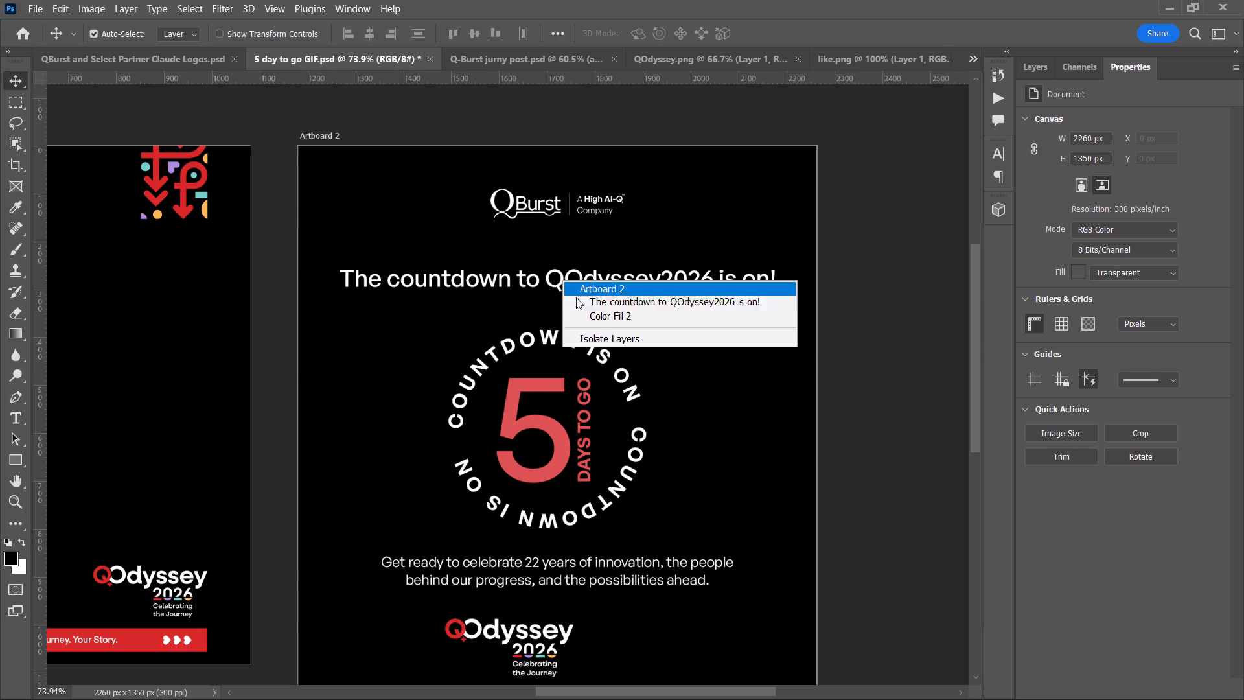
{"action": "left_click", "coordinate": [584, 308]}
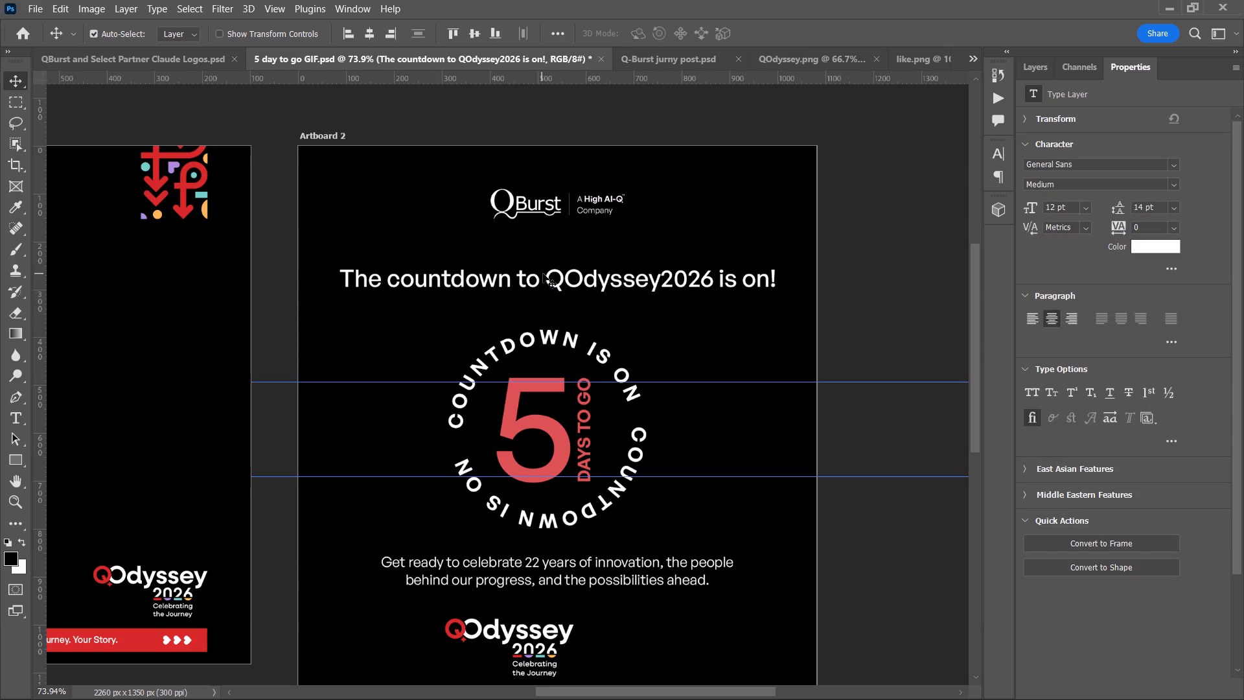
{"action": "left_click", "coordinate": [562, 279]}
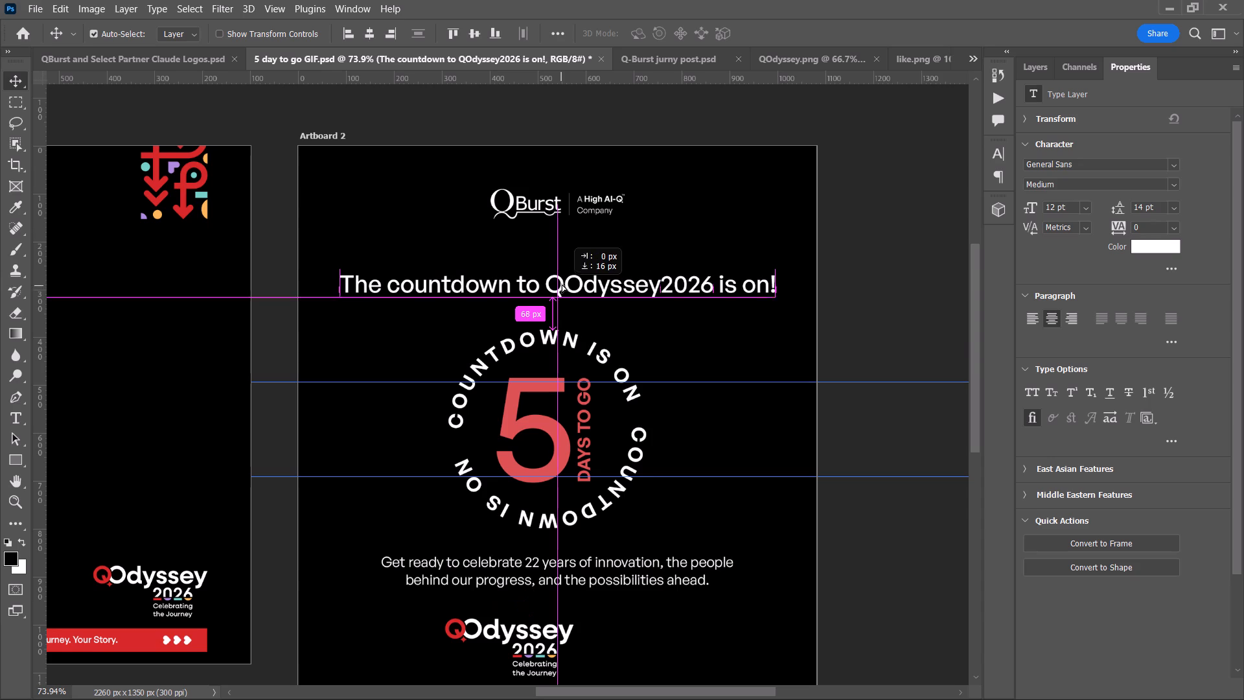
{"action": "left_click", "coordinate": [369, 32]}
{"action": "key", "text": "Up"}
{"action": "key", "text": "Up"}
{"action": "key", "text": "Up"}
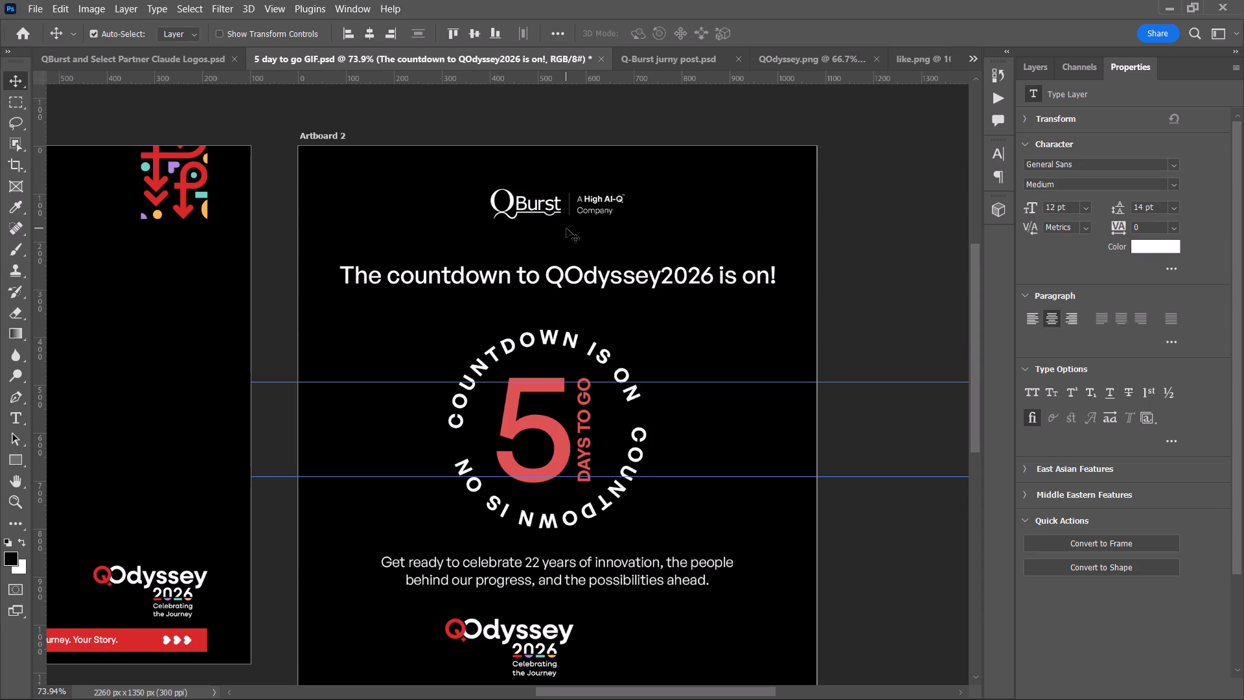
{"action": "key", "text": "Up"}
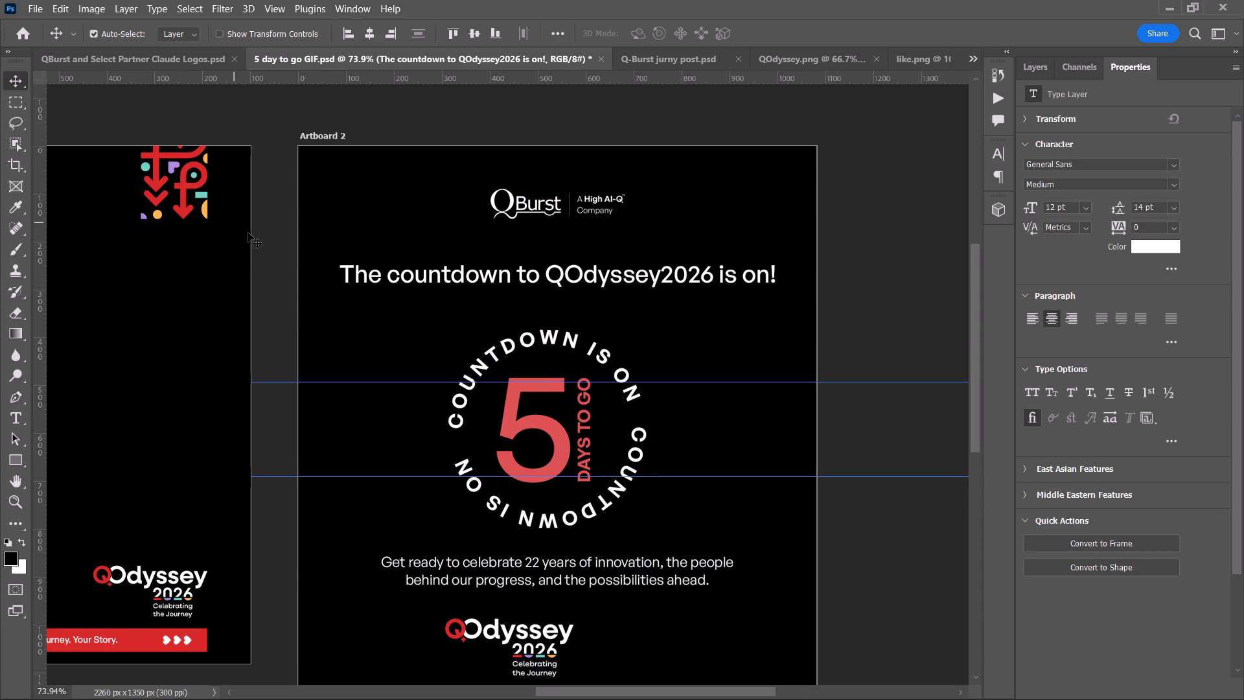
Set Artboard 2's headline font size to 11 pt and centre it horizontally on the artboard.
{"action": "double_click", "coordinate": [394, 271]}
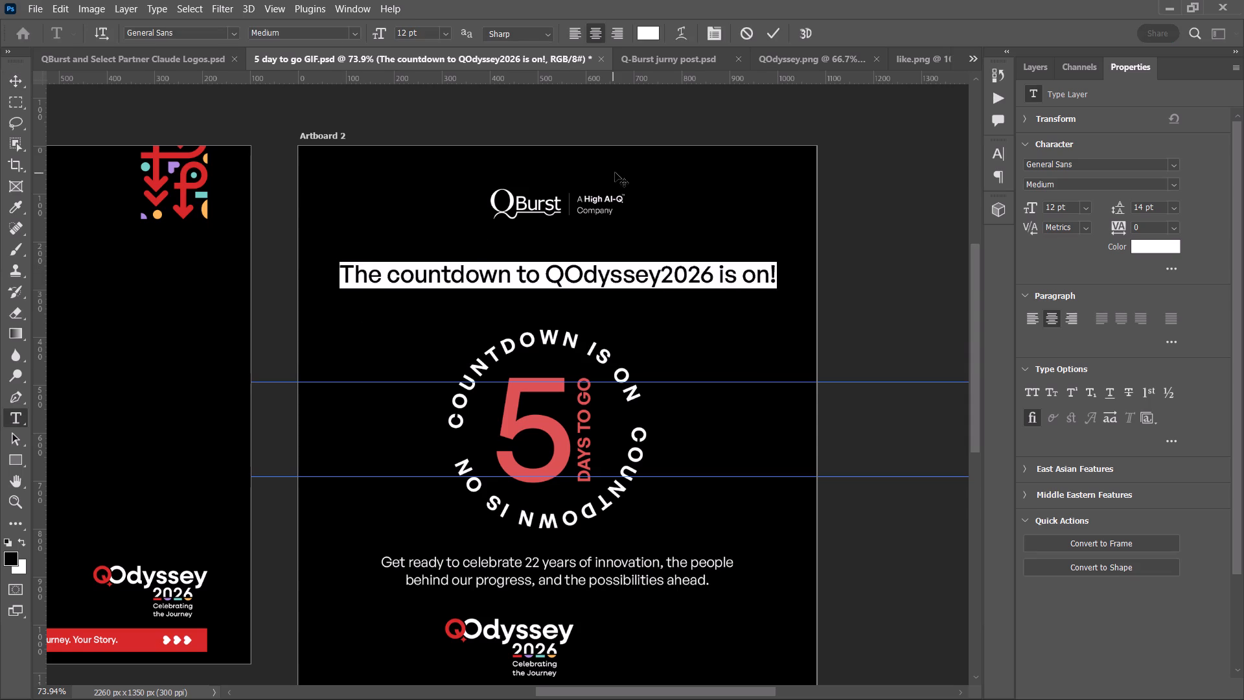
{"action": "left_click", "coordinate": [445, 32]}
{"action": "left_click", "coordinate": [423, 123]}
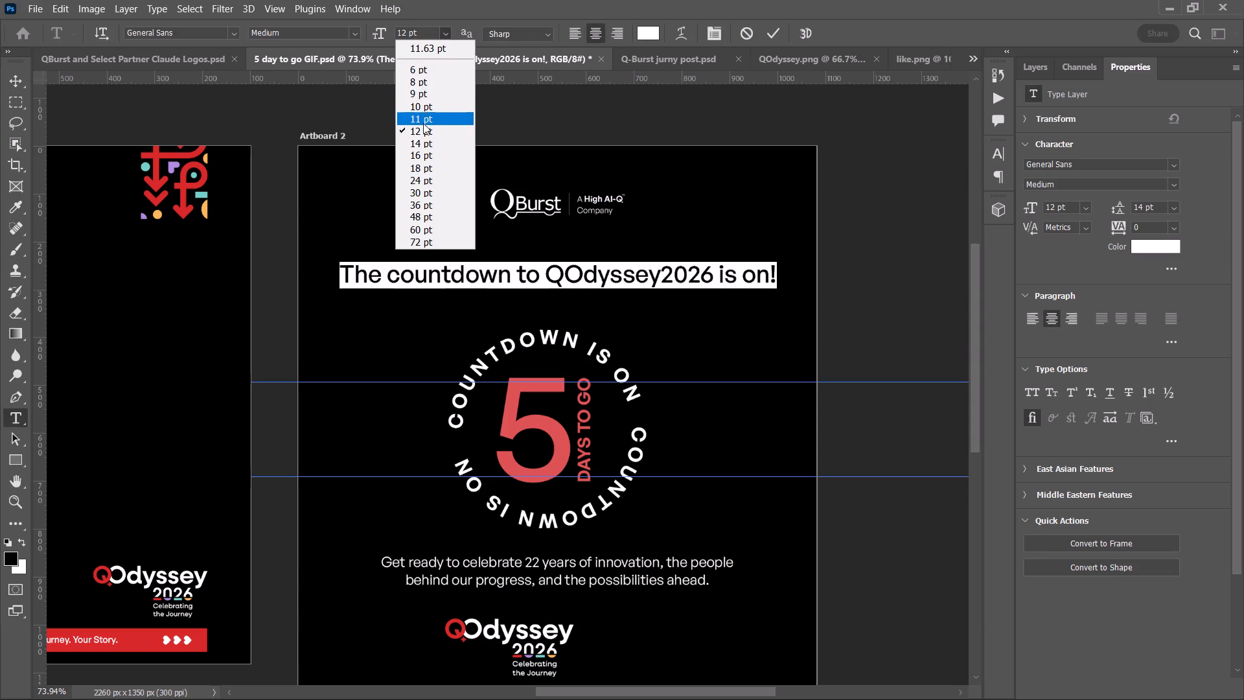
{"action": "left_click", "coordinate": [772, 30]}
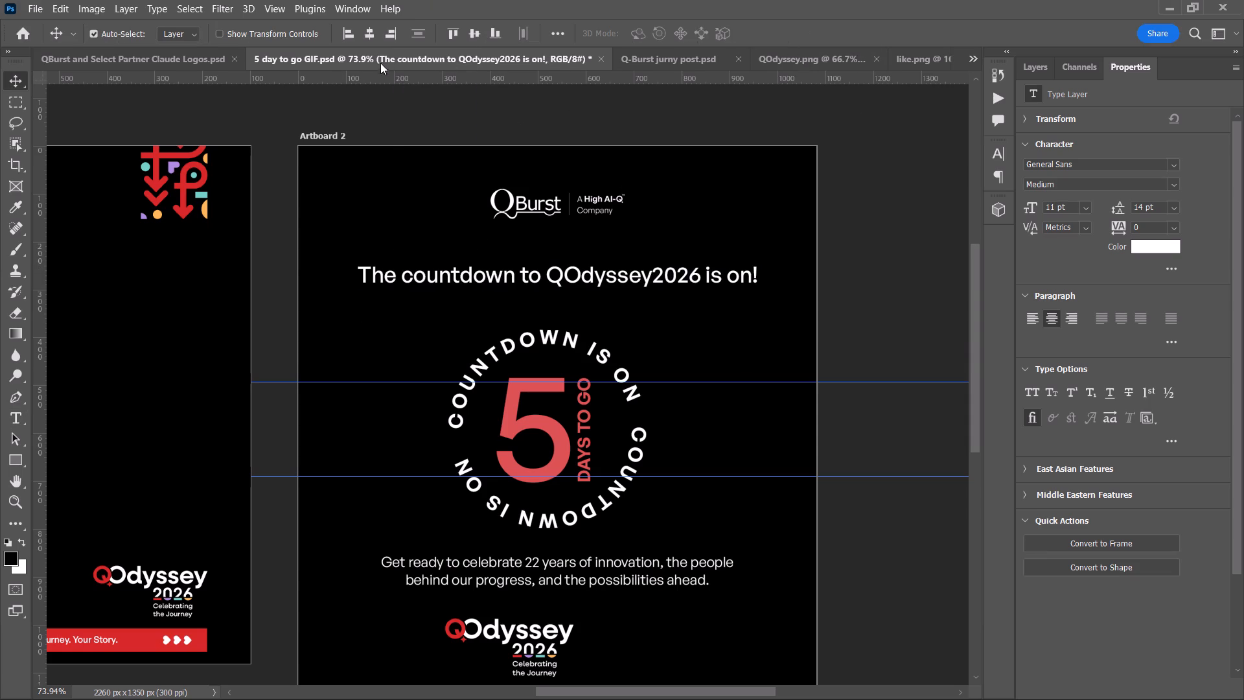
{"action": "left_click", "coordinate": [369, 34]}
Reposition Artboard 2's QBurst logo vertically to Y 94 px and centre it horizontally on the artboard.
{"action": "left_click_drag", "start_coordinate": [511, 196], "coordinate": [511, 208]}
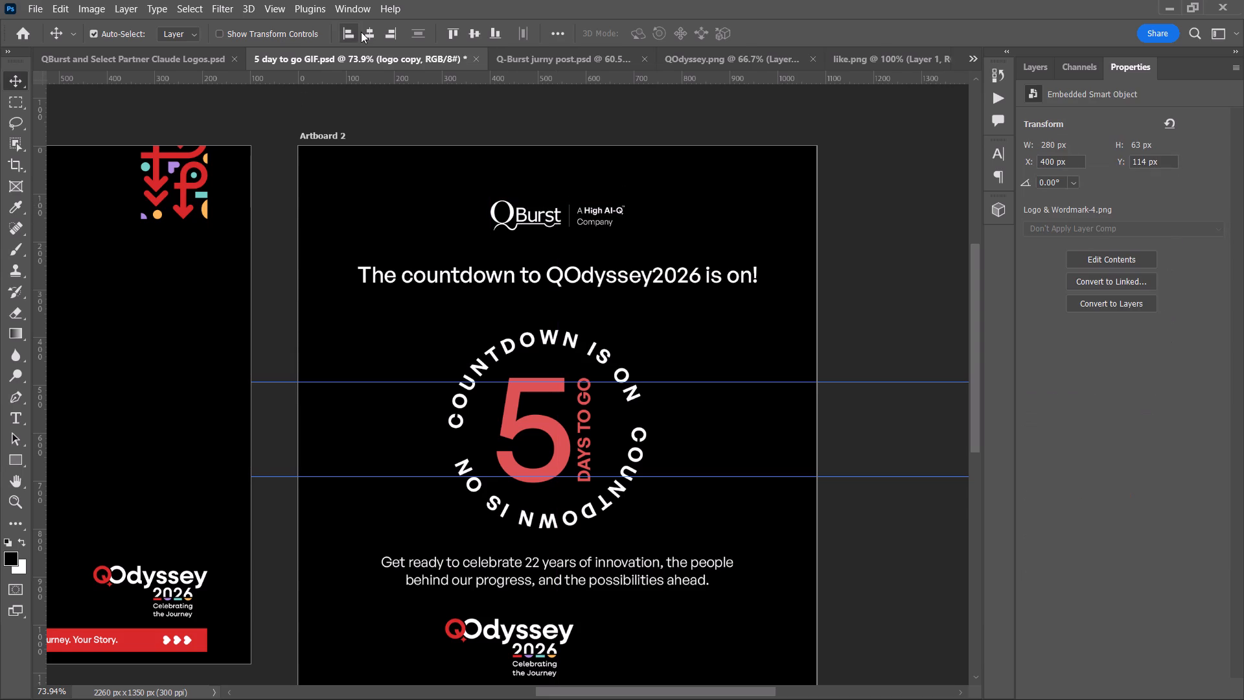
{"action": "left_click", "coordinate": [371, 36]}
{"action": "key", "text": "Up"}
{"action": "key", "text": "Up"}
{"action": "key", "text": "Up"}
{"action": "key", "text": "Up"}
{"action": "key", "text": "Up"}
{"action": "key", "text": "Up"}
{"action": "key", "text": "Up"}
{"action": "key", "text": "Up"}
{"action": "key", "text": "Up"}
{"action": "key", "text": "Up"}
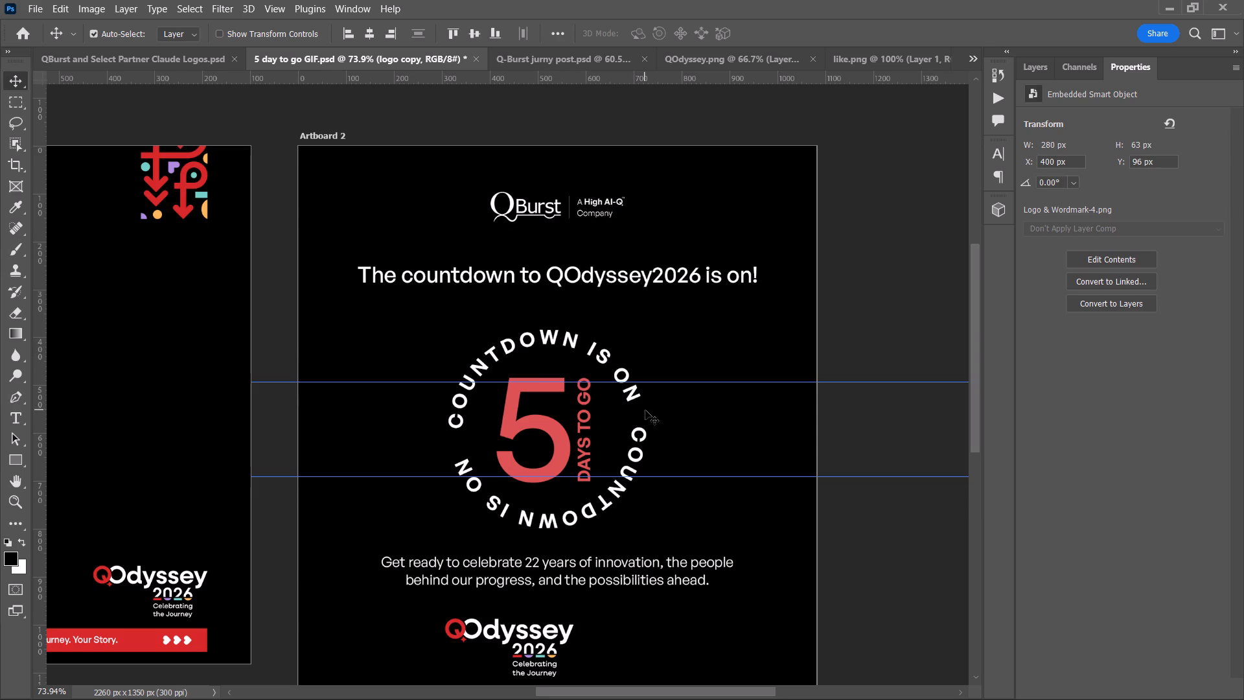
Fine-tune the headline's vertical position between the QBurst logo and the circular text, nudging it slightly up and back down.
{"action": "right_click", "coordinate": [605, 274]}
{"action": "left_click", "coordinate": [642, 314]}
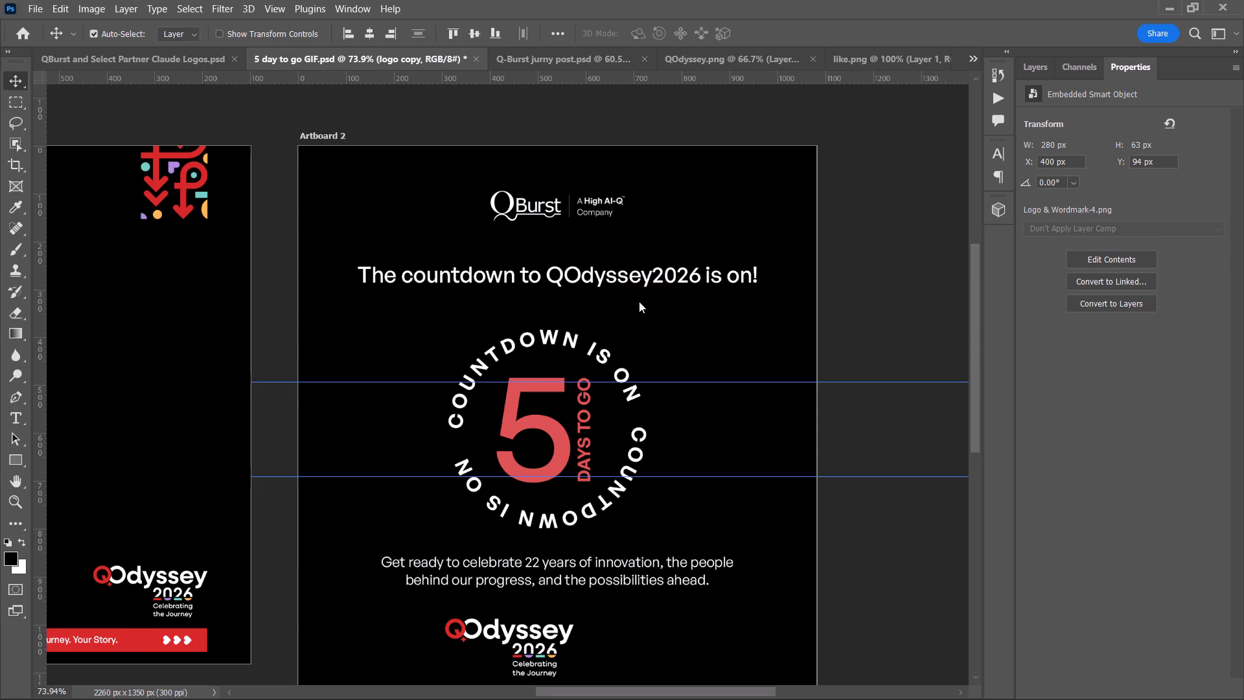
{"action": "right_click", "coordinate": [625, 265]}
{"action": "right_click", "coordinate": [580, 275]}
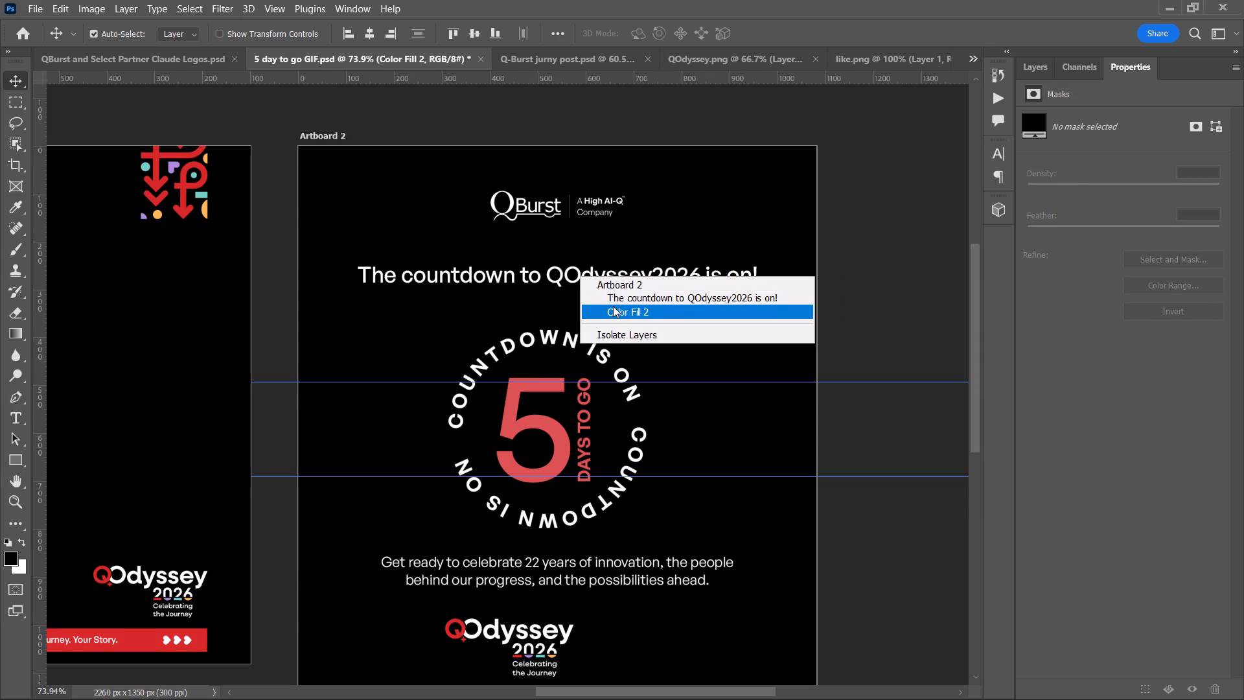
{"action": "left_click_drag", "start_coordinate": [613, 306], "coordinate": [612, 294]}
{"action": "key", "text": "Up"}
{"action": "key", "text": "Up"}
{"action": "key", "text": "Up"}
{"action": "key", "text": "Up"}
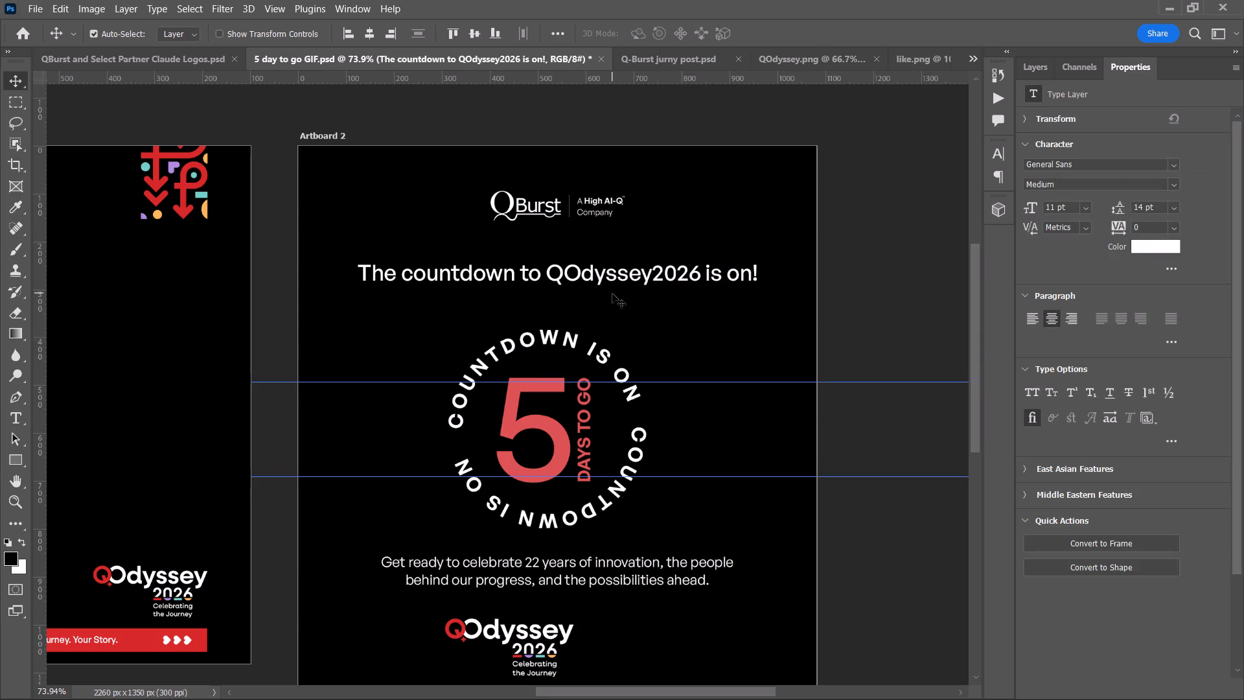
{"action": "key", "text": "Up"}
{"action": "key", "text": "Down"}
{"action": "key", "text": "Down"}
{"action": "key", "text": "Down"}
{"action": "key", "text": "Down"}
{"action": "key", "text": "Down"}
{"action": "key", "text": "Down"}
{"action": "key", "text": "Down"}
{"action": "key", "text": "Down"}
{"action": "key", "text": "Down"}
{"action": "key", "text": "Down"}
{"action": "key", "text": "Down"}
{"action": "key", "text": "Down"}
{"action": "key", "text": "Down"}
{"action": "key", "text": "Down"}
{"action": "key", "text": "Down"}
{"action": "key", "text": "Down"}
{"action": "key", "text": "Down"}
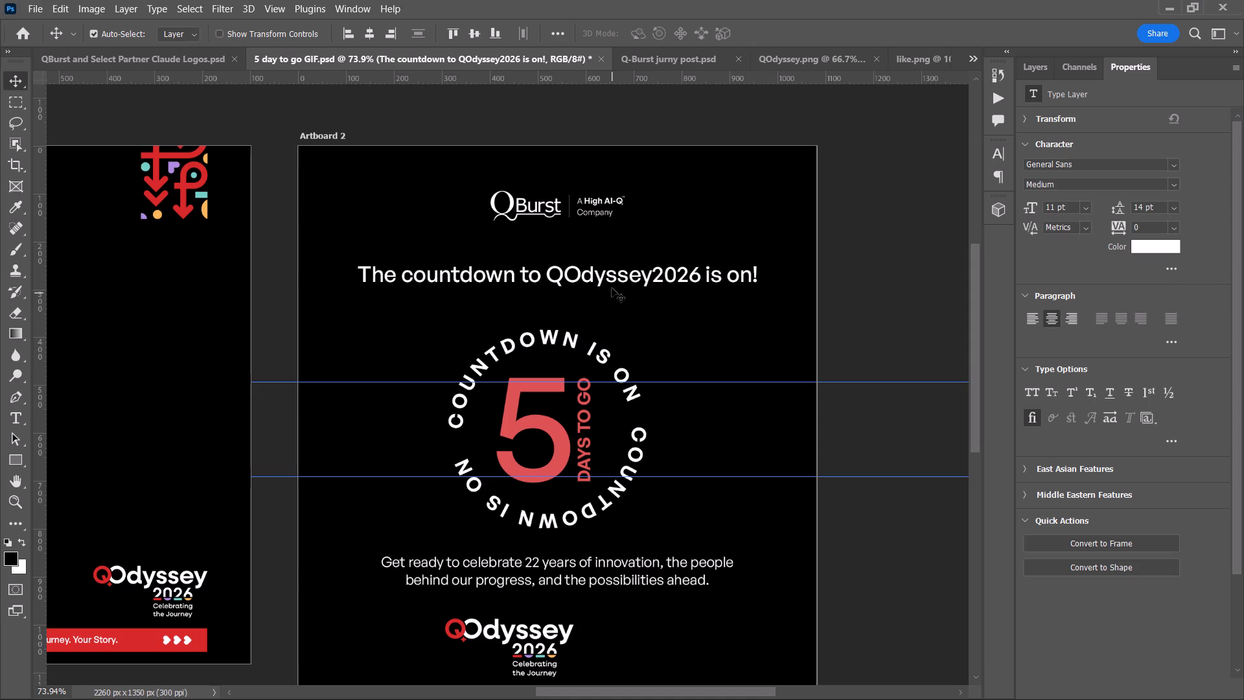
Set Artboard 2's headline font weight to Semibold and centre it horizontally on the artboard.
{"action": "double_click", "coordinate": [612, 277]}
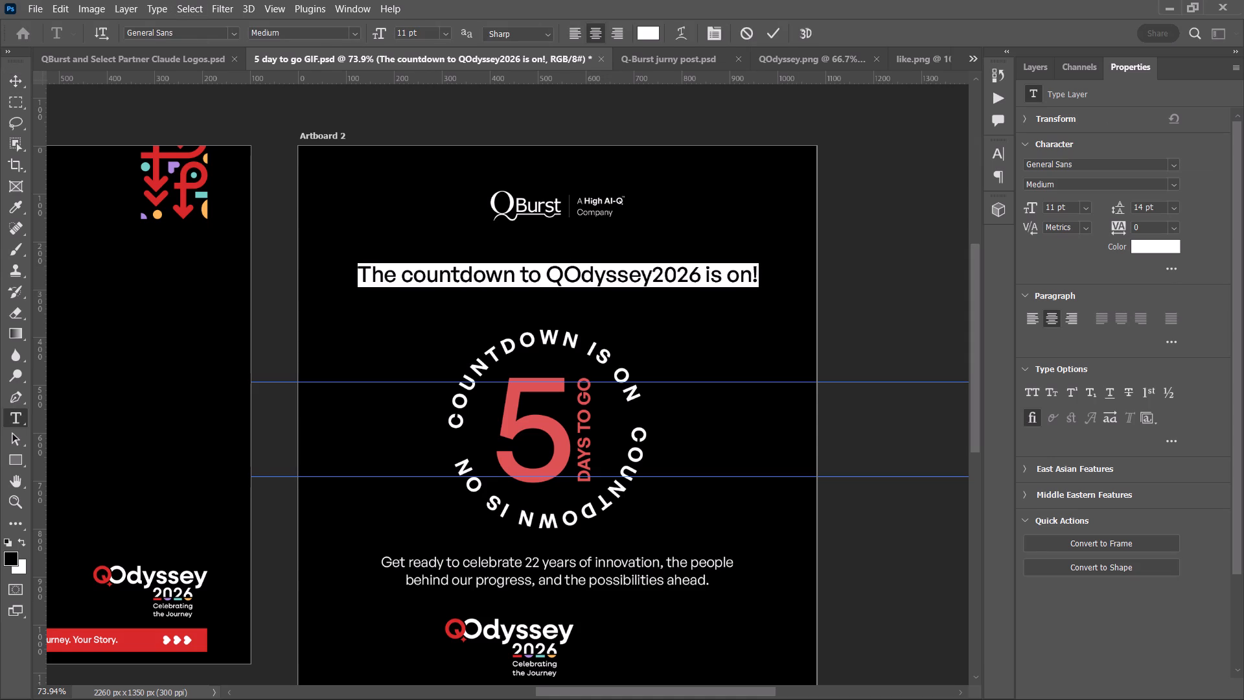
{"action": "left_click", "coordinate": [356, 32]}
{"action": "left_click", "coordinate": [332, 150]}
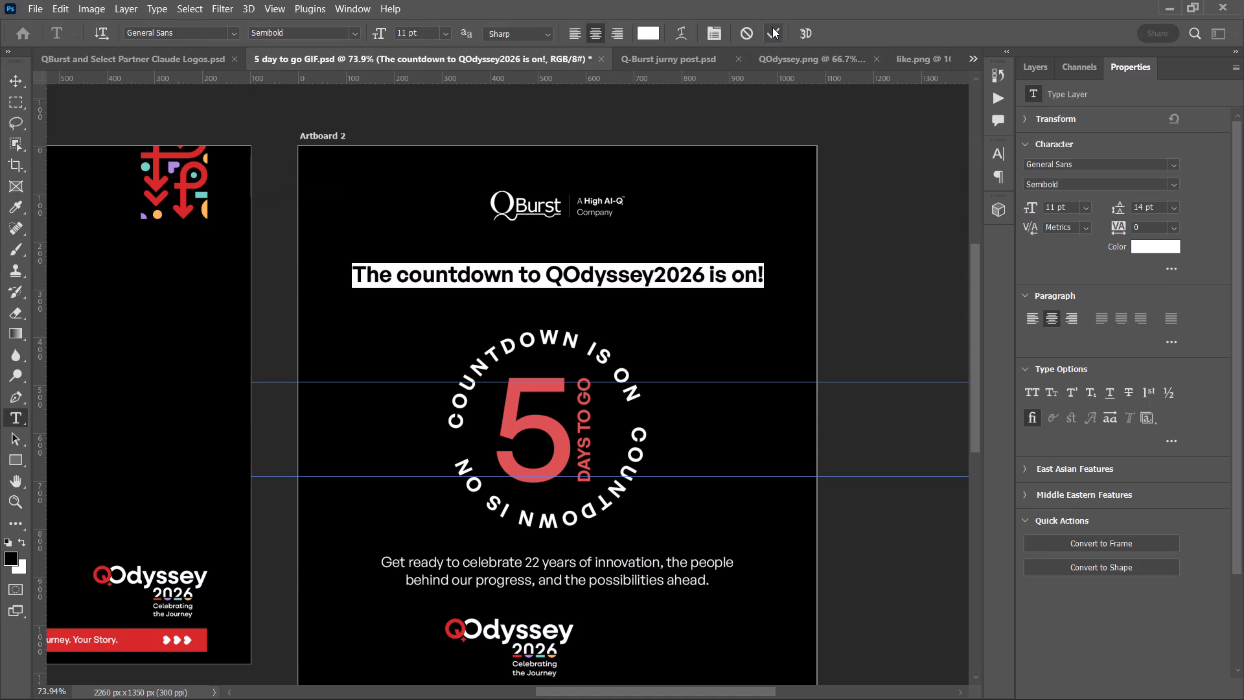
{"action": "left_click", "coordinate": [772, 27]}
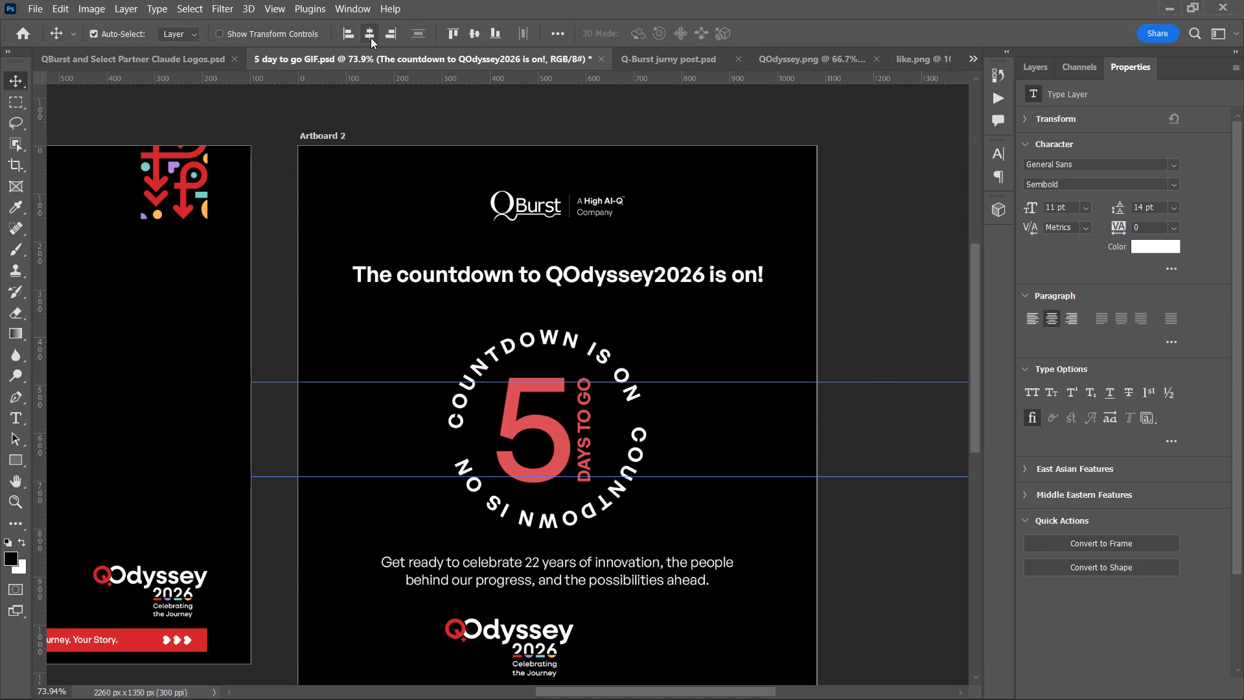
{"action": "left_click", "coordinate": [378, 41]}
Review Artboard 2's overall layout and spacing alongside Artboard 1.
{"action": "scroll", "coordinate": [631, 321], "scroll_direction": "down", "scroll_amount": 3, "text": "alt"}
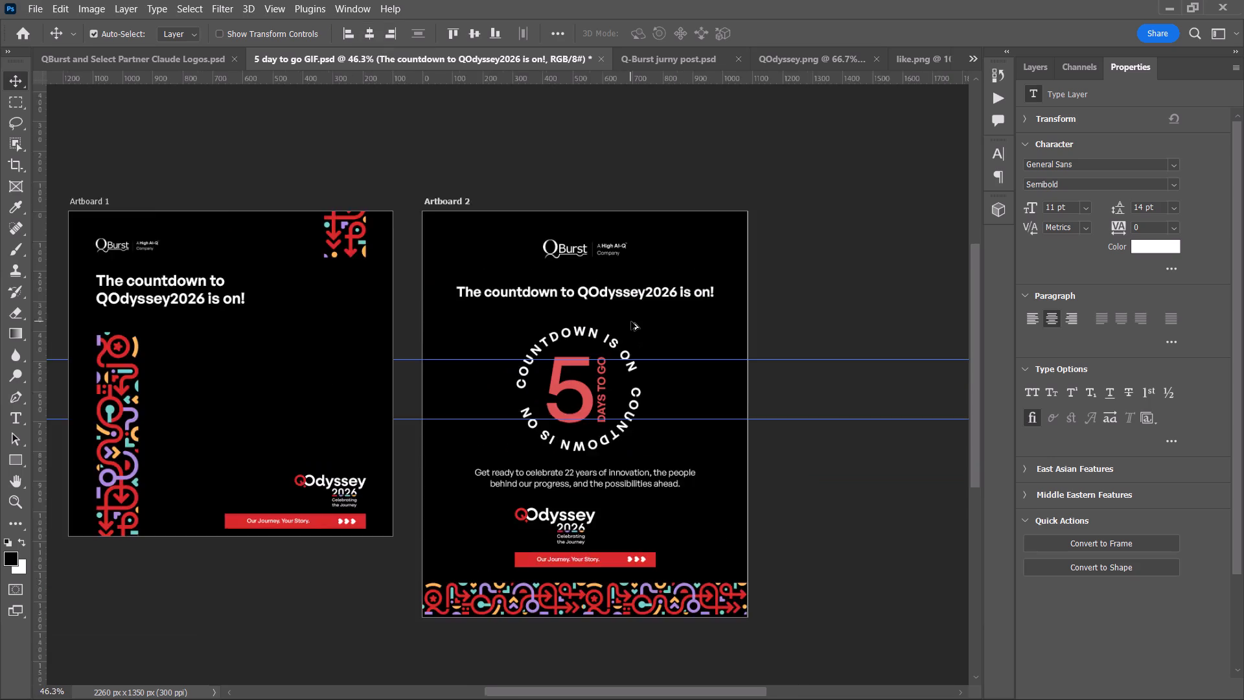
{"action": "scroll", "coordinate": [631, 321], "scroll_direction": "down", "scroll_amount": 4, "text": "alt"}
{"action": "scroll", "coordinate": [785, 462], "scroll_direction": "up", "scroll_amount": 1, "text": "alt"}
{"action": "left_click", "coordinate": [785, 462]}
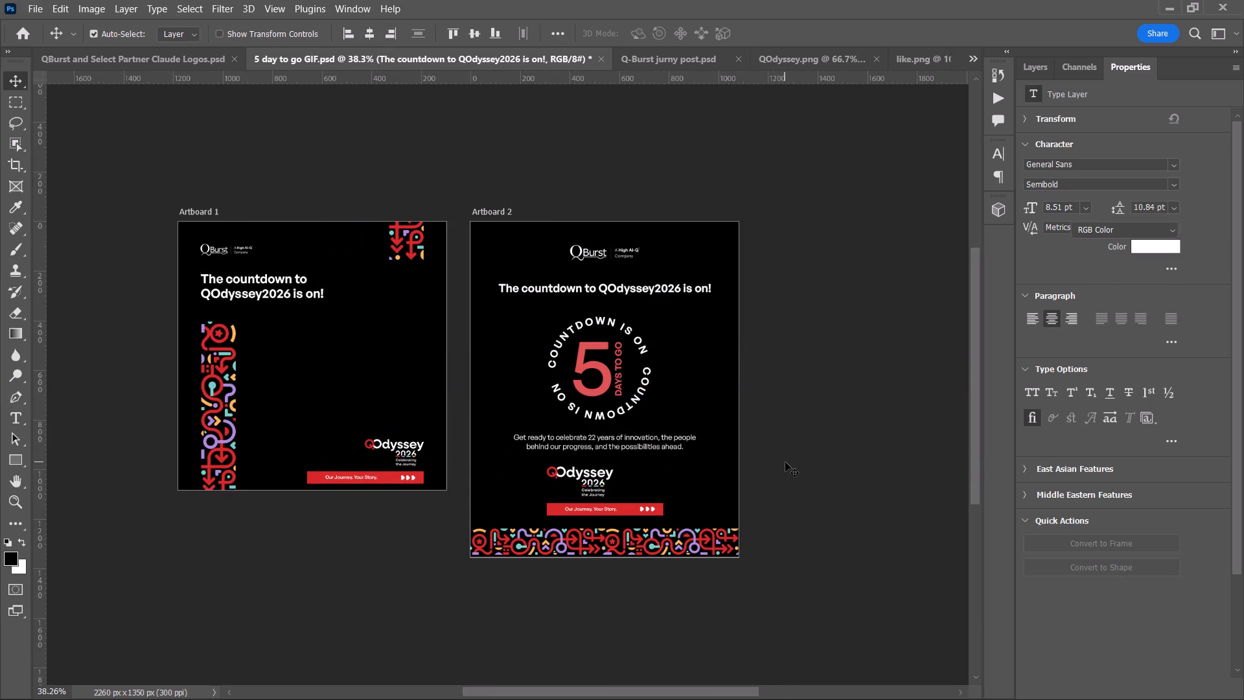
{"action": "scroll", "coordinate": [627, 224], "scroll_direction": "up", "scroll_amount": 3, "text": "alt"}
{"action": "scroll", "coordinate": [632, 270], "scroll_direction": "down", "scroll_amount": 2, "text": "alt"}
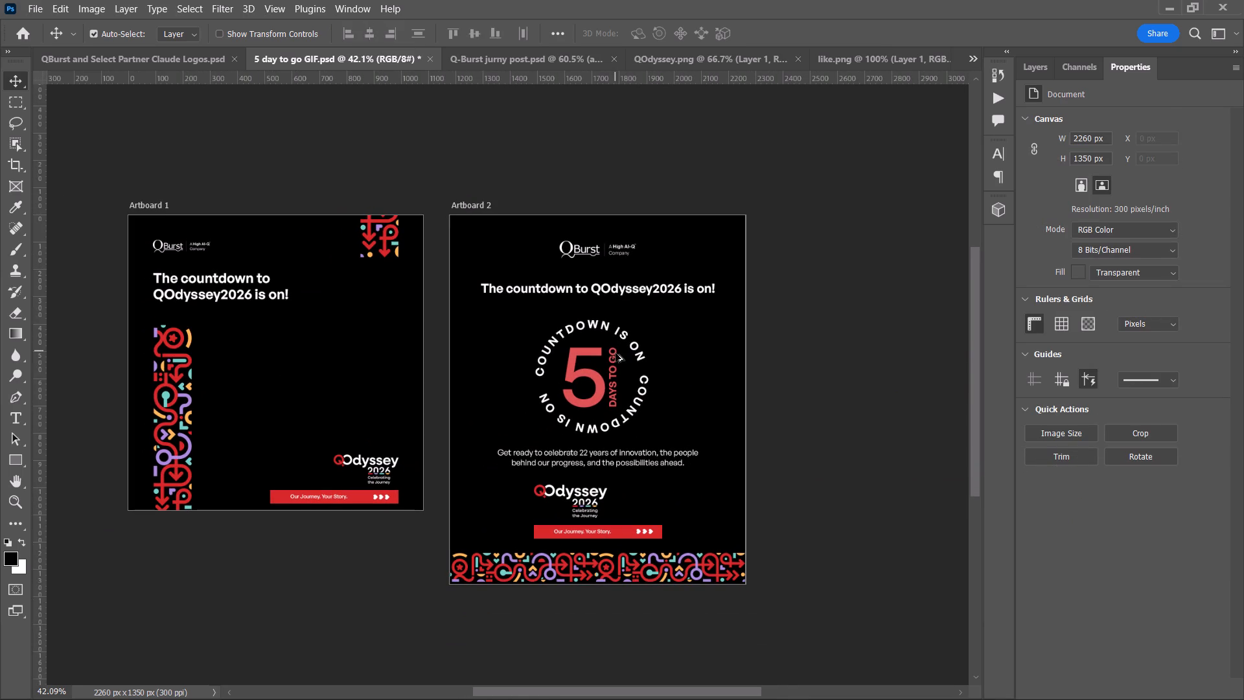
{"action": "scroll", "coordinate": [609, 539], "scroll_direction": "up", "scroll_amount": 2, "text": "alt"}
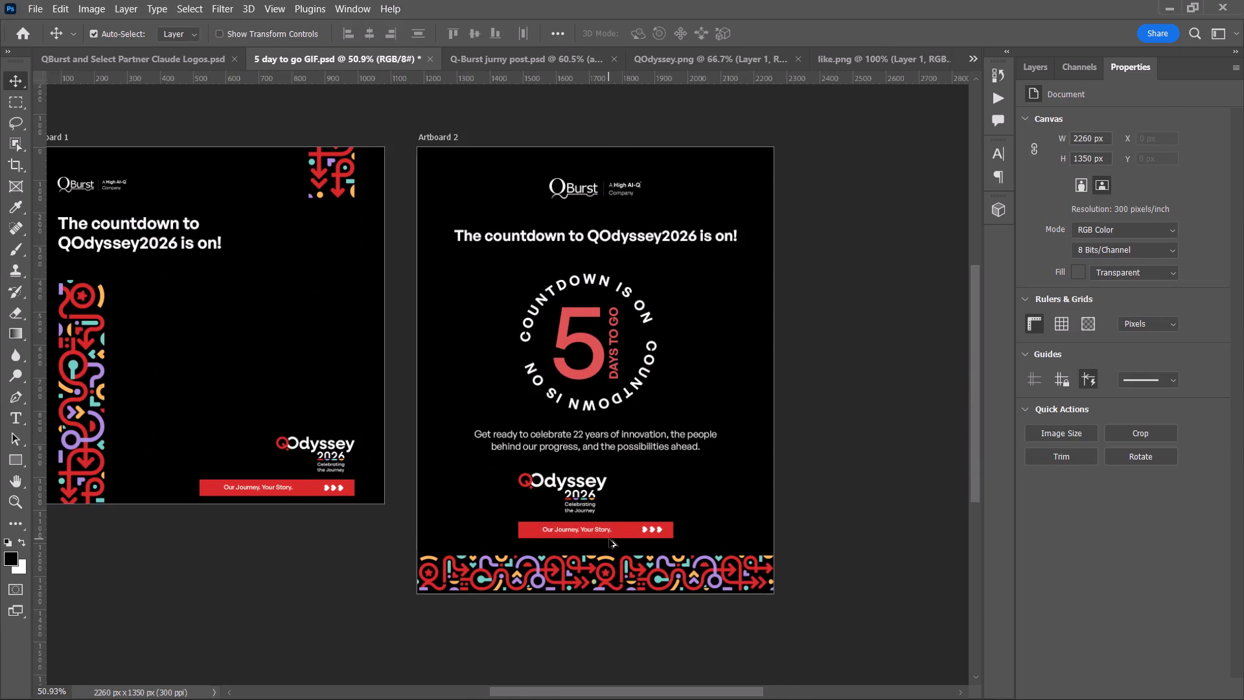
{"action": "scroll", "coordinate": [609, 539], "scroll_direction": "up", "scroll_amount": 1, "text": "alt"}
{"action": "scroll", "coordinate": [698, 580], "scroll_direction": "down", "scroll_amount": 3, "text": "alt"}
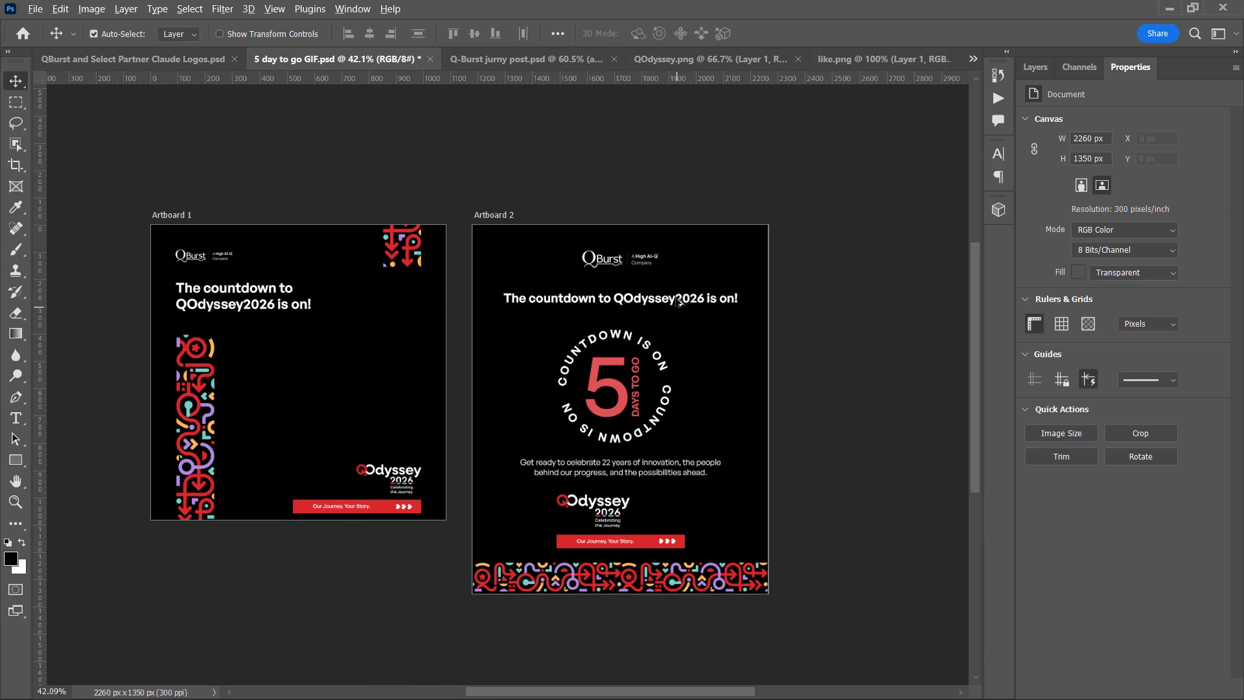
Scale Artboard 2's QBurst logo down to 263 × 59 px and centre it horizontally on the artboard.
{"action": "scroll", "coordinate": [677, 283], "scroll_direction": "up", "scroll_amount": 8, "text": "alt"}
{"action": "scroll", "coordinate": [577, 279], "scroll_direction": "up", "scroll_amount": 1, "text": "alt"}
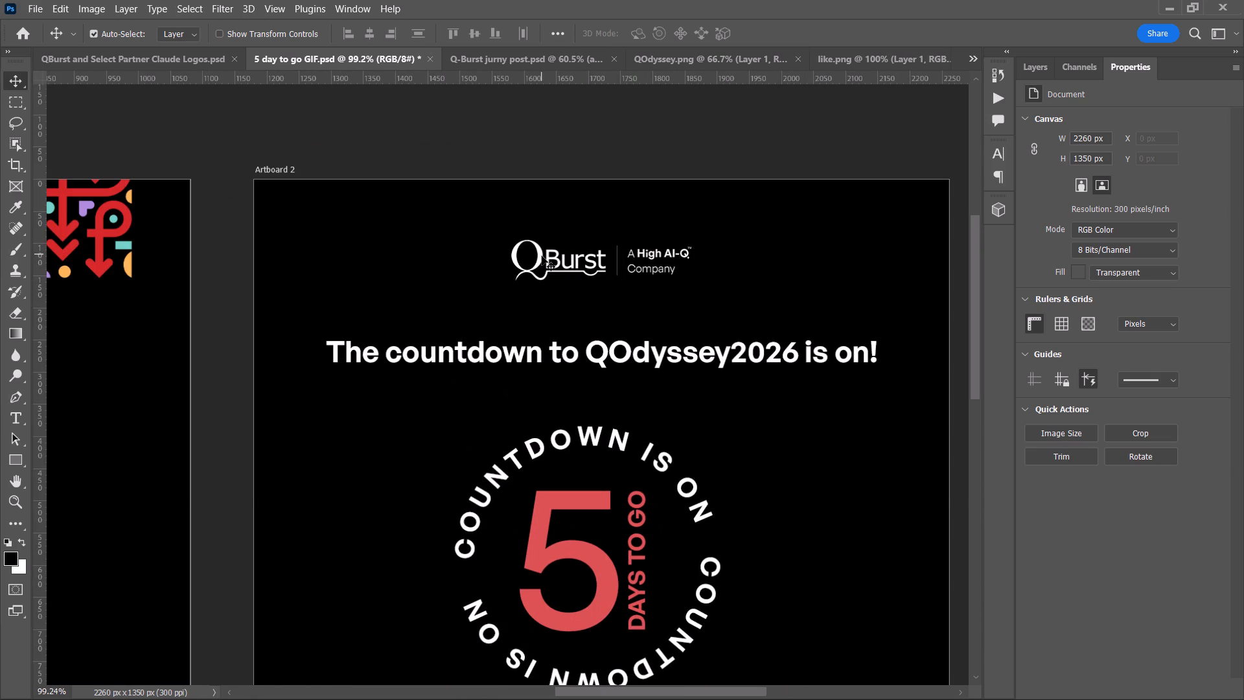
{"action": "left_click", "coordinate": [542, 256]}
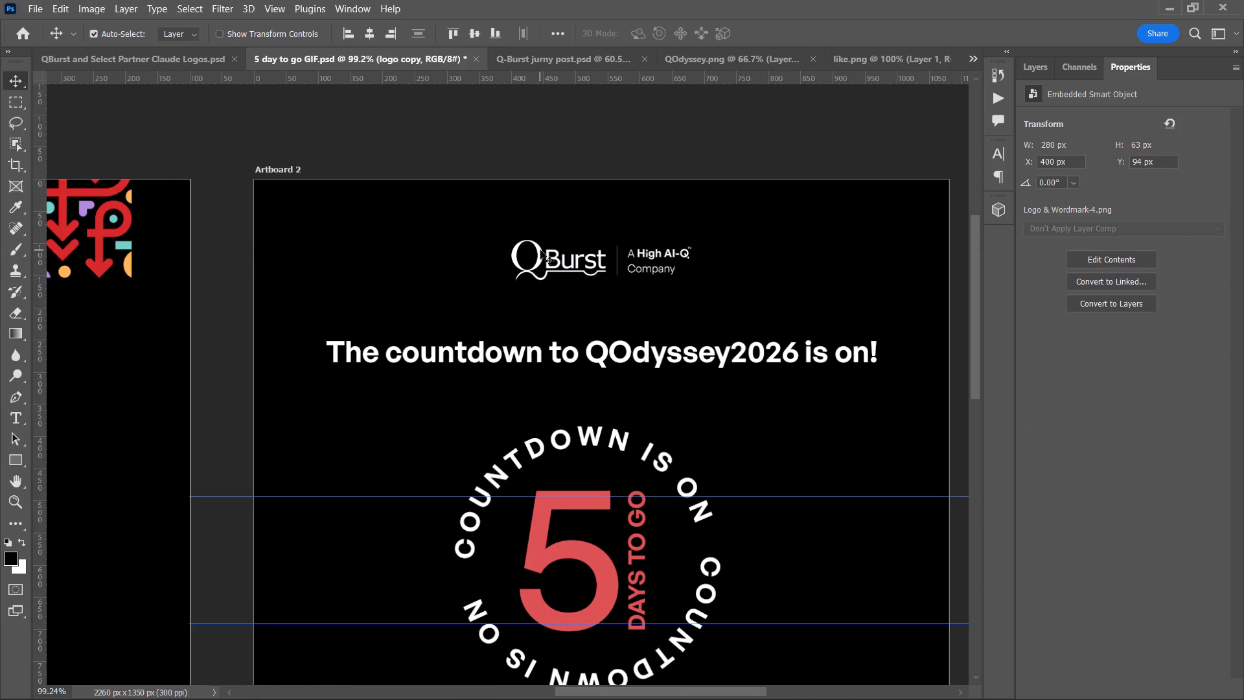
{"action": "right_click", "coordinate": [540, 250]}
{"action": "left_click", "coordinate": [564, 275]}
{"action": "key", "text": "ctrl+t"}
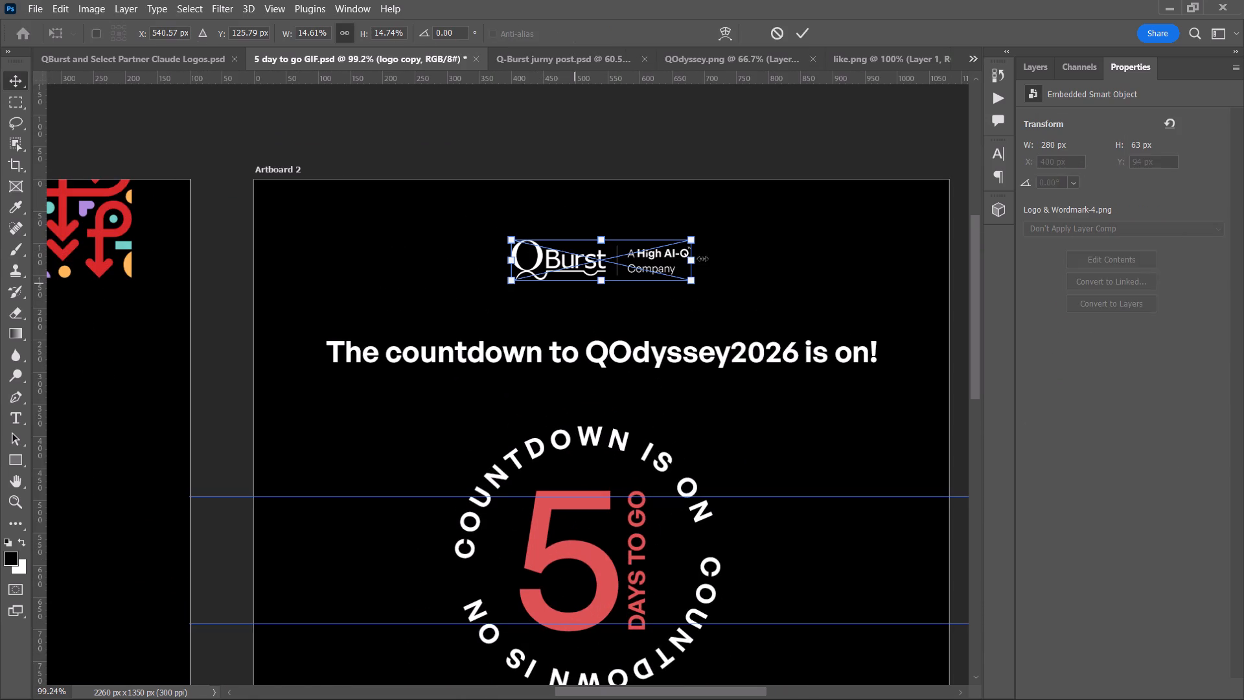
{"action": "left_click_drag", "start_coordinate": [695, 235], "coordinate": [683, 235]}
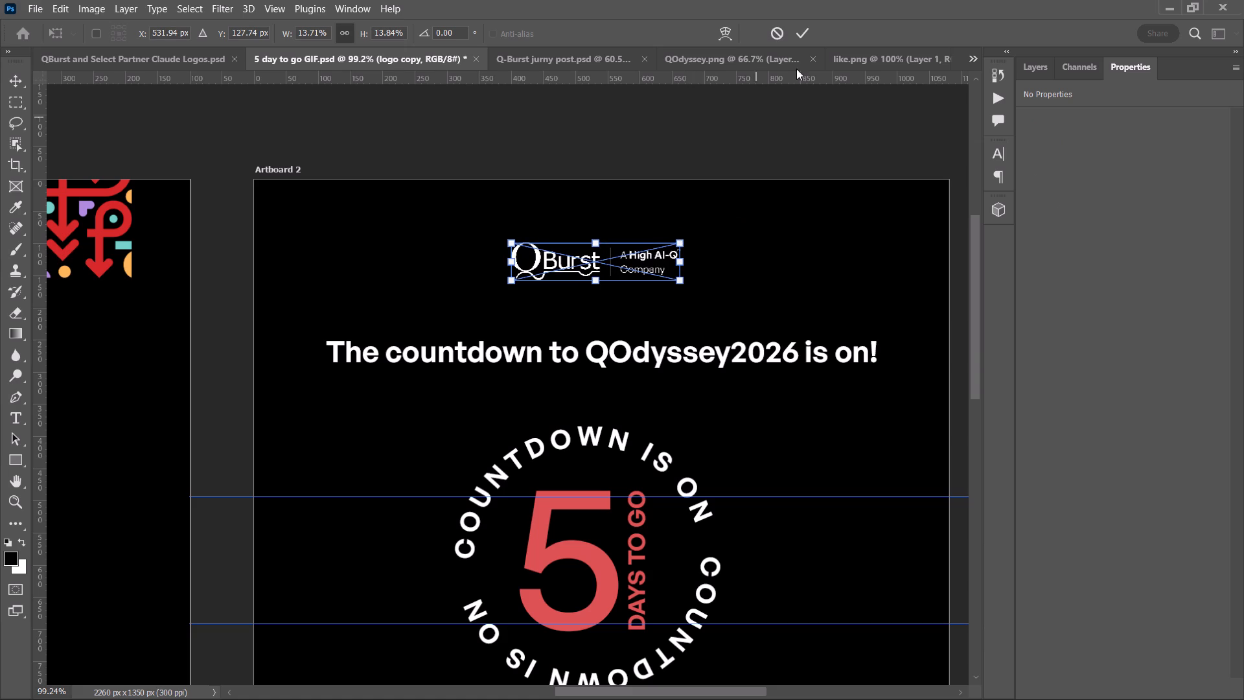
{"action": "left_click", "coordinate": [806, 30]}
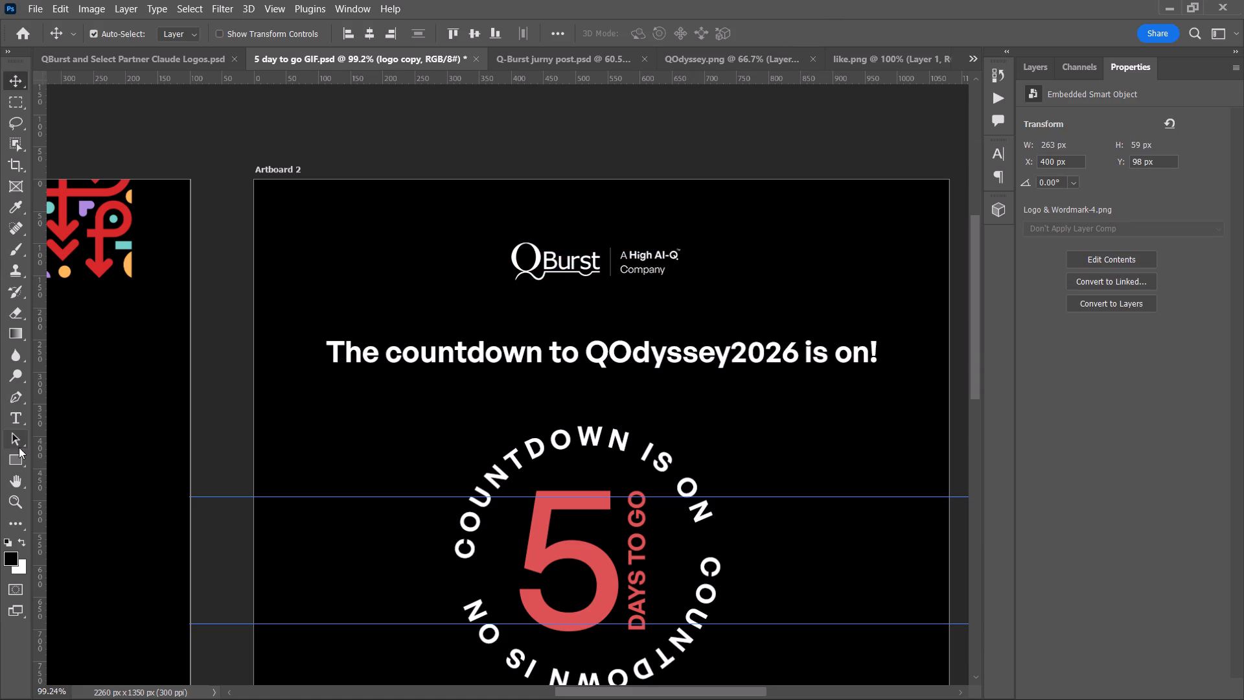
{"action": "left_click", "coordinate": [368, 34]}
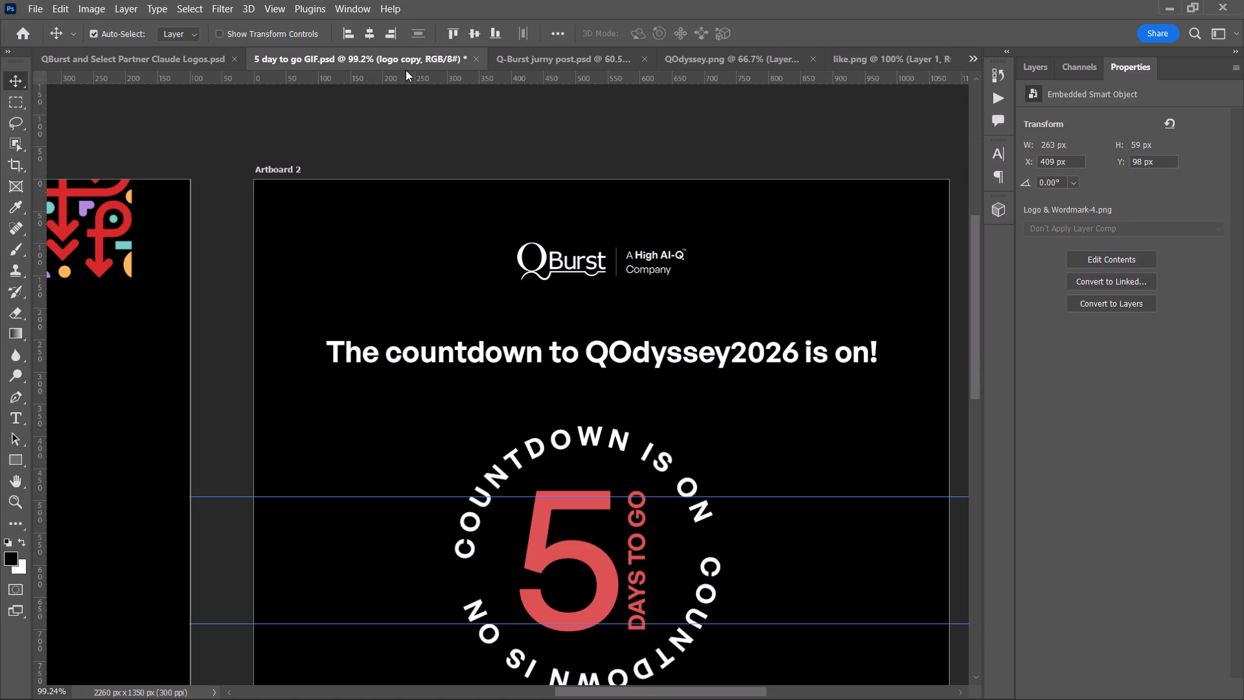
Nudge Artboard 2's QBurst logo up to a vertical position of Y 81 px.
{"action": "scroll", "coordinate": [509, 116], "scroll_direction": "down", "scroll_amount": 2, "text": "alt"}
{"action": "scroll", "coordinate": [509, 116], "scroll_direction": "down", "scroll_amount": 2}
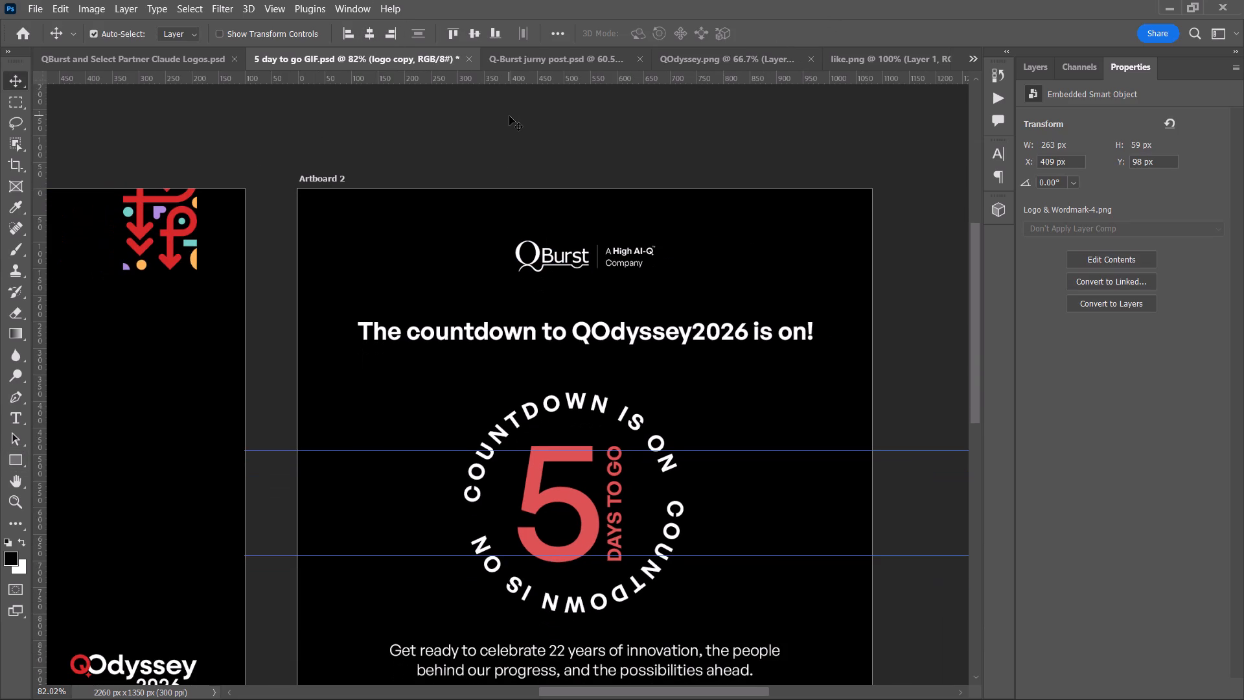
{"action": "key", "text": "Up"}
{"action": "key", "text": "Up"}
{"action": "key", "text": "Up"}
{"action": "key", "text": "Up"}
{"action": "key", "text": "Up"}
{"action": "key", "text": "Up"}
{"action": "key", "text": "Up"}
{"action": "key", "text": "Up"}
{"action": "key", "text": "Up"}
{"action": "key", "text": "Up"}
{"action": "key", "text": "Up"}
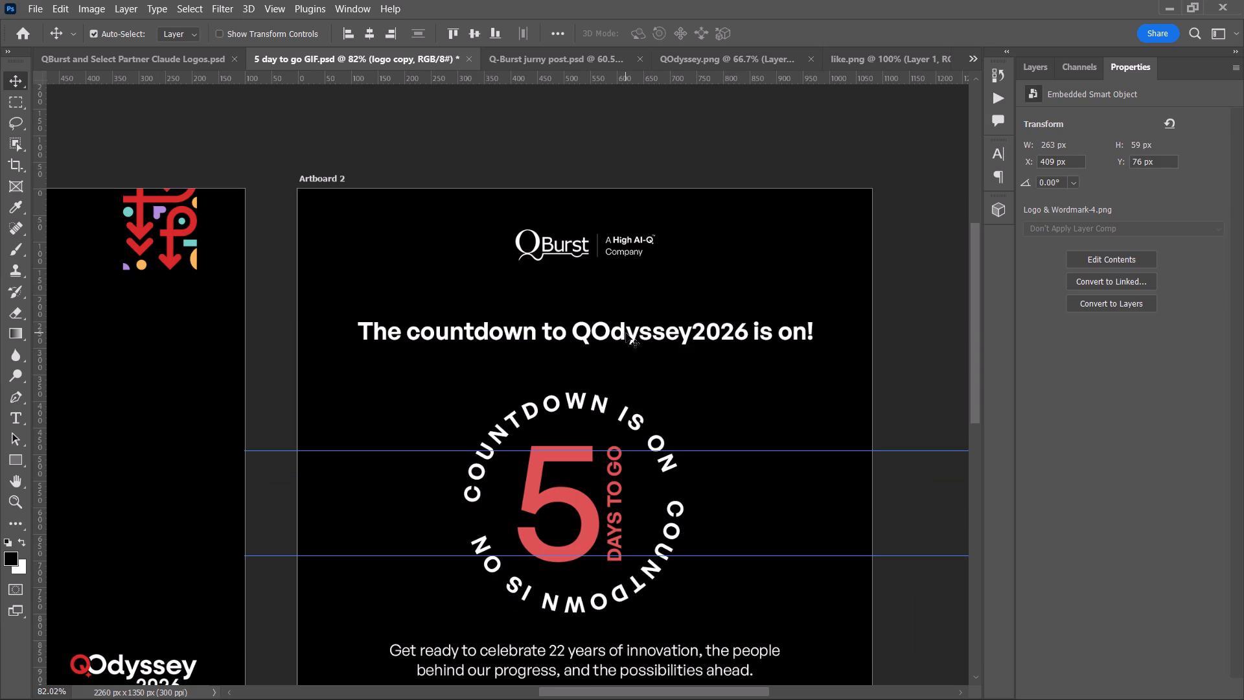
{"action": "key", "text": "Down"}
{"action": "key", "text": "Down"}
{"action": "key", "text": "Down"}
{"action": "key", "text": "Down"}
{"action": "key", "text": "Down"}
Nudge Artboard 2's headline up towards the QBurst logo, fine-tuning the gap between them.
{"action": "right_click", "coordinate": [610, 328]}
{"action": "left_click", "coordinate": [643, 355]}
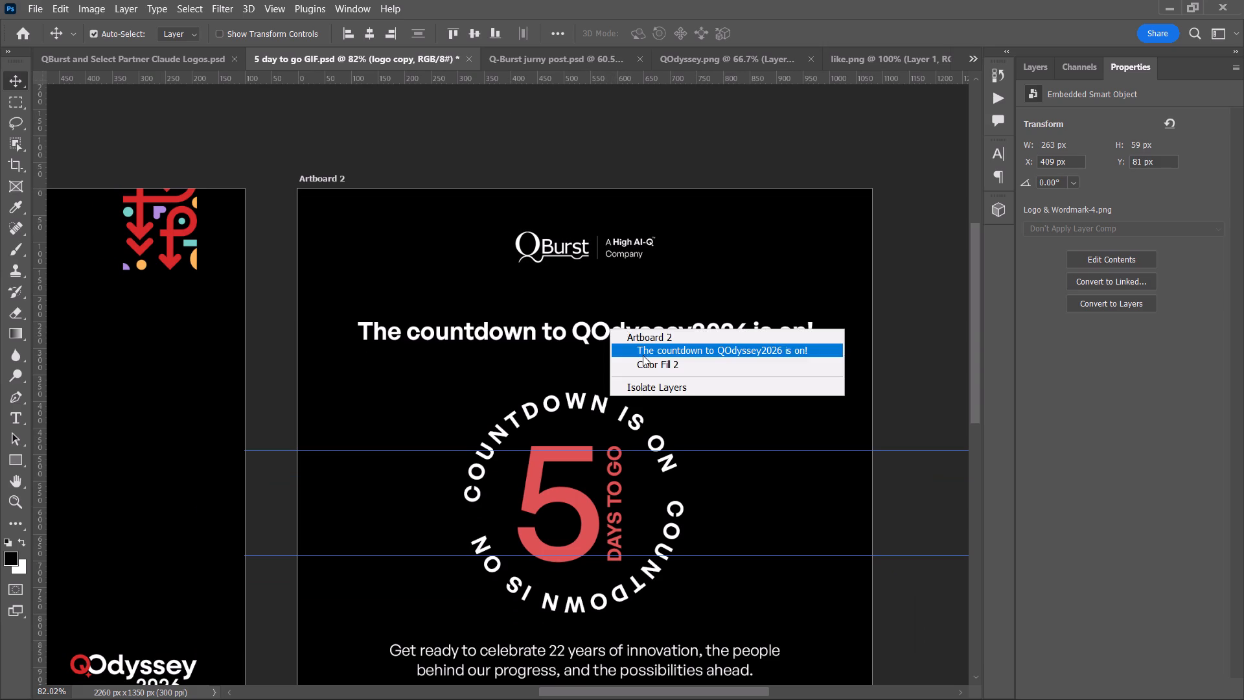
{"action": "key", "text": "Up"}
{"action": "key", "text": "Up"}
{"action": "key", "text": "Up"}
{"action": "key", "text": "Up"}
{"action": "key", "text": "Up"}
{"action": "key", "text": "Up"}
{"action": "key", "text": "Up"}
{"action": "key", "text": "Up"}
{"action": "key", "text": "Up"}
{"action": "key", "text": "Up"}
{"action": "key", "text": "Up"}
{"action": "key", "text": "Up"}
{"action": "key", "text": "Up"}
{"action": "key", "text": "Up"}
{"action": "key", "text": "Up"}
{"action": "key", "text": "Up"}
{"action": "key", "text": "Up"}
{"action": "key", "text": "Up"}
{"action": "key", "text": "Up"}
{"action": "key", "text": "Up"}
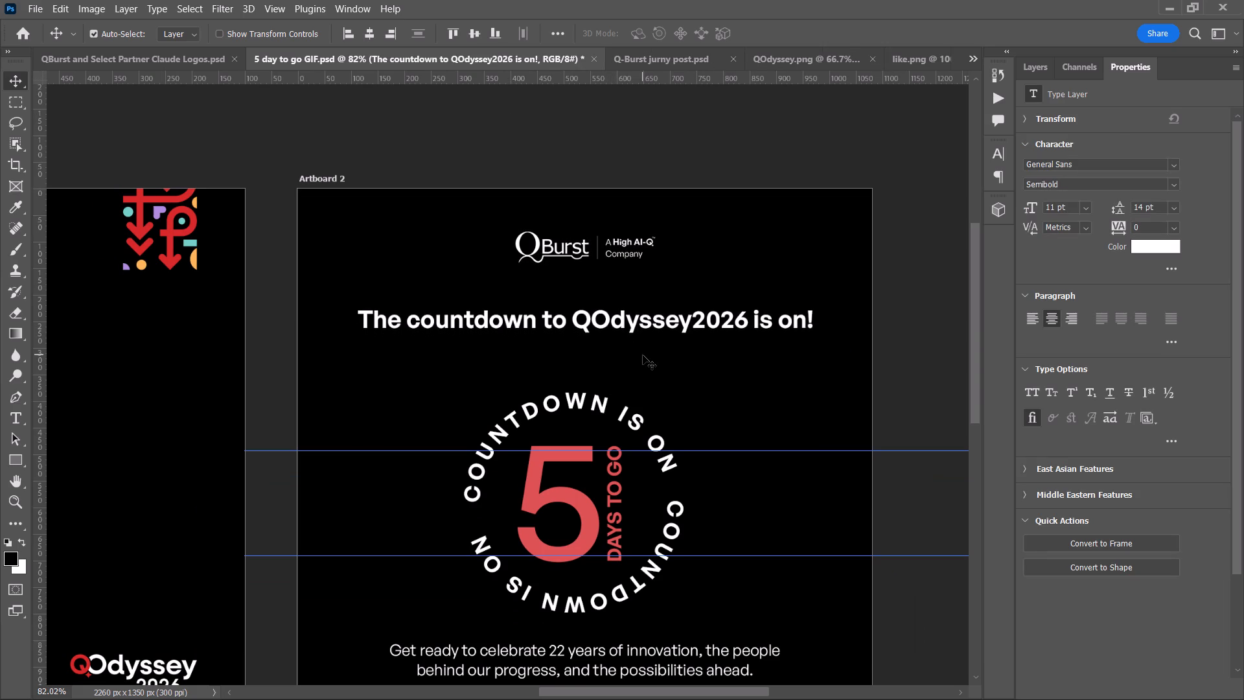
{"action": "key", "text": "Down"}
{"action": "key", "text": "Down"}
{"action": "key", "text": "Down"}
{"action": "key", "text": "Down"}
{"action": "key", "text": "Down"}
{"action": "key", "text": "Down"}
{"action": "key", "text": "Down"}
{"action": "key", "text": "Down"}
{"action": "key", "text": "Down"}
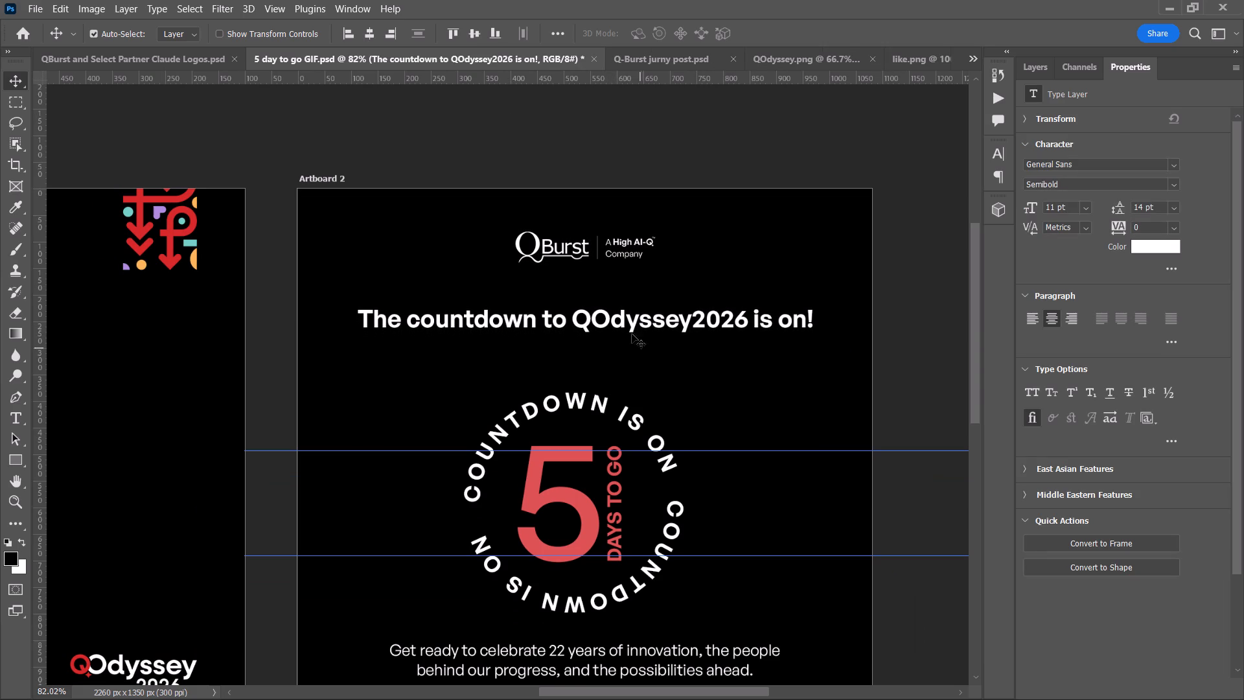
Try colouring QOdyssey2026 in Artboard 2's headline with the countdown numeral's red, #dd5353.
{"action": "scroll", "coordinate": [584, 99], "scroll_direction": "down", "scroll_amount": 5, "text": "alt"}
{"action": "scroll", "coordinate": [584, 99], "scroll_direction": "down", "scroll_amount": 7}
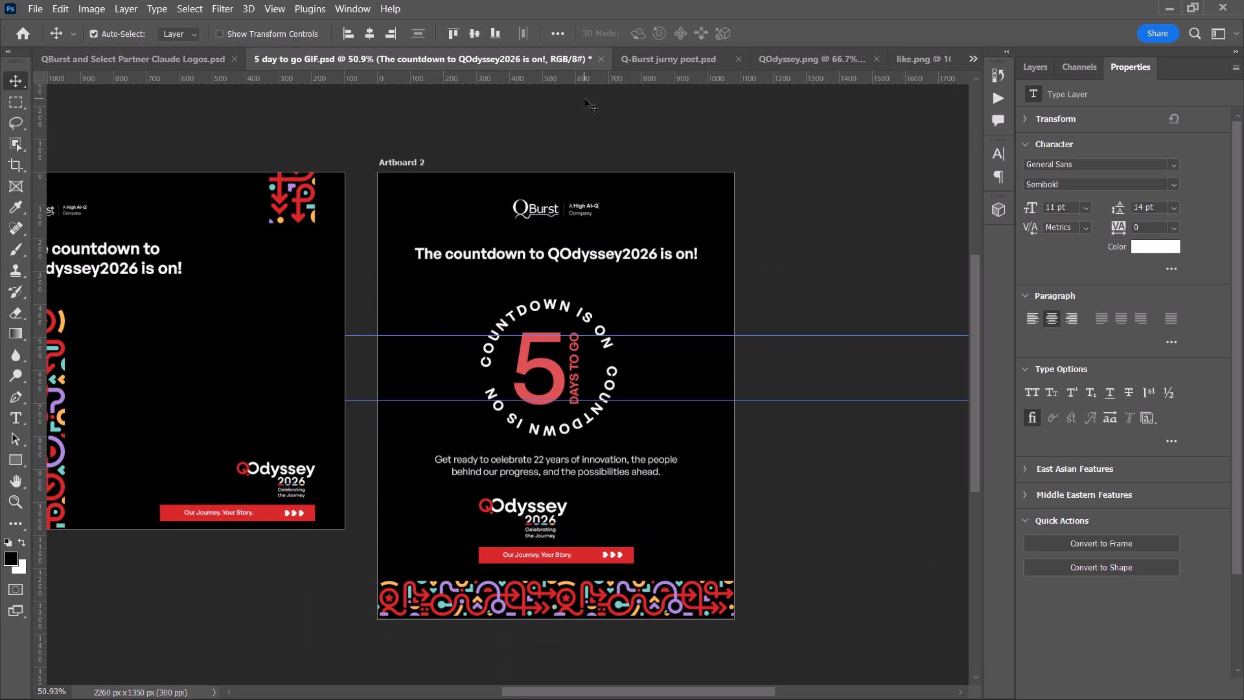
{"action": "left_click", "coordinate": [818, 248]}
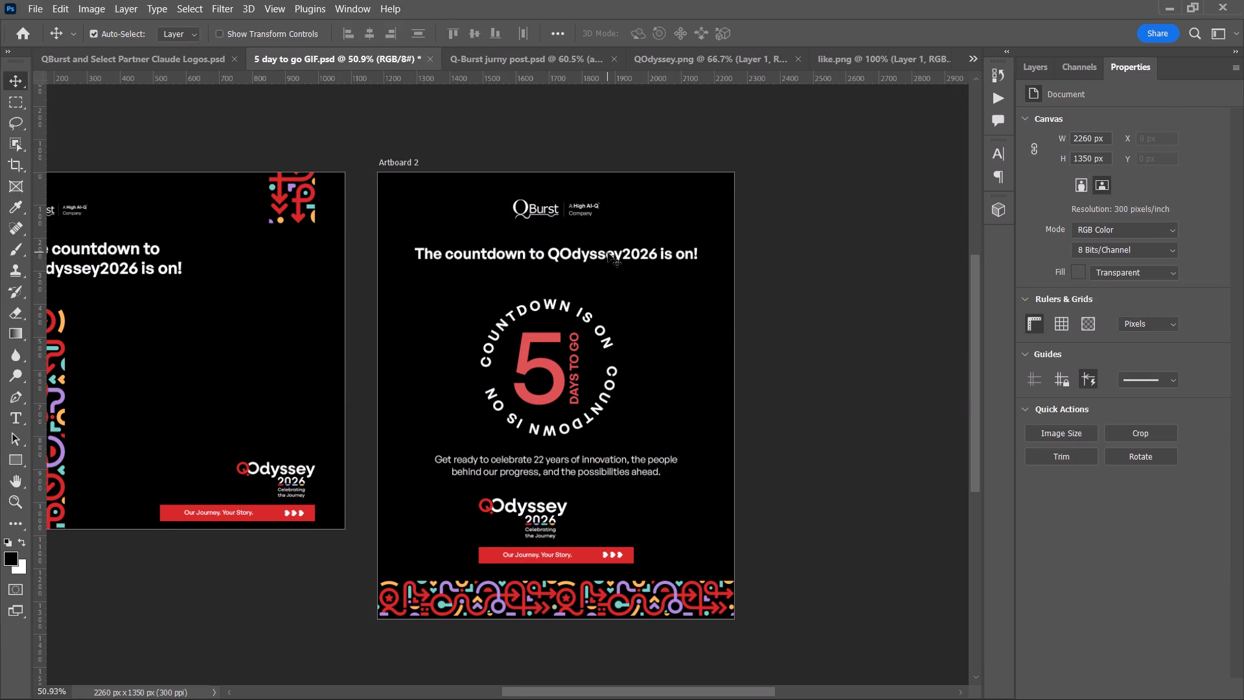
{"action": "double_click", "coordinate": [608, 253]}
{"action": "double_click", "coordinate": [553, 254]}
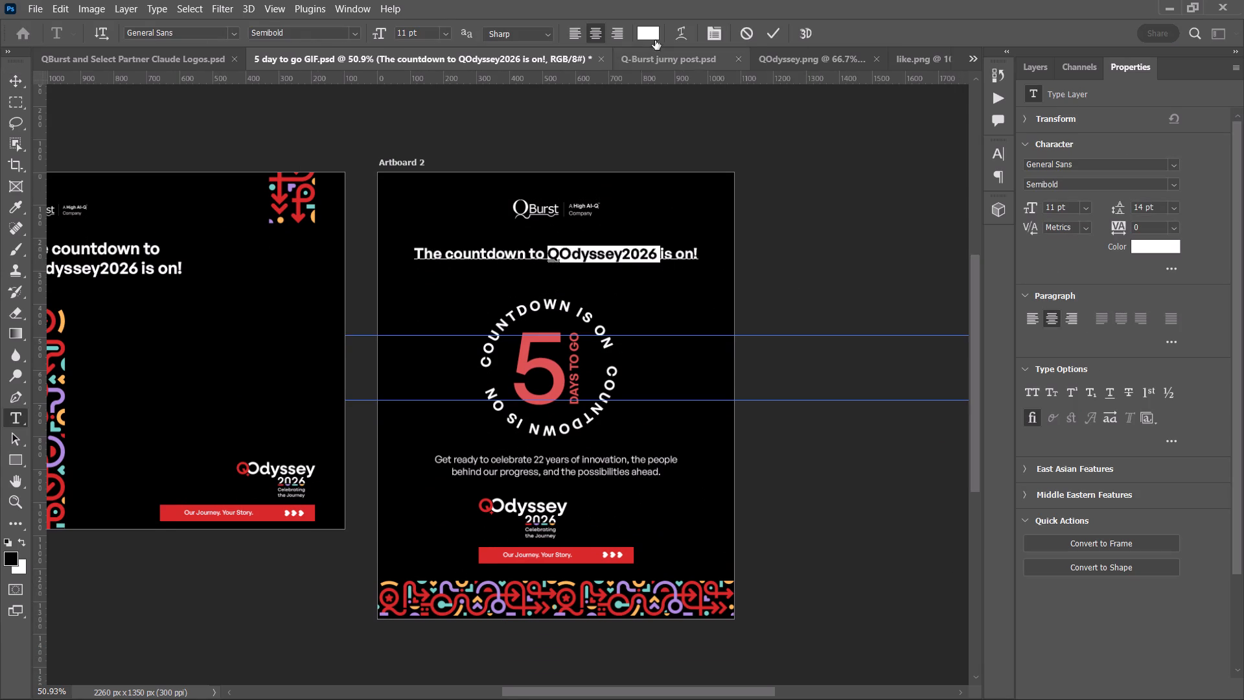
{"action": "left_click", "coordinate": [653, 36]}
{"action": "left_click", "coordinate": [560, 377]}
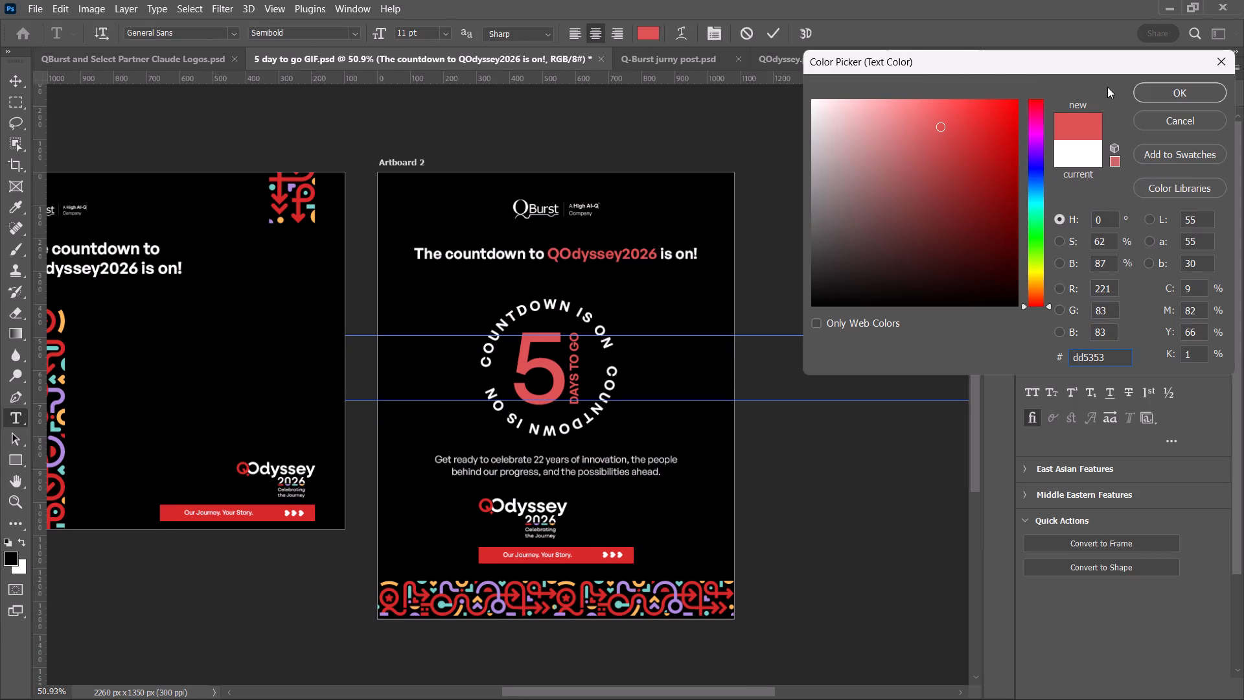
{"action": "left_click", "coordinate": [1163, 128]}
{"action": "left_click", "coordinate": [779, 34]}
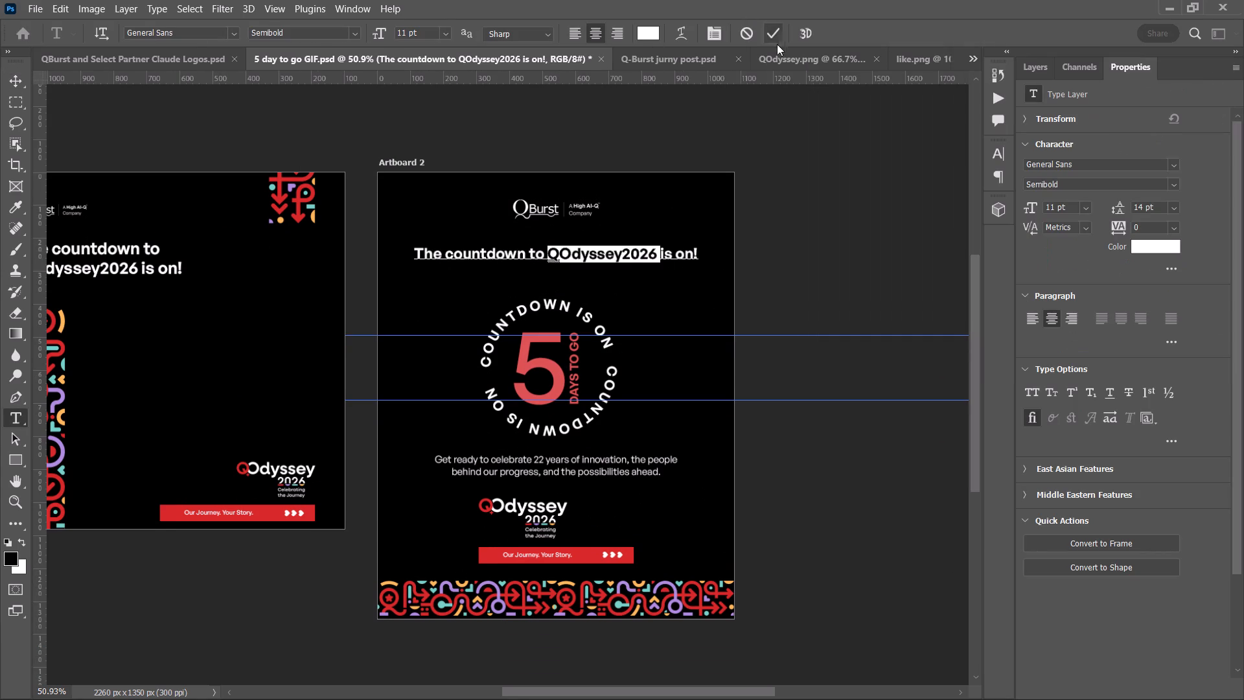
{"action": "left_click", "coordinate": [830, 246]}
Set the words "The countdown to" in Artboard 2's headline to the Medium font weight.
{"action": "scroll", "coordinate": [557, 304], "scroll_direction": "up", "scroll_amount": 4, "text": "alt"}
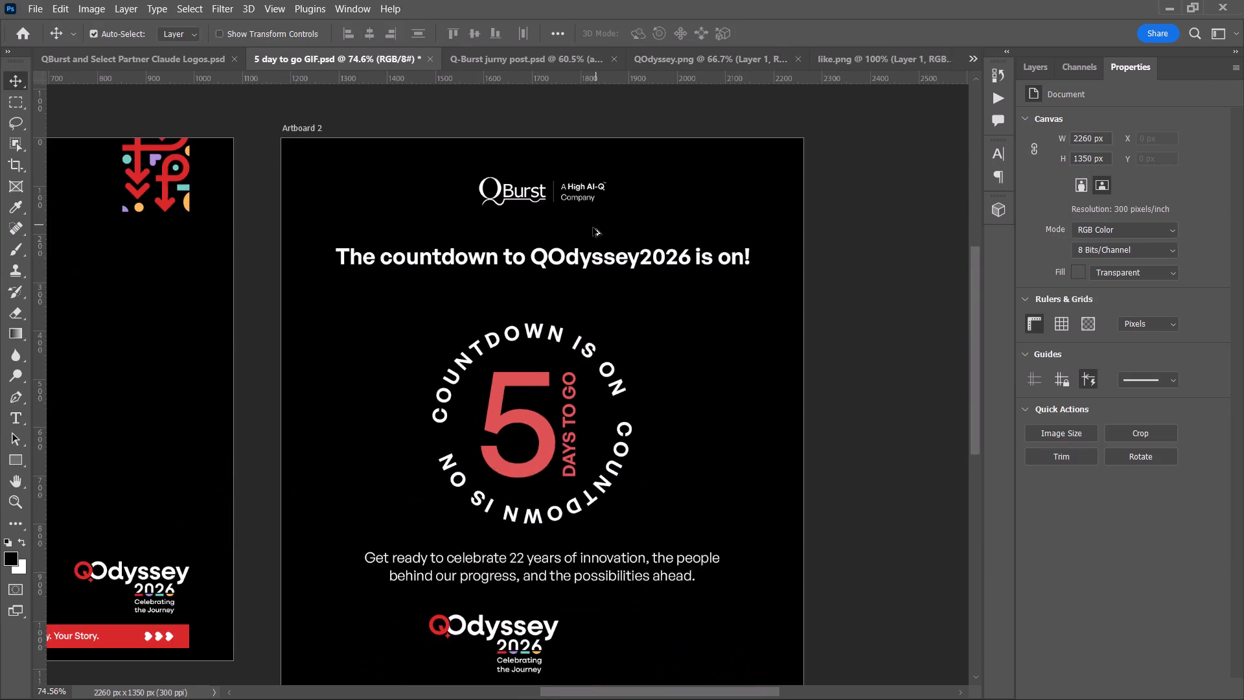
{"action": "scroll", "coordinate": [593, 227], "scroll_direction": "up", "scroll_amount": 2, "text": "alt"}
{"action": "double_click", "coordinate": [483, 260]}
{"action": "left_click", "coordinate": [503, 262]}
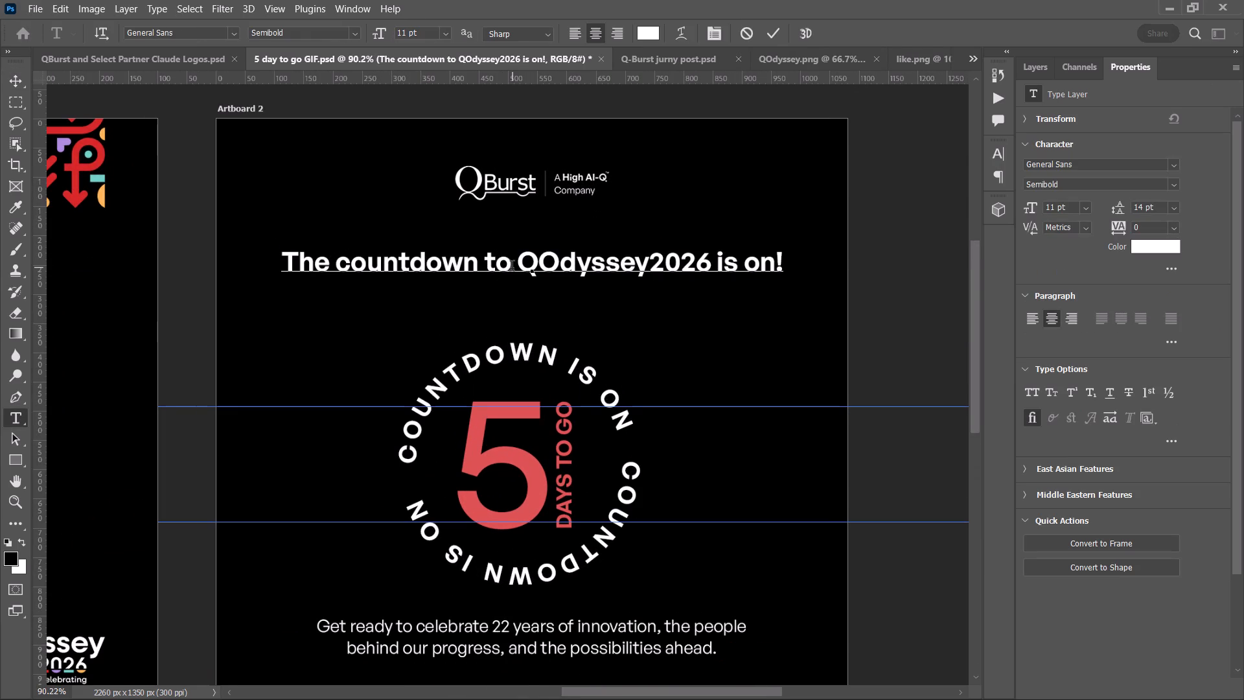
{"action": "left_click_drag", "start_coordinate": [511, 268], "coordinate": [236, 266]}
{"action": "left_click", "coordinate": [355, 41]}
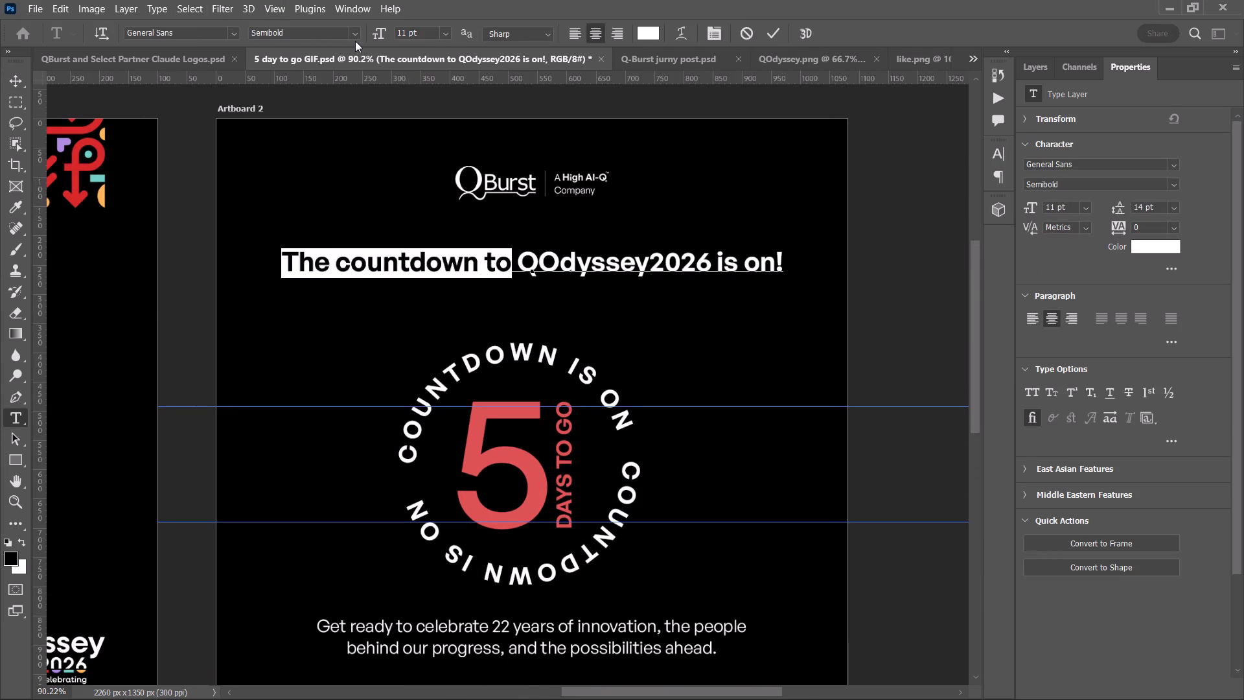
{"action": "left_click", "coordinate": [357, 32]}
{"action": "left_click", "coordinate": [328, 126]}
Set the words "is on!" in Artboard 2's headline to Medium weight and commit the text edit.
{"action": "left_click", "coordinate": [748, 274]}
{"action": "left_click_drag", "start_coordinate": [717, 262], "coordinate": [726, 262]}
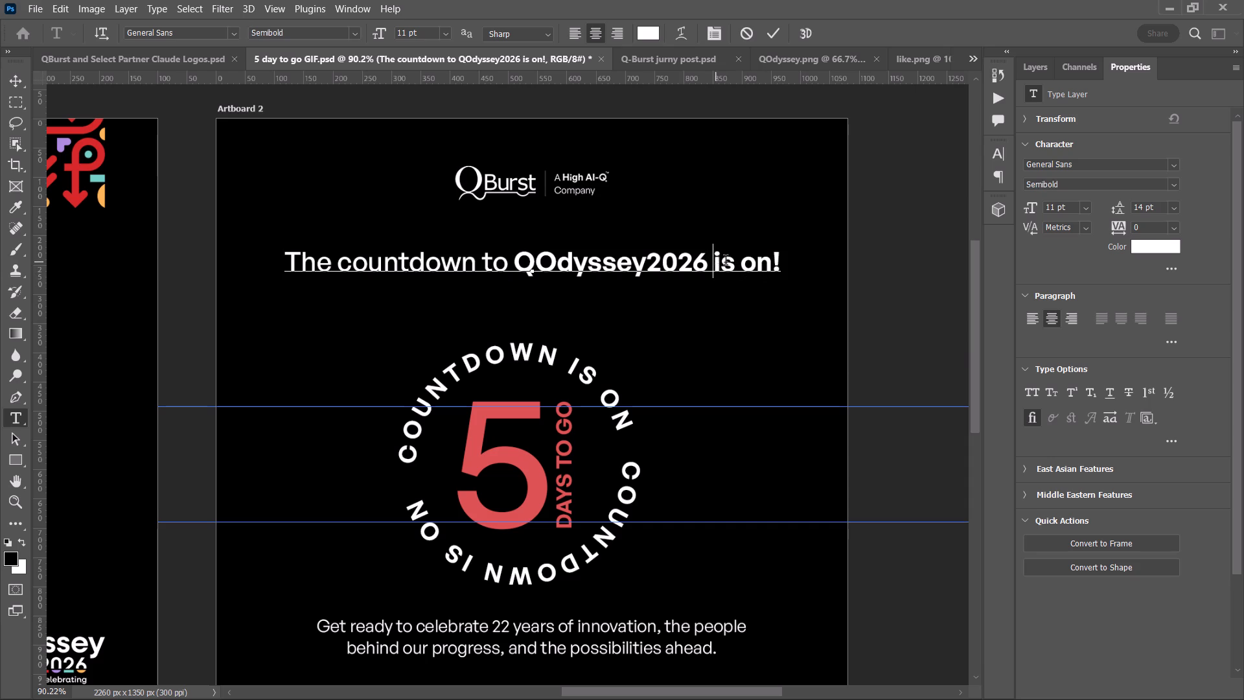
{"action": "left_click_drag", "start_coordinate": [726, 262], "coordinate": [783, 263]}
{"action": "left_click", "coordinate": [357, 38]}
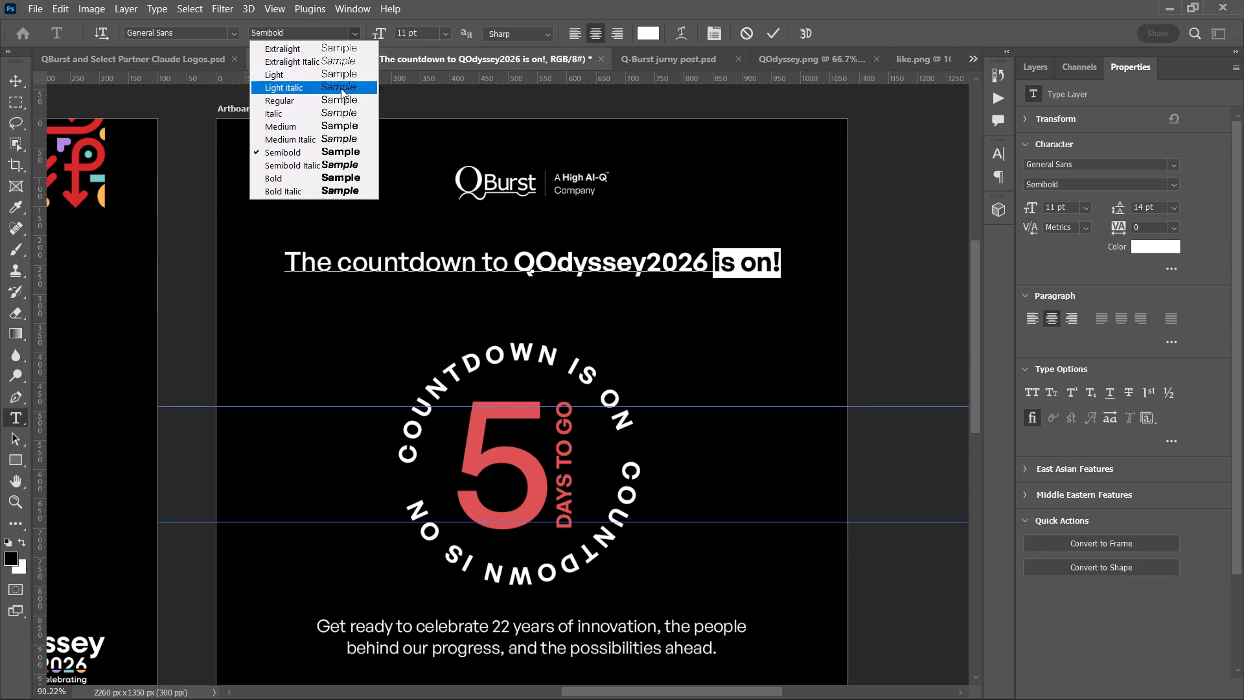
{"action": "left_click", "coordinate": [330, 126]}
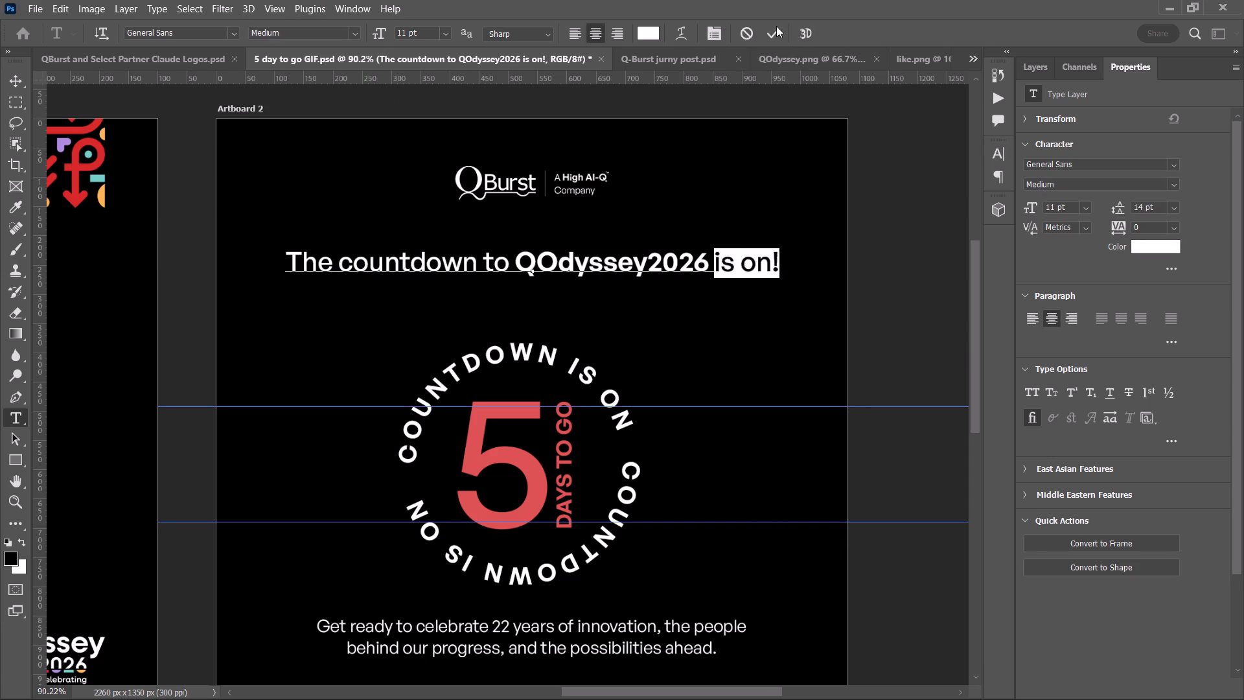
{"action": "left_click", "coordinate": [776, 26]}
{"action": "left_click", "coordinate": [917, 291]}
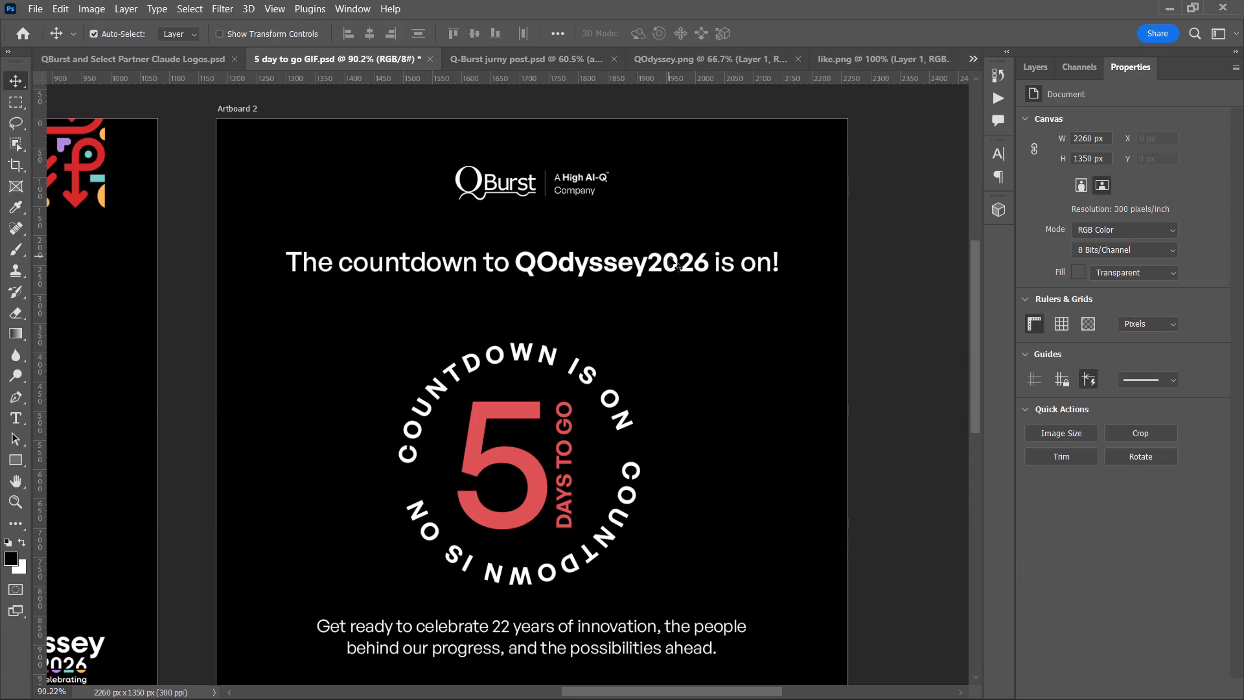
Break Artboard 2's headline into two lines, with "QOdyssey2026 is on!" on the second line.
{"action": "scroll", "coordinate": [669, 257], "scroll_direction": "down", "scroll_amount": 6, "text": "alt"}
{"action": "scroll", "coordinate": [832, 299], "scroll_direction": "up", "scroll_amount": 1, "text": "alt"}
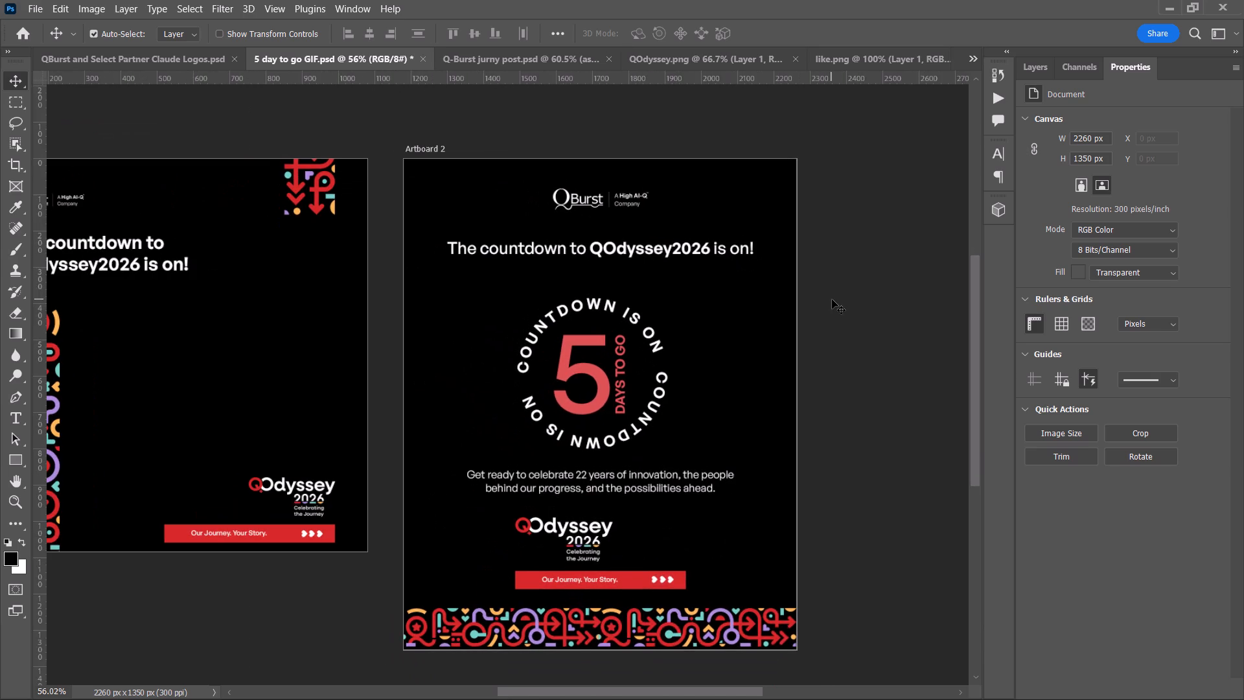
{"action": "scroll", "coordinate": [763, 219], "scroll_direction": "up", "scroll_amount": 3, "text": "alt"}
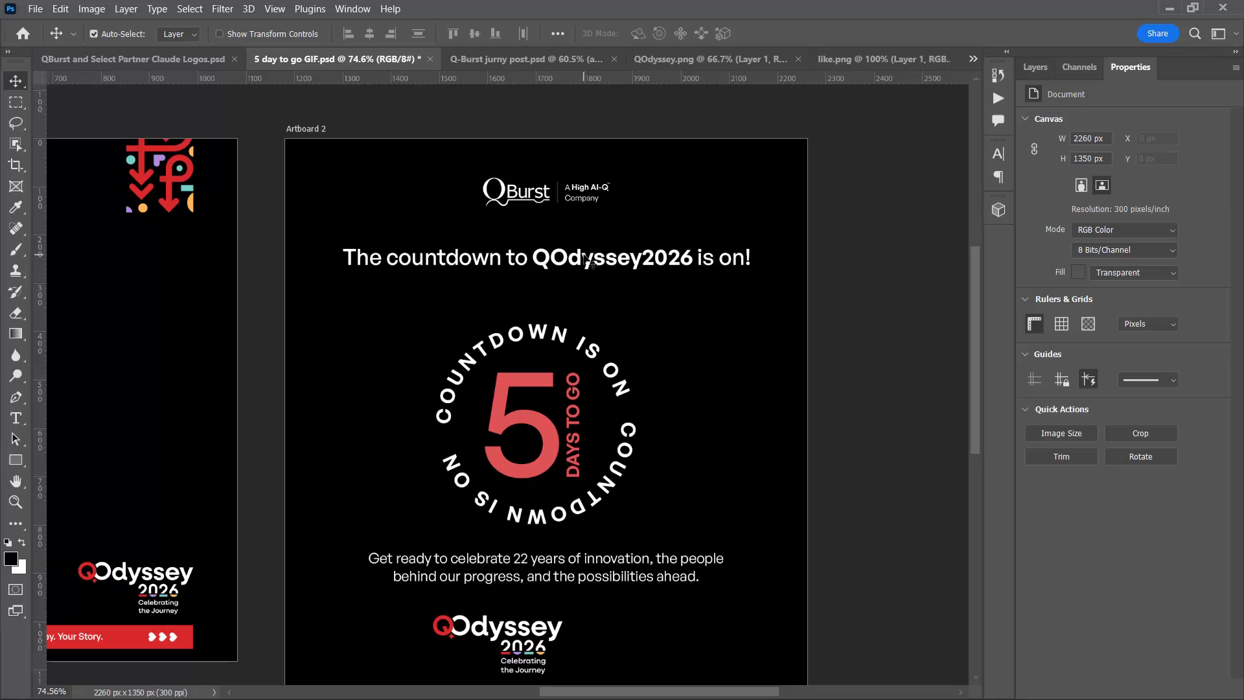
{"action": "double_click", "coordinate": [582, 255]}
{"action": "left_click", "coordinate": [539, 262]}
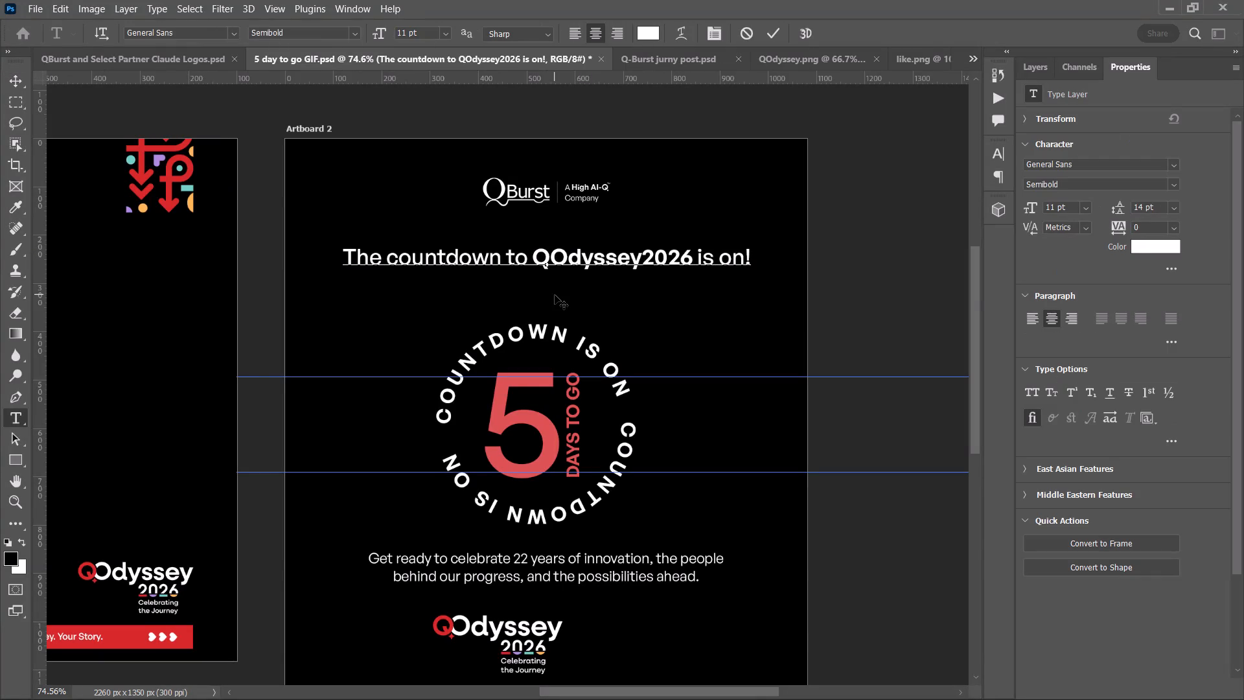
{"action": "key", "text": "Return"}
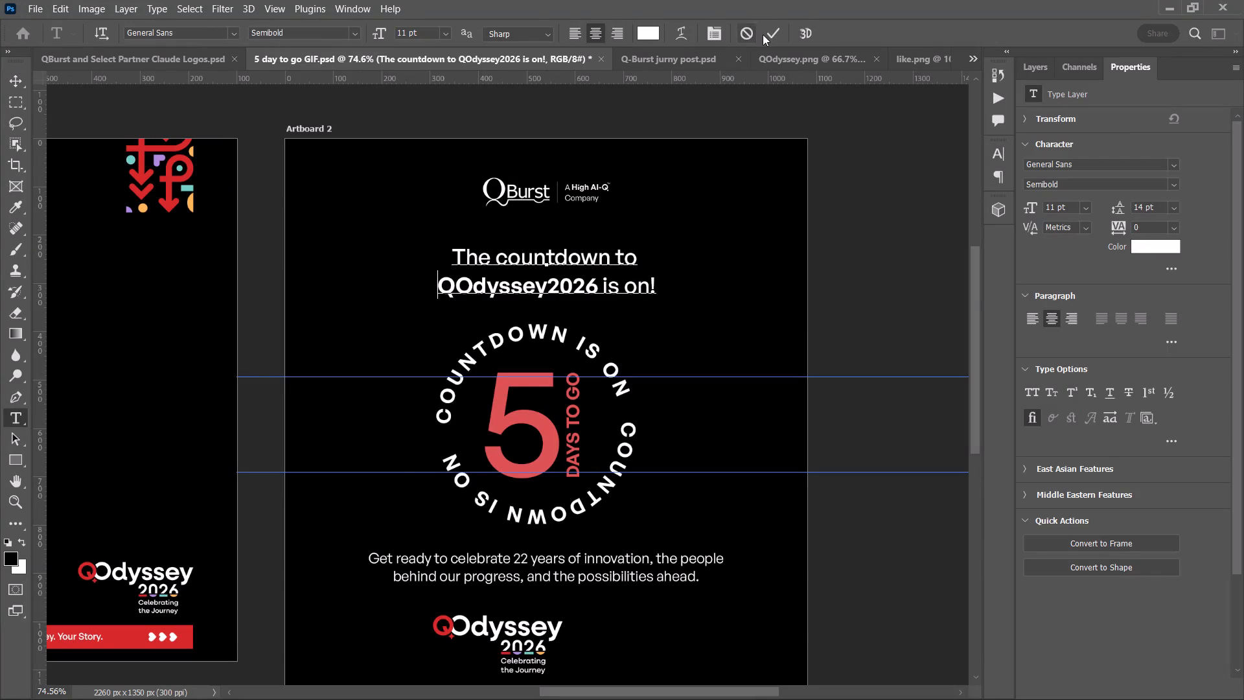
{"action": "left_click", "coordinate": [764, 35]}
Enlarge Artboard 2's two-line headline to about 13.04 pt and centre it horizontally on the artboard.
{"action": "key", "text": "ctrl+t"}
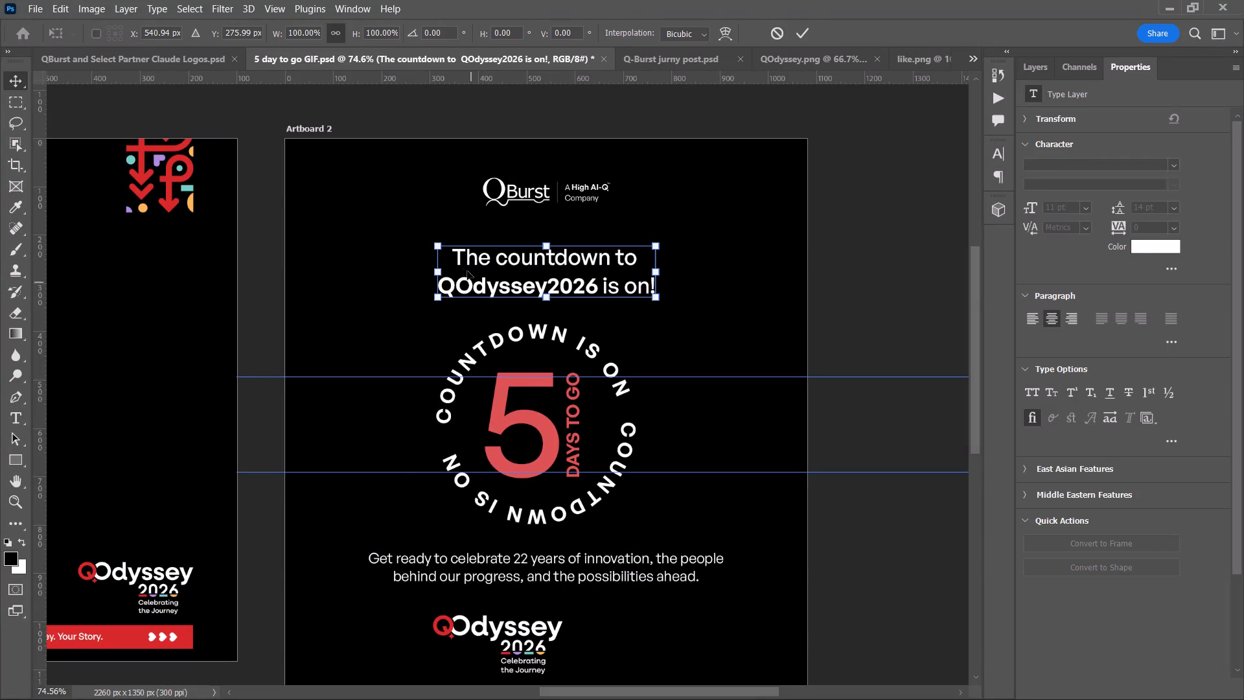
{"action": "left_click_drag", "start_coordinate": [431, 242], "coordinate": [407, 222]}
{"action": "left_click_drag", "start_coordinate": [655, 240], "coordinate": [669, 239]}
{"action": "left_click", "coordinate": [806, 30]}
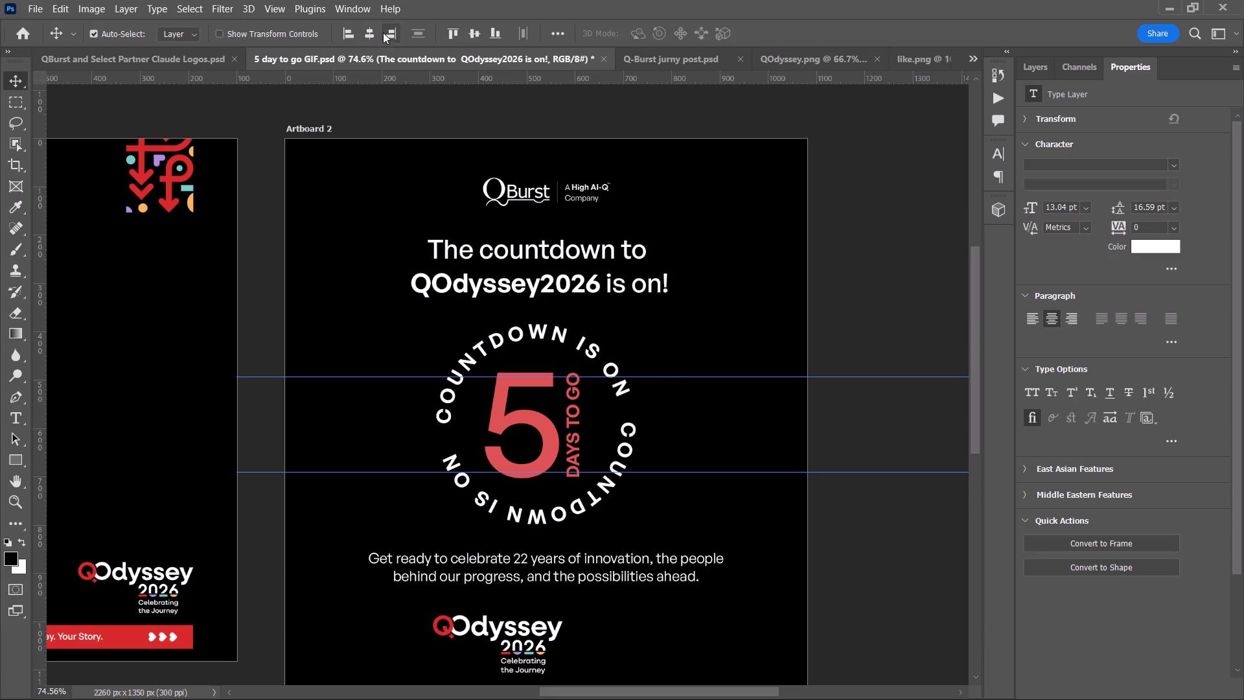
{"action": "left_click", "coordinate": [367, 35]}
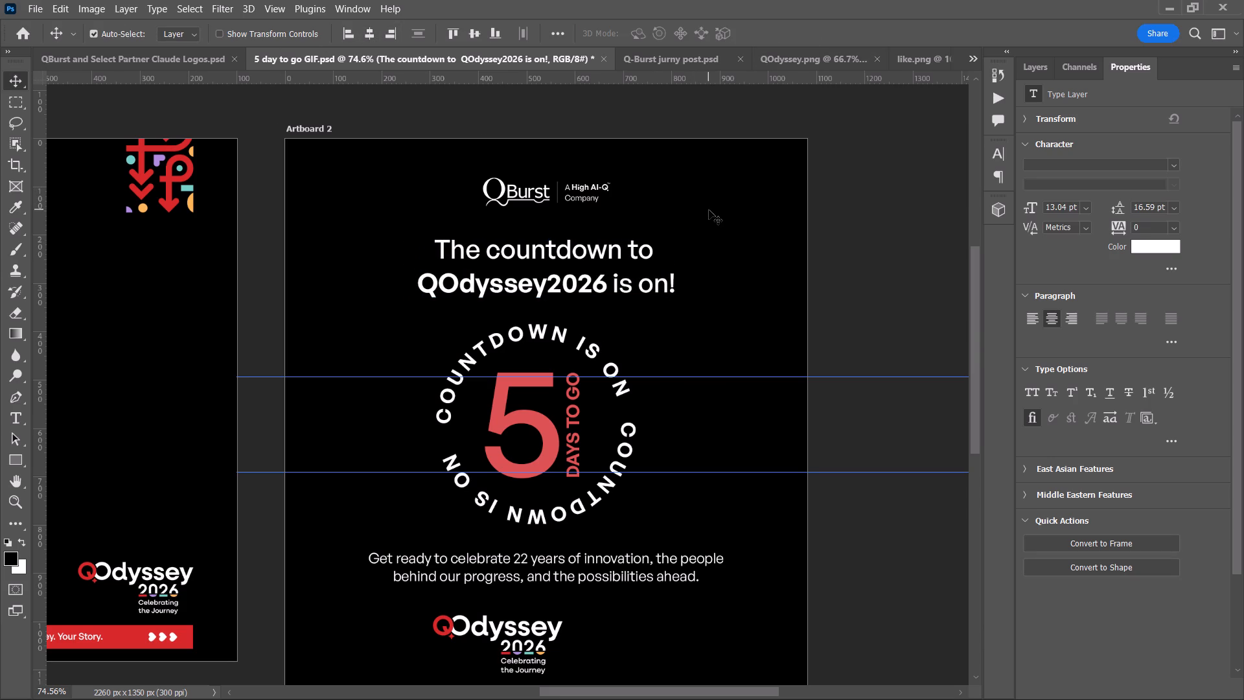
Nudge Artboard 2's headline up slightly towards the QBurst logo.
{"action": "key", "text": "Up"}
{"action": "key", "text": "Up"}
{"action": "key", "text": "Up"}
{"action": "key", "text": "Up"}
{"action": "key", "text": "Up"}
{"action": "key", "text": "Up"}
{"action": "key", "text": "Up"}
{"action": "key", "text": "Up"}
{"action": "key", "text": "Up"}
{"action": "key", "text": "Up"}
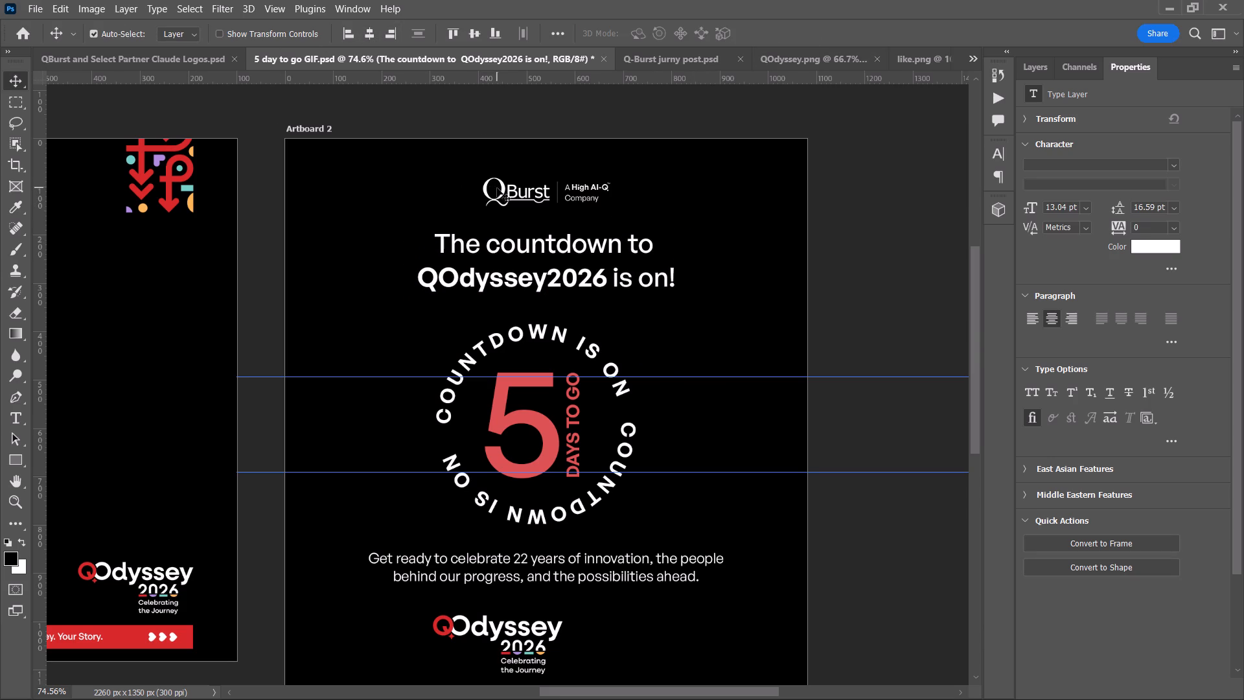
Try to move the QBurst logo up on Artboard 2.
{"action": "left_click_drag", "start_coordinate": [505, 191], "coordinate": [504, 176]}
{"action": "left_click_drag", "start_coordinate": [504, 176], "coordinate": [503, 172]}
Set the line spacing of Artboard 2's headline to 14 pt.
{"action": "right_click", "coordinate": [536, 235]}
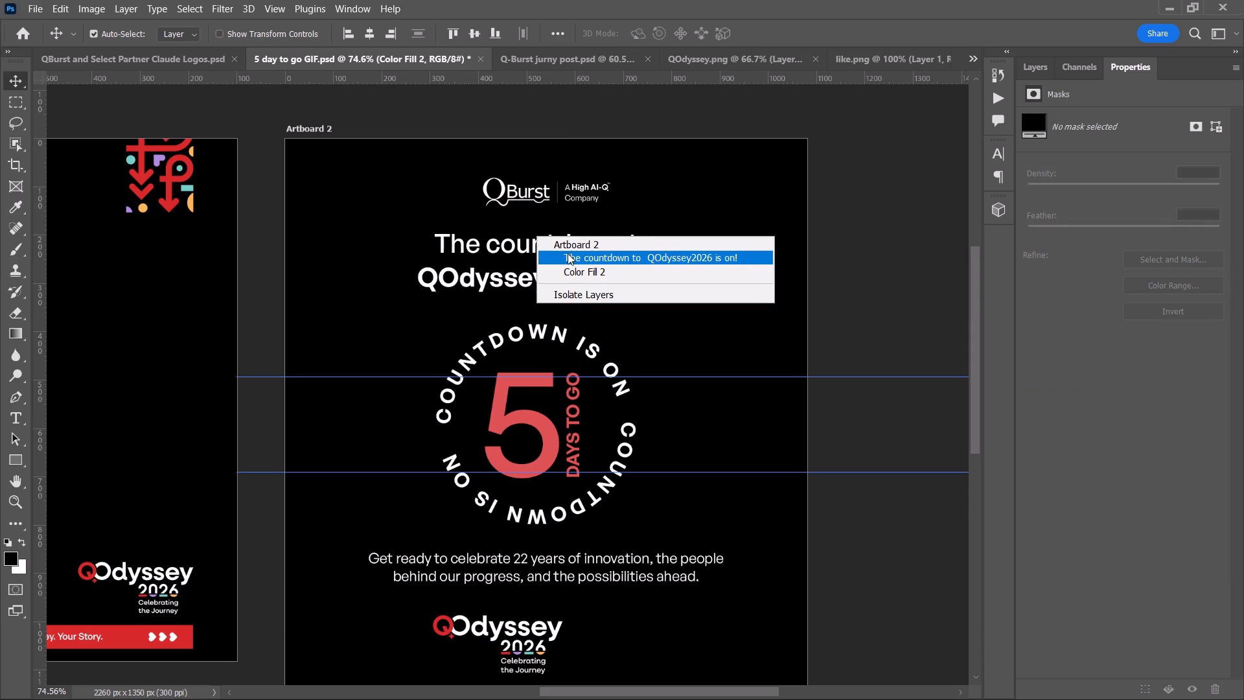
{"action": "left_click", "coordinate": [570, 259]}
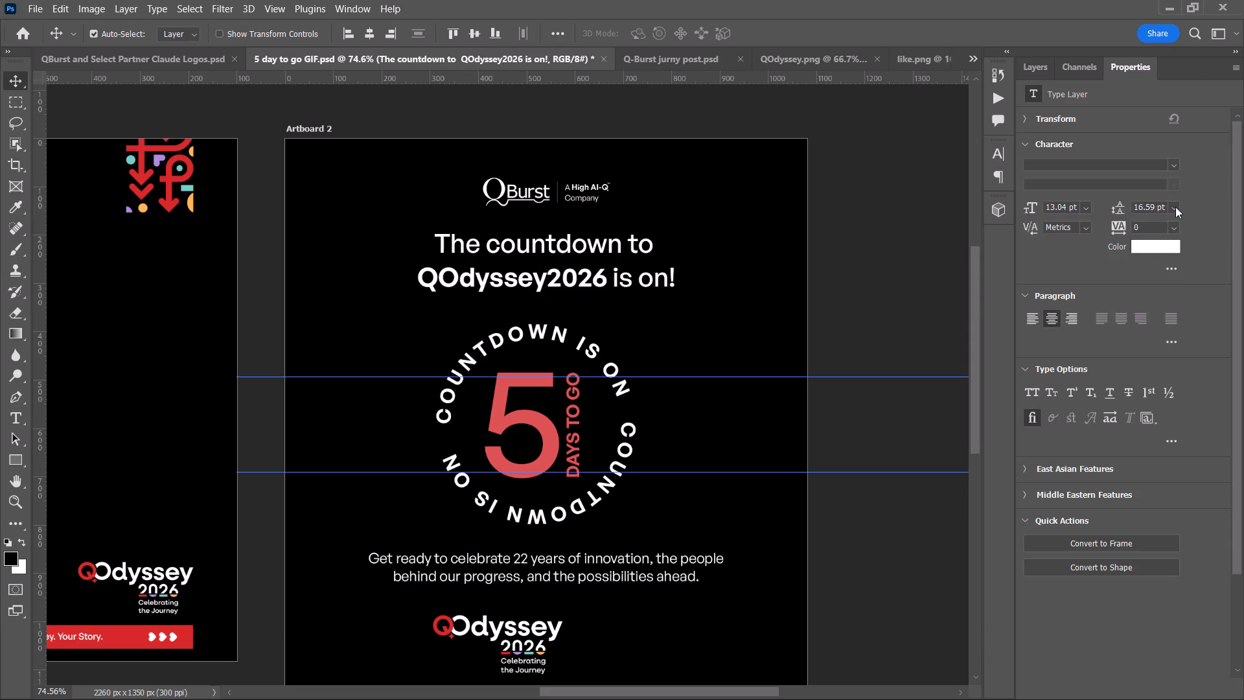
{"action": "left_click", "coordinate": [1175, 207]}
{"action": "left_click", "coordinate": [1153, 320]}
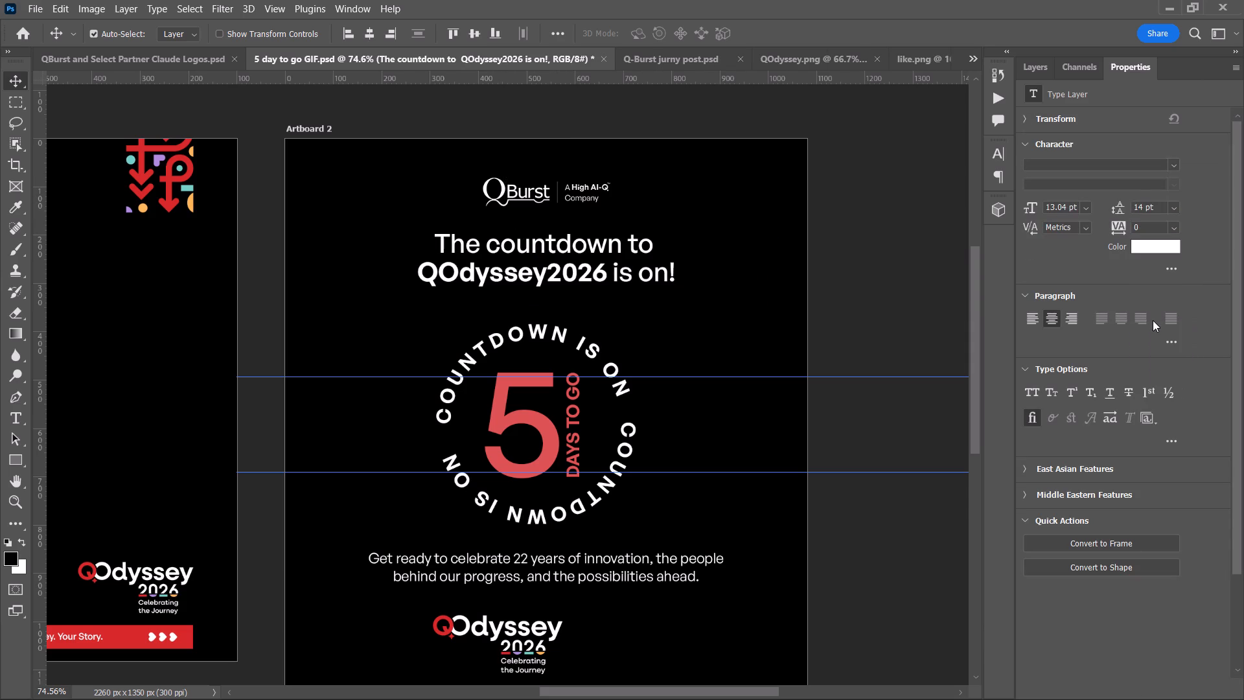
{"action": "left_click", "coordinate": [863, 301]}
Move Artboard 2's QBurst logo up slightly and centre it horizontally.
{"action": "scroll", "coordinate": [862, 311], "scroll_direction": "up", "scroll_amount": 1}
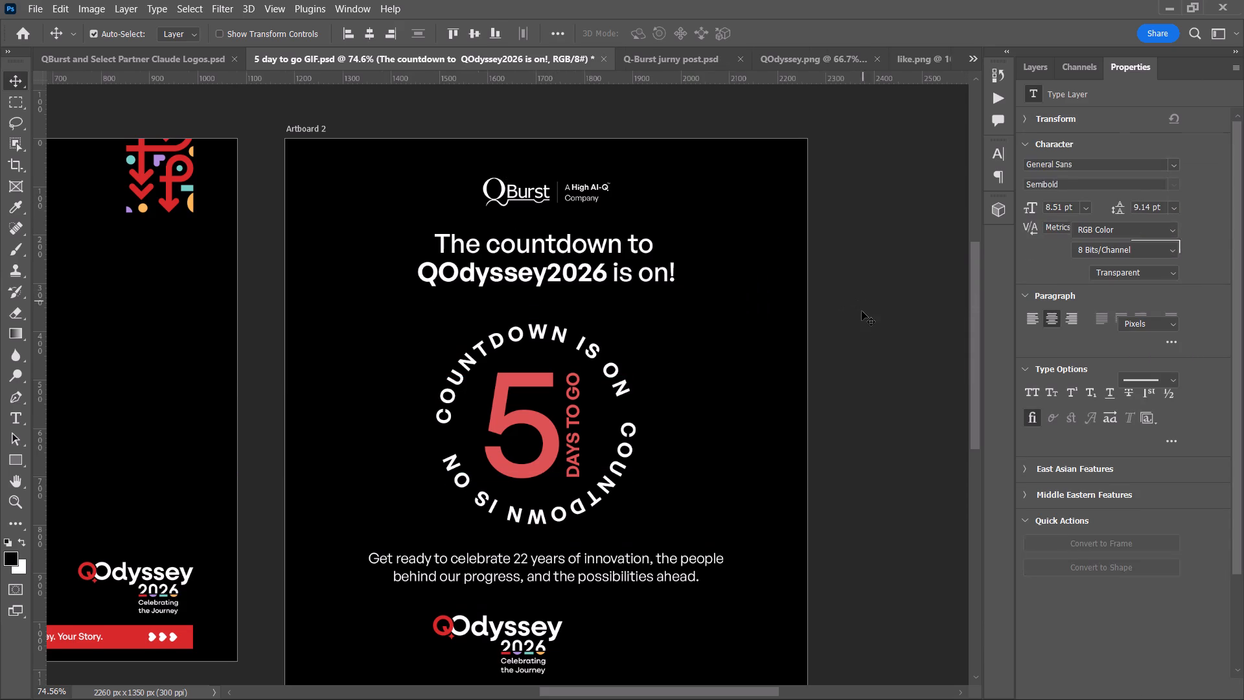
{"action": "left_click_drag", "start_coordinate": [503, 199], "coordinate": [501, 192]}
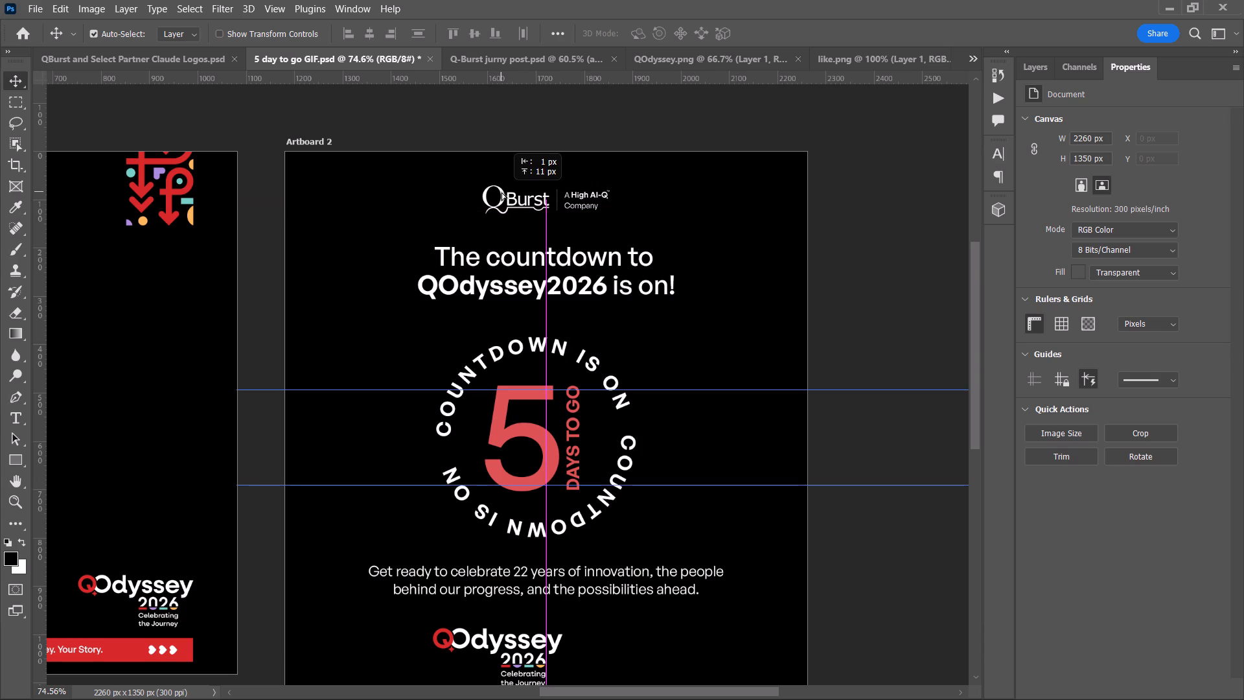
{"action": "left_click_drag", "start_coordinate": [501, 192], "coordinate": [501, 189]}
{"action": "left_click", "coordinate": [372, 39]}
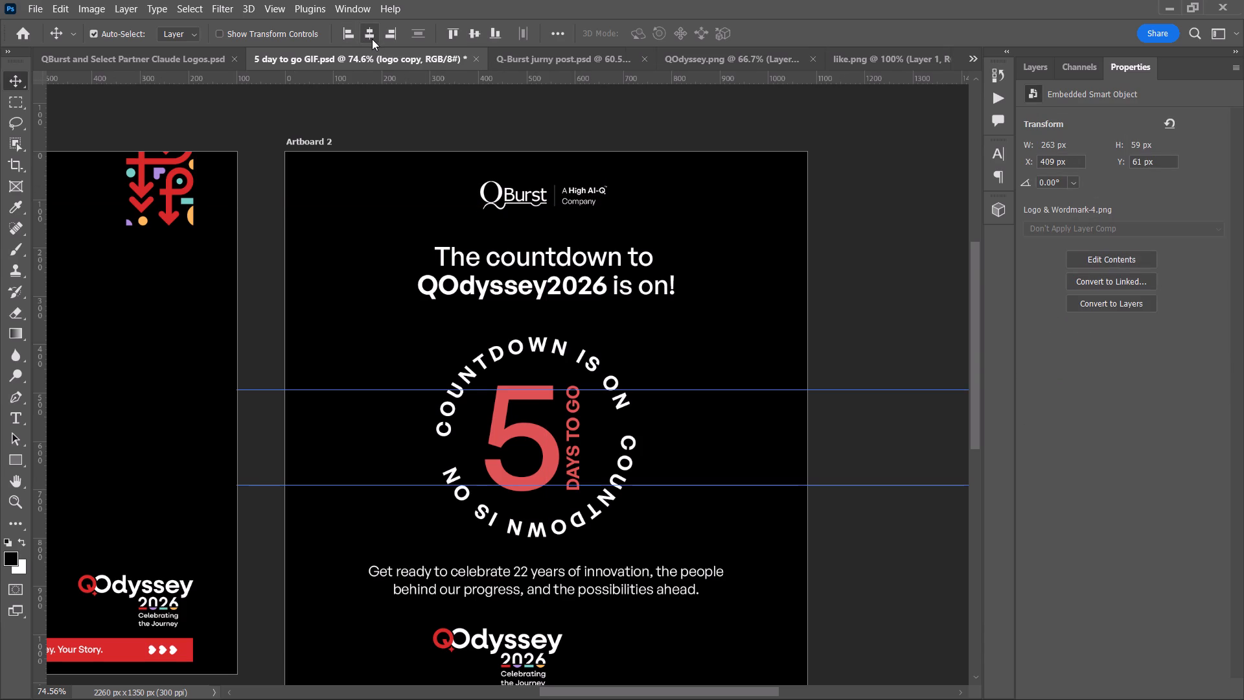
Shrink Artboard 2's QBurst logo to about 247 × 55 px and centre it horizontally.
{"action": "key", "text": "ctrl+t"}
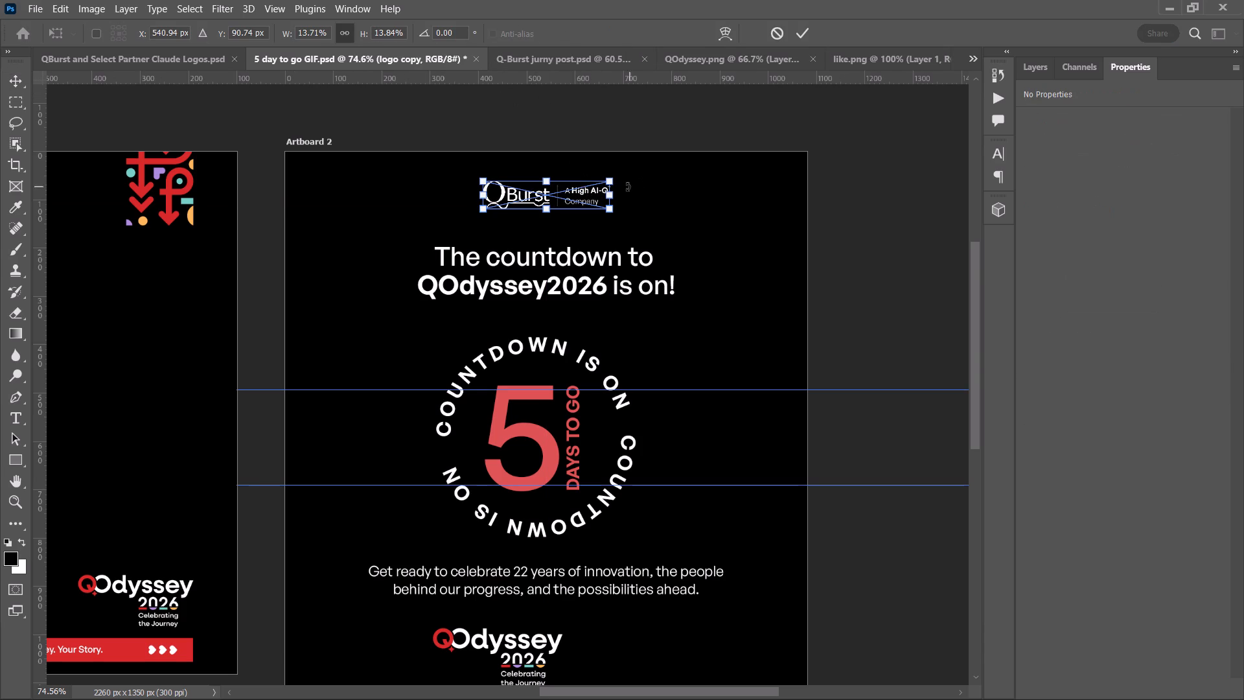
{"action": "left_click_drag", "start_coordinate": [614, 176], "coordinate": [606, 178]}
{"action": "left_click", "coordinate": [806, 38]}
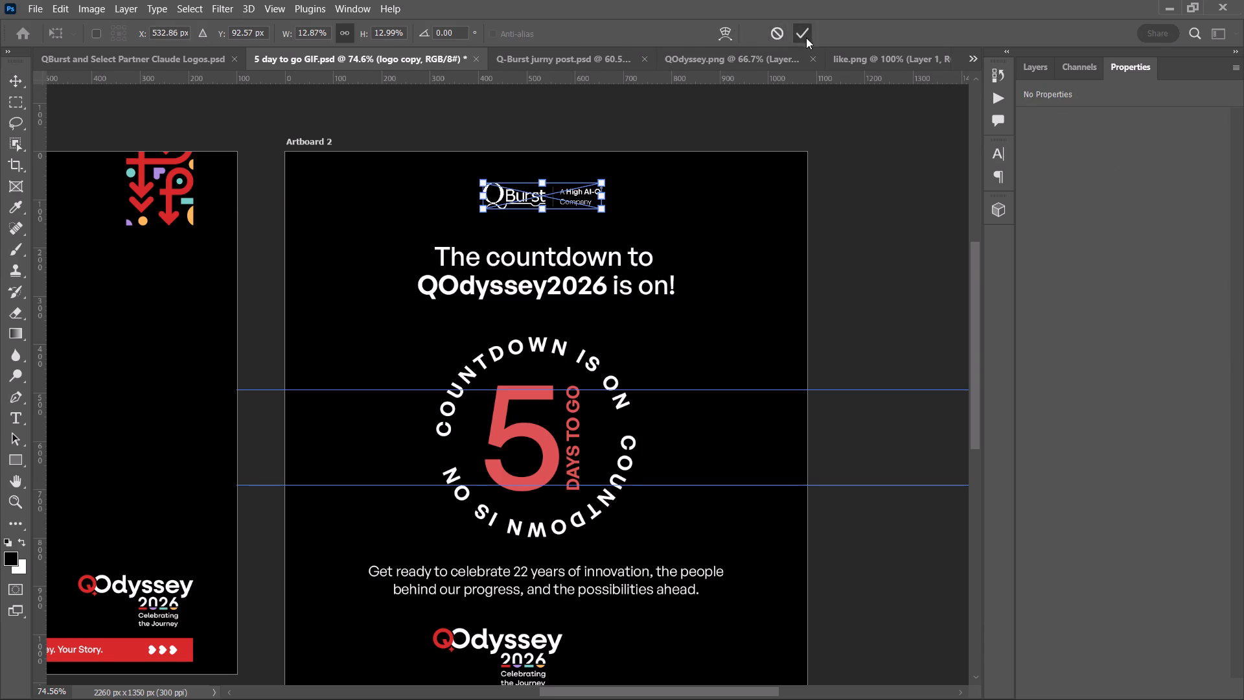
{"action": "left_click", "coordinate": [369, 33]}
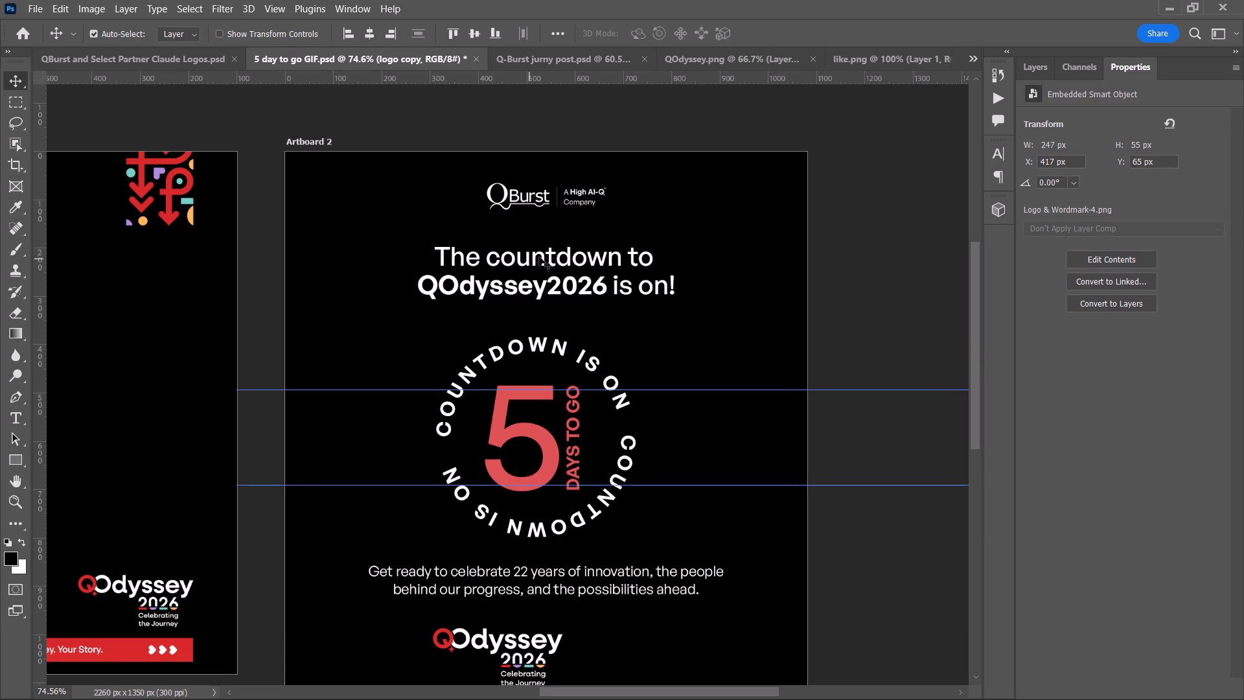
Shift Artboard 2's headline down slightly between the logo and the countdown ring, and centre it horizontally.
{"action": "left_click", "coordinate": [549, 260]}
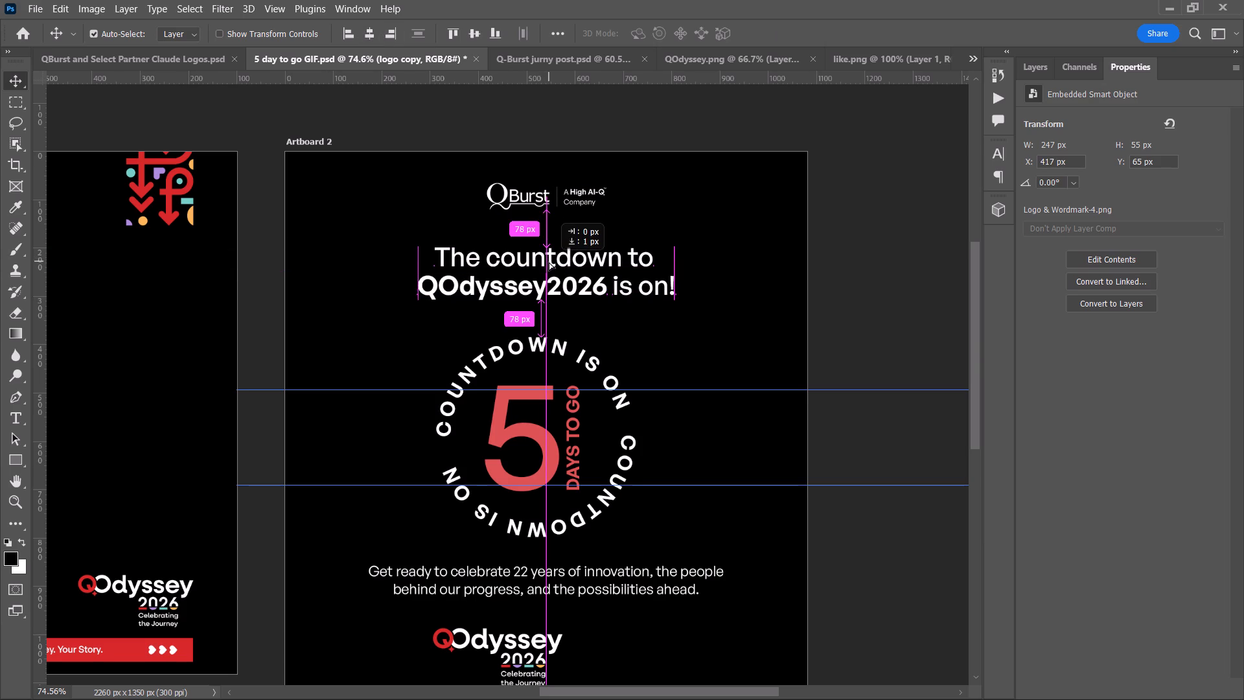
{"action": "left_click", "coordinate": [369, 41]}
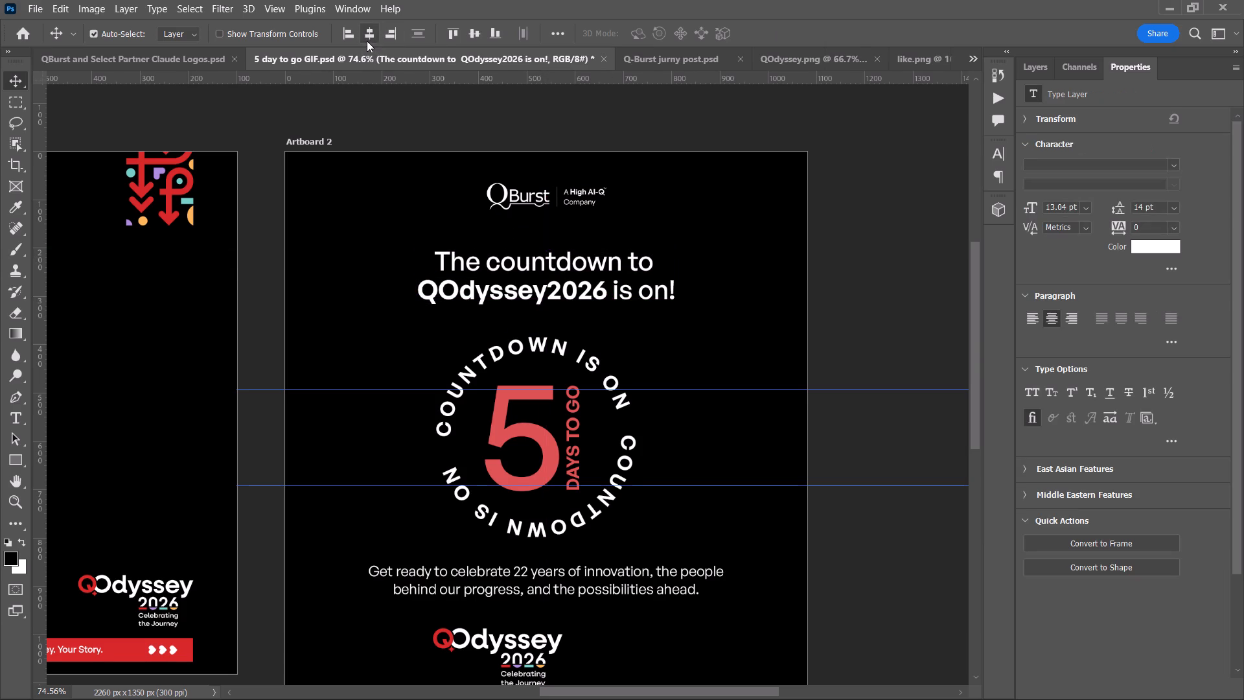
Remove the two horizontal guides crossing Artboard 2's countdown numeral.
{"action": "scroll", "coordinate": [536, 204], "scroll_direction": "down", "scroll_amount": 5, "text": "alt"}
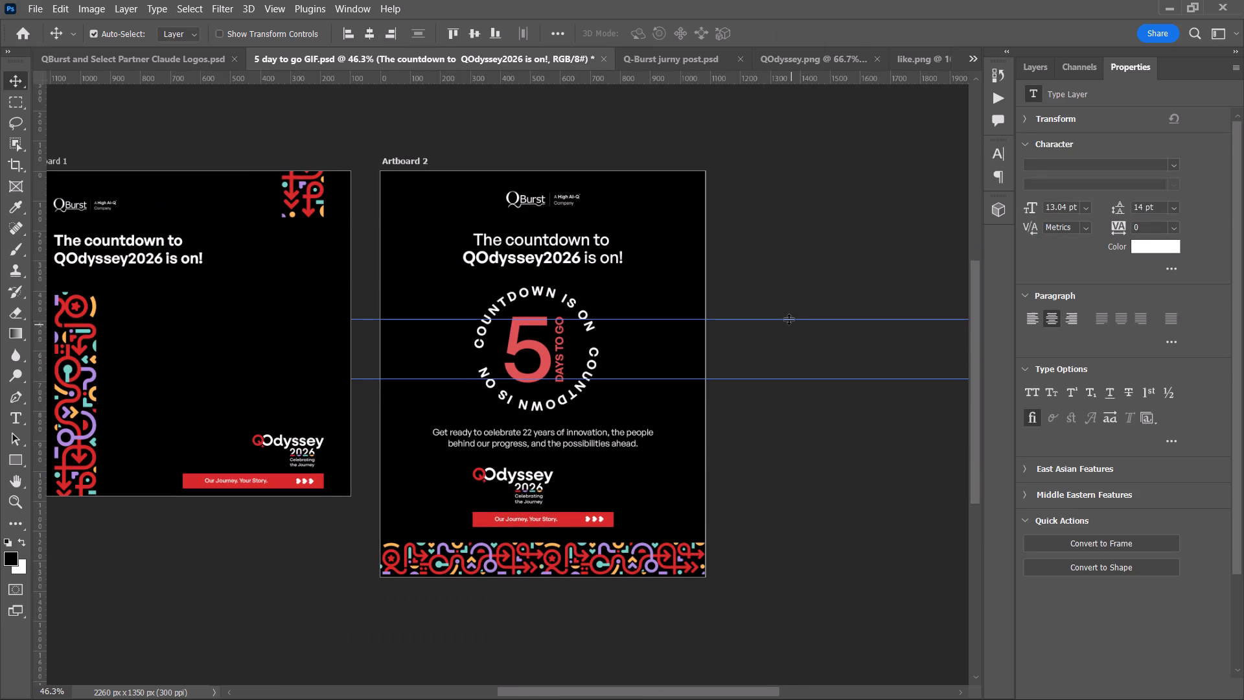
{"action": "left_click_drag", "start_coordinate": [787, 318], "coordinate": [807, 19]}
{"action": "left_click_drag", "start_coordinate": [799, 380], "coordinate": [781, 0]}
{"action": "left_click", "coordinate": [831, 291]}
Examine Artboard 2's overall layout and spacing, comparing it with Artboard 1.
{"action": "scroll", "coordinate": [606, 380], "scroll_direction": "up", "scroll_amount": 1, "text": "alt"}
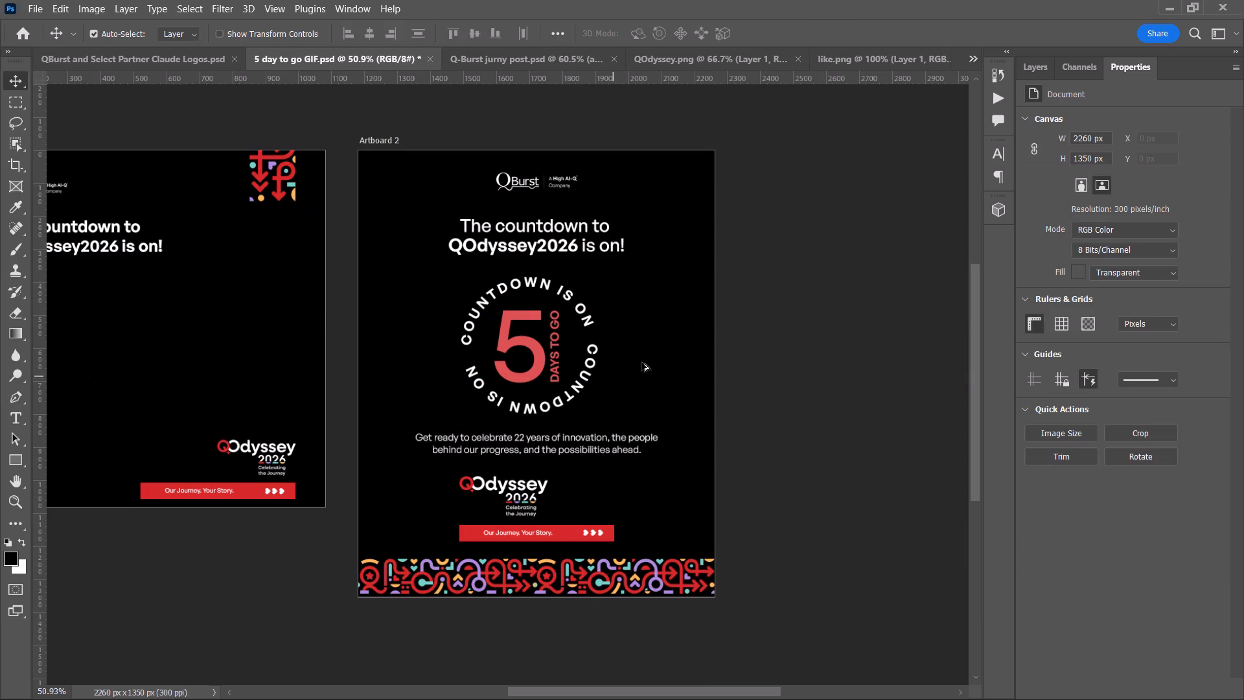
{"action": "scroll", "coordinate": [397, 366], "scroll_direction": "up", "scroll_amount": 1, "text": "alt"}
{"action": "scroll", "coordinate": [592, 408], "scroll_direction": "up", "scroll_amount": 1, "text": "alt"}
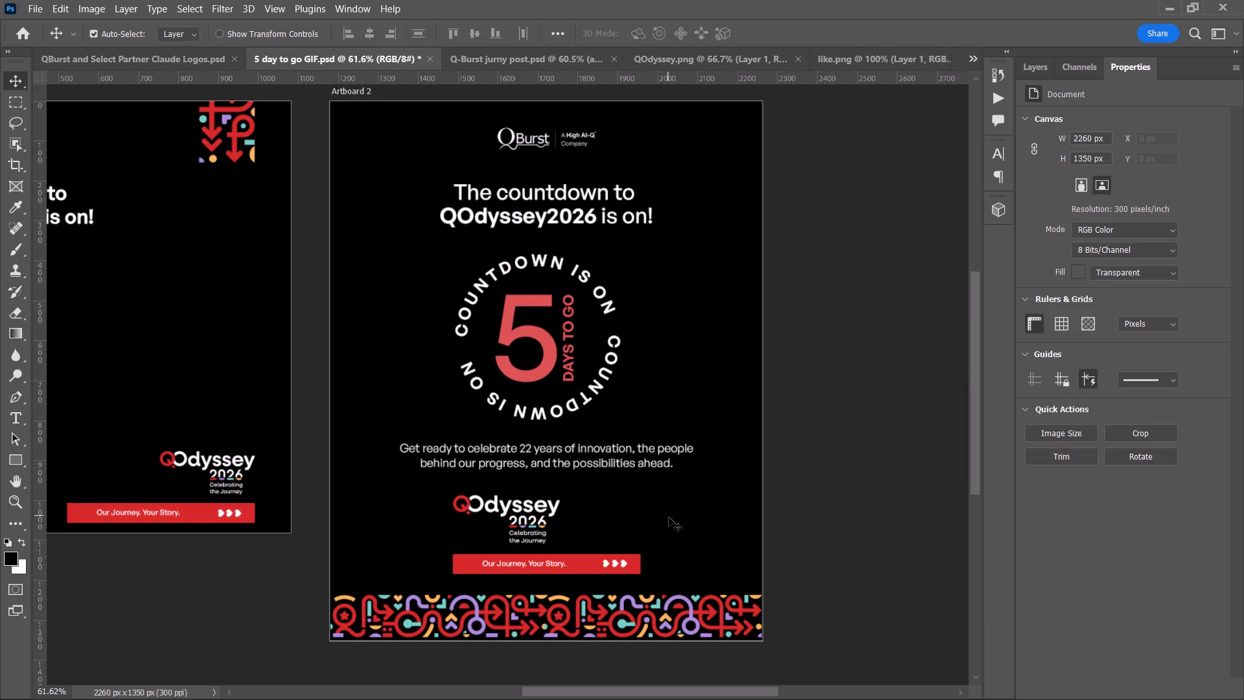
{"action": "scroll", "coordinate": [684, 379], "scroll_direction": "down", "scroll_amount": 3, "text": "alt"}
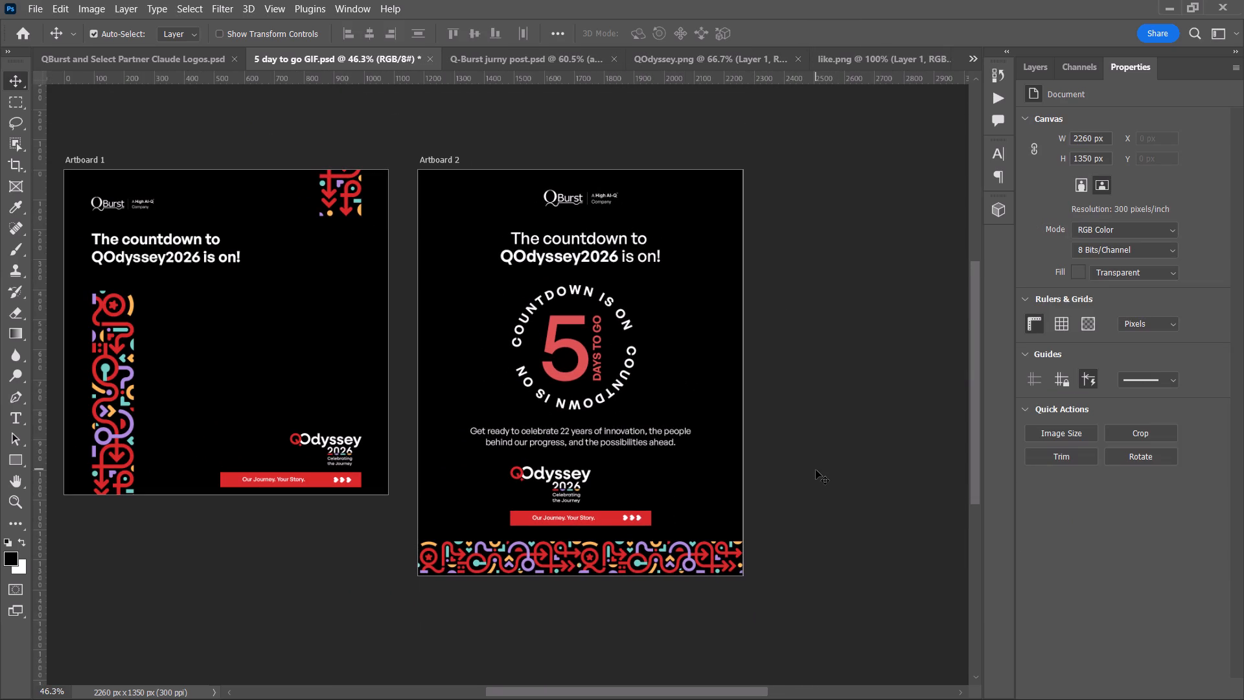
{"action": "scroll", "coordinate": [816, 470], "scroll_direction": "up", "scroll_amount": 1}
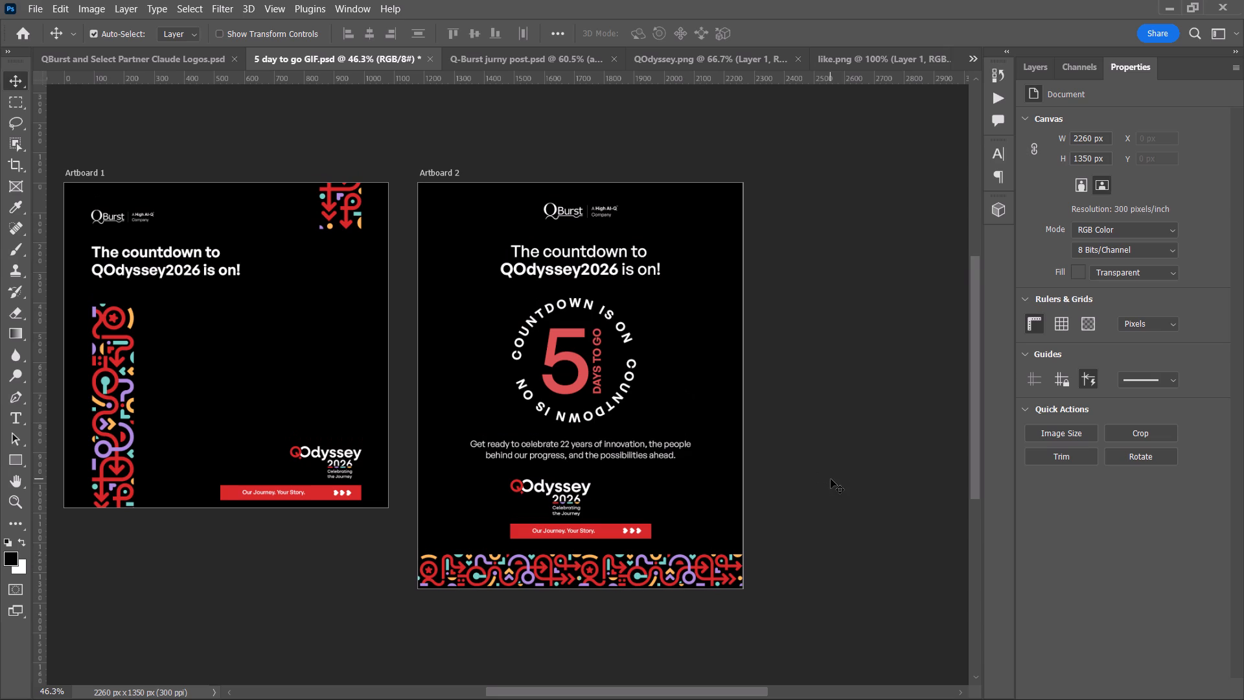
{"action": "scroll", "coordinate": [566, 204], "scroll_direction": "up", "scroll_amount": 3, "text": "alt"}
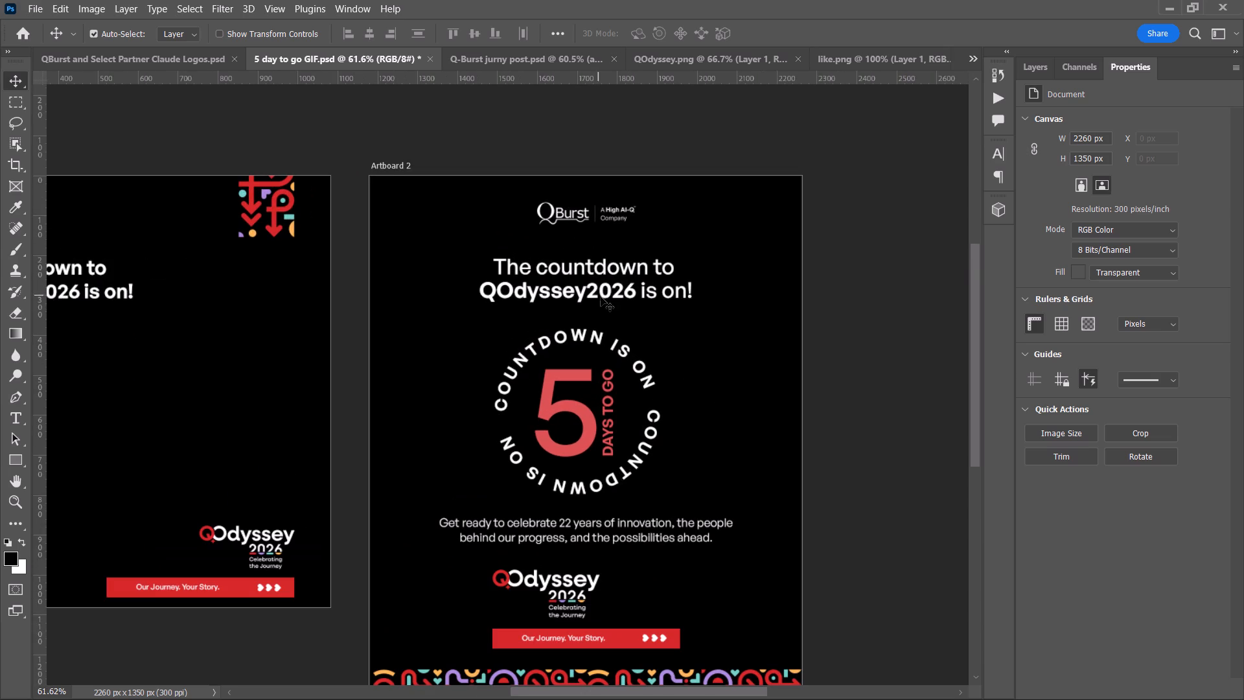
{"action": "scroll", "coordinate": [595, 297], "scroll_direction": "down", "scroll_amount": 2}
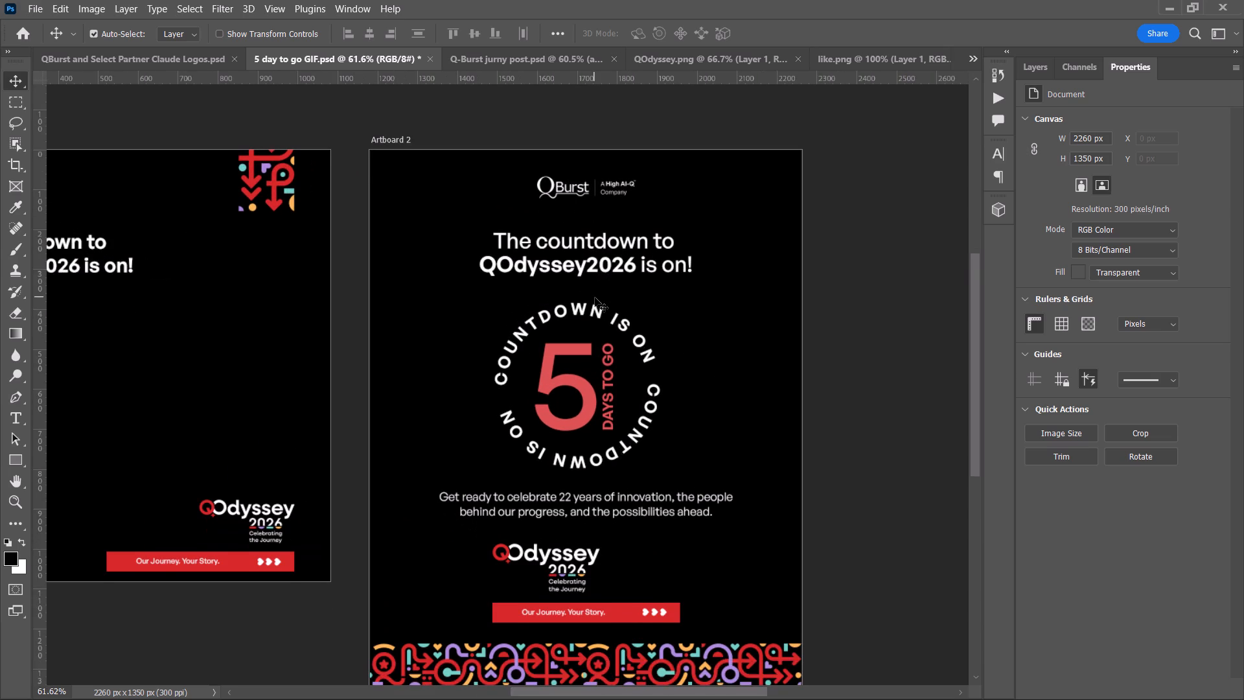
{"action": "scroll", "coordinate": [595, 297], "scroll_direction": "down", "scroll_amount": 1}
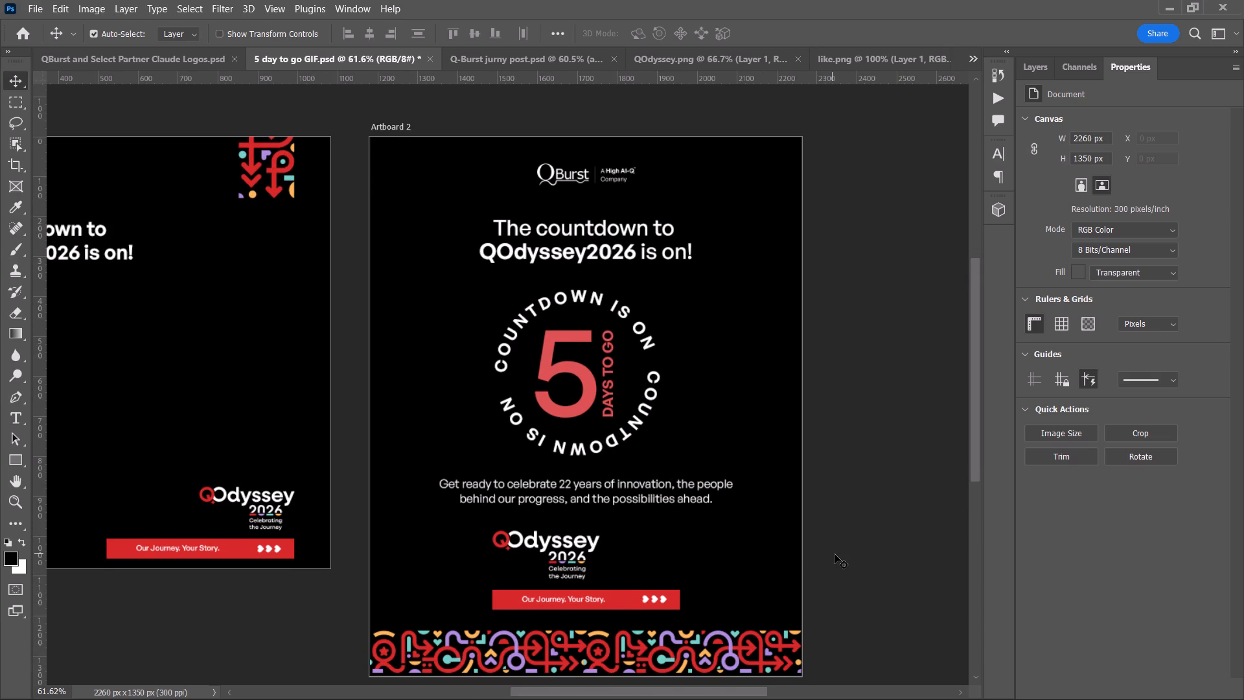
{"action": "scroll", "coordinate": [835, 554], "scroll_direction": "up", "scroll_amount": 1}
{"action": "scroll", "coordinate": [614, 255], "scroll_direction": "down", "scroll_amount": 4, "text": "alt"}
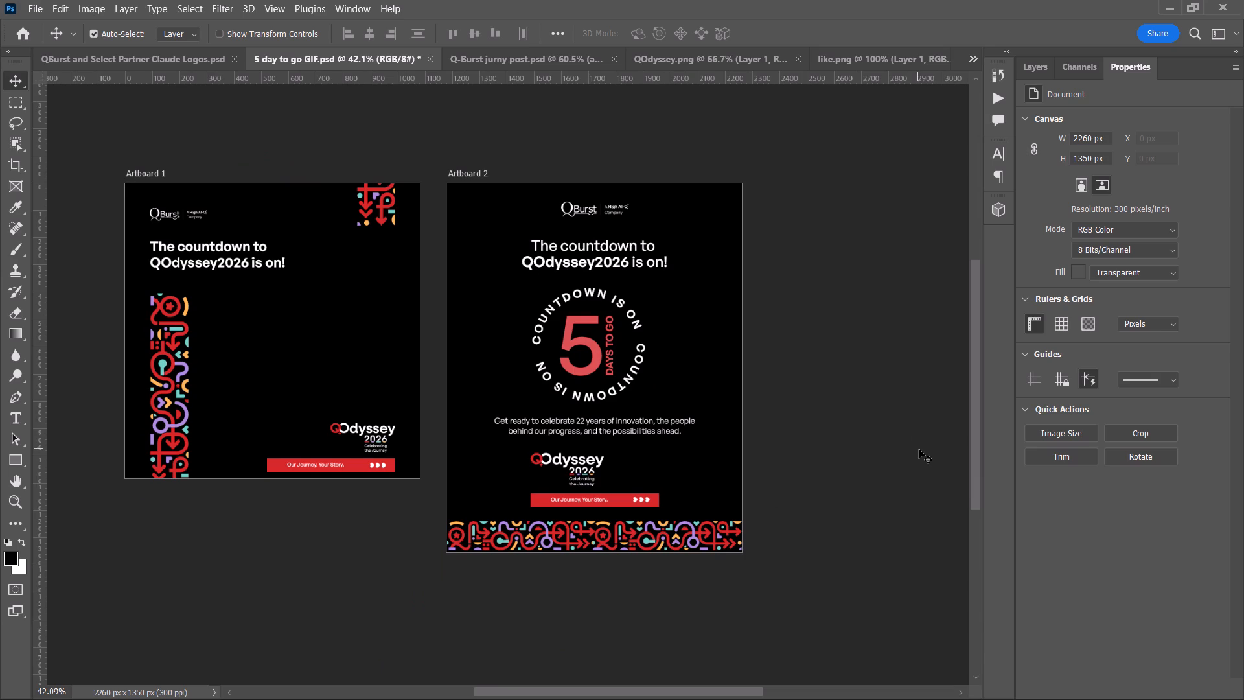
{"action": "left_click", "coordinate": [919, 449]}
Scale Artboard 2's headline down to about 94%, giving a font size of 12.27 pt.
{"action": "scroll", "coordinate": [919, 449], "scroll_direction": "up", "scroll_amount": 1}
{"action": "scroll", "coordinate": [624, 489], "scroll_direction": "up", "scroll_amount": 1, "text": "alt"}
{"action": "scroll", "coordinate": [566, 189], "scroll_direction": "up", "scroll_amount": 2, "text": "alt"}
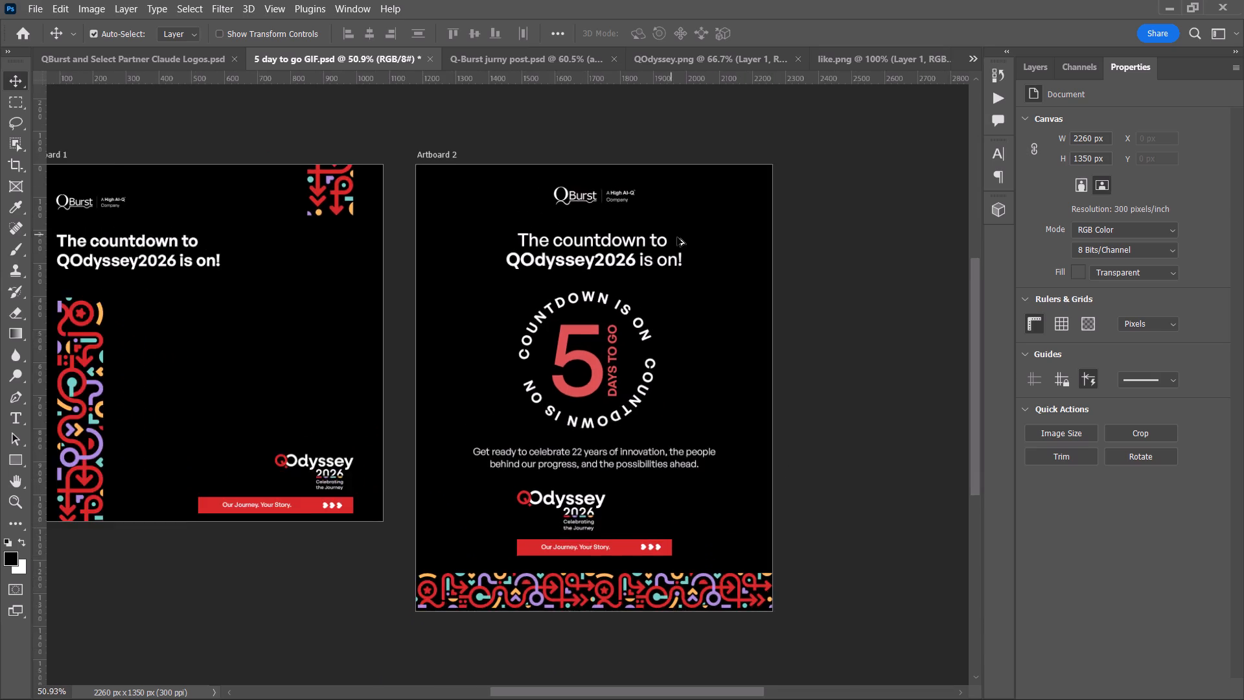
{"action": "scroll", "coordinate": [677, 237], "scroll_direction": "up", "scroll_amount": 2, "text": "alt"}
{"action": "scroll", "coordinate": [588, 229], "scroll_direction": "up", "scroll_amount": 2, "text": "alt"}
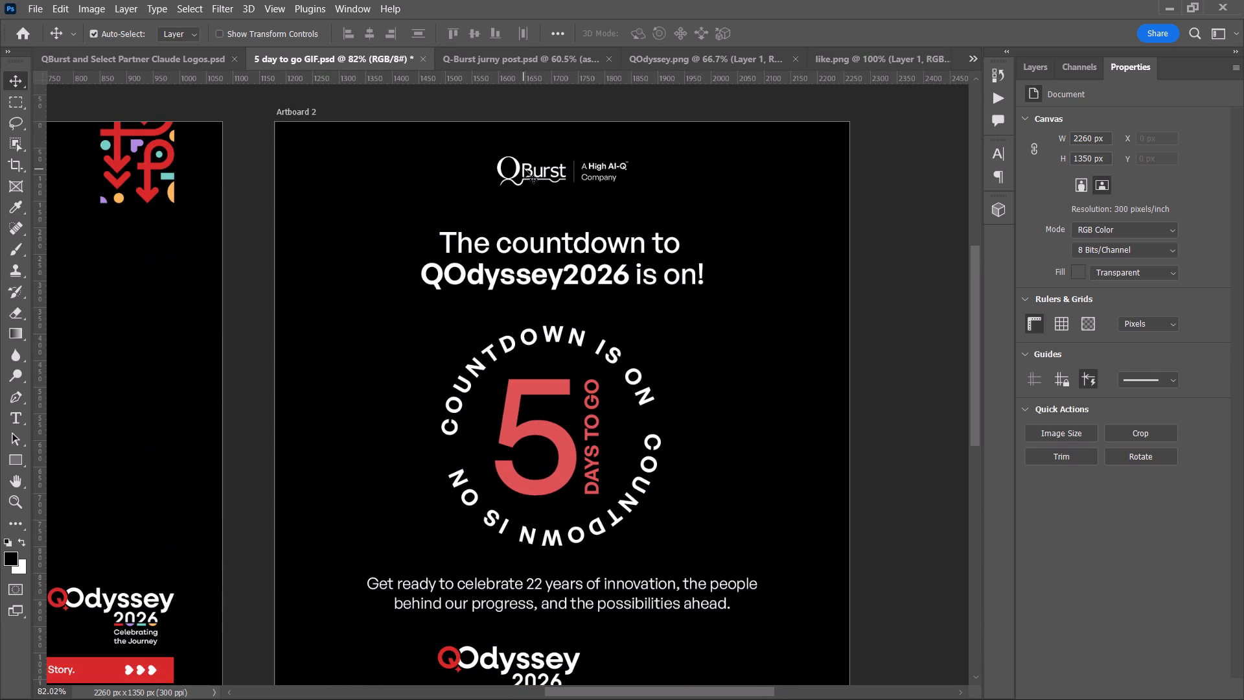
{"action": "left_click", "coordinate": [540, 245]}
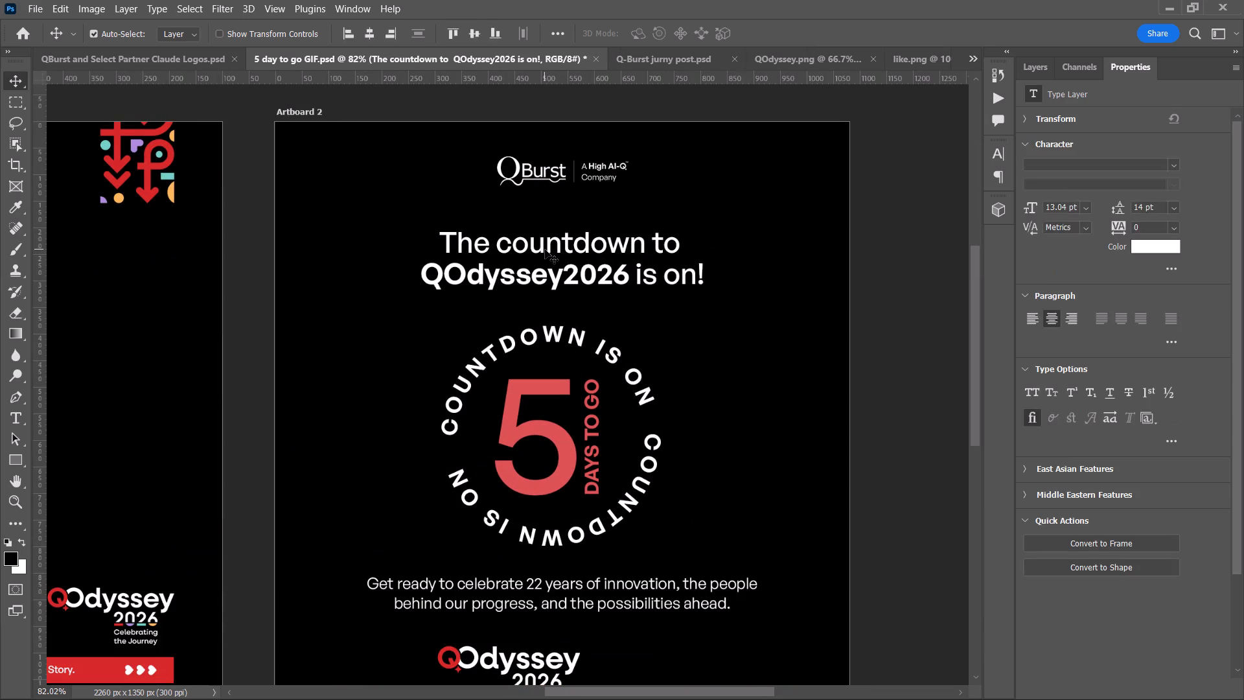
{"action": "key", "text": "ctrl+t"}
{"action": "left_click_drag", "start_coordinate": [704, 296], "coordinate": [687, 286]}
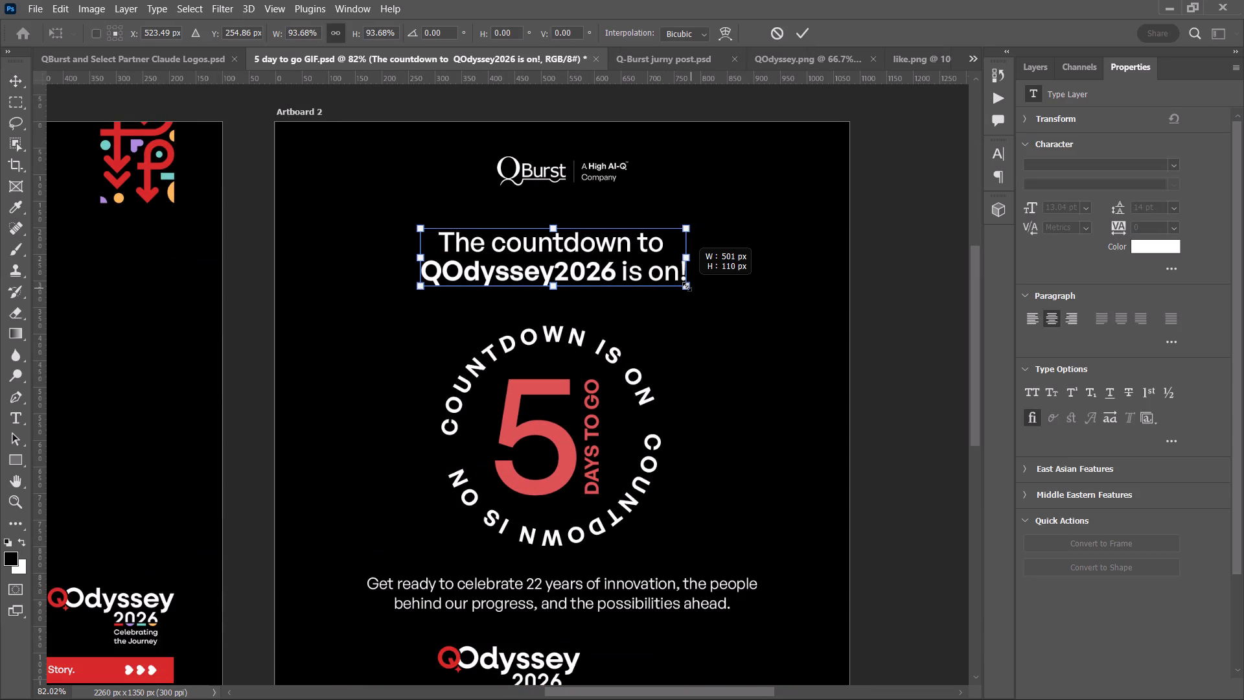
{"action": "left_click_drag", "start_coordinate": [687, 286], "coordinate": [688, 286]}
{"action": "left_click", "coordinate": [798, 30]}
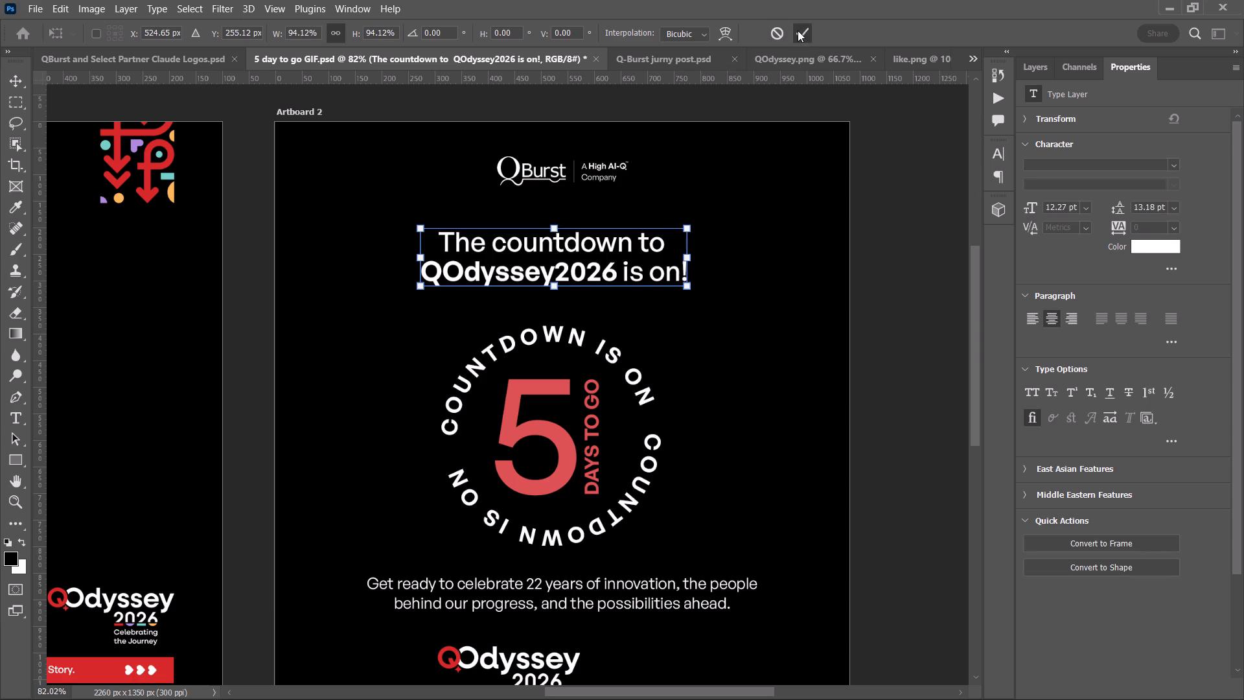
Remove the line break before "QOdyssey2026" so Artboard 2's headline runs on a single line.
{"action": "double_click", "coordinate": [444, 277]}
{"action": "left_click", "coordinate": [422, 274]}
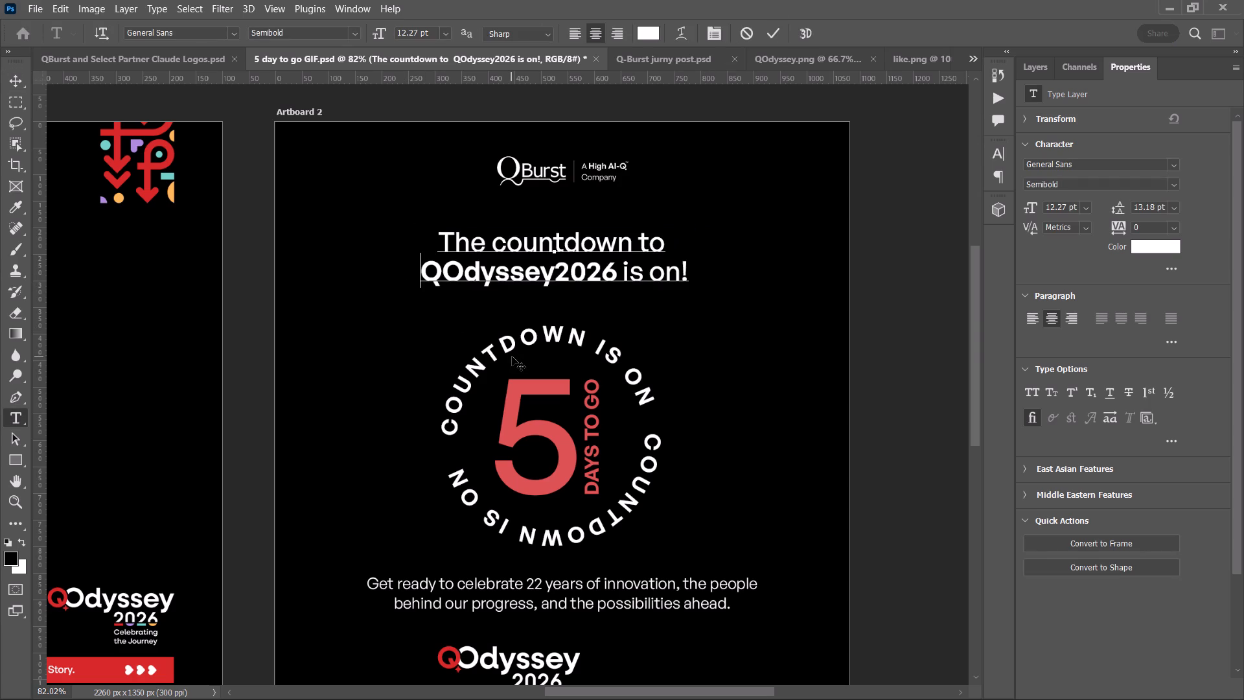
{"action": "key", "text": "BackSpace"}
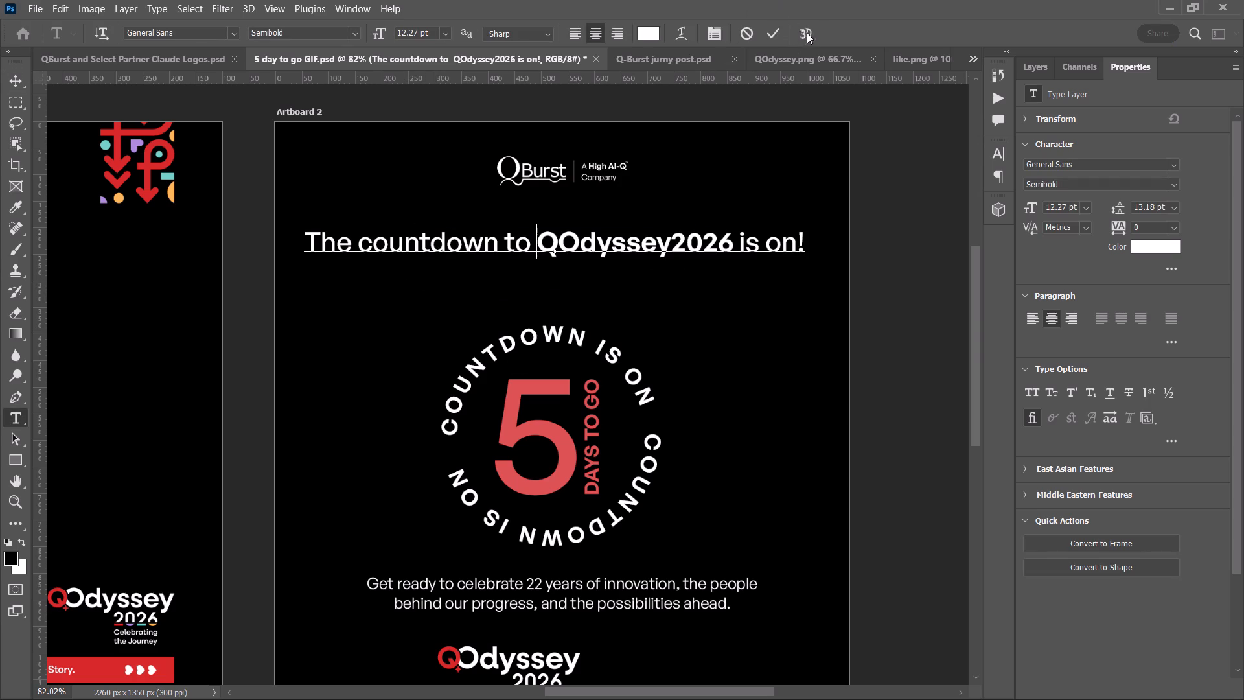
{"action": "left_click", "coordinate": [776, 30]}
Scale Artboard 2's single-line headline down to about 89%, giving a font size of 10.88 pt.
{"action": "scroll", "coordinate": [690, 326], "scroll_direction": "down", "scroll_amount": 6, "text": "alt"}
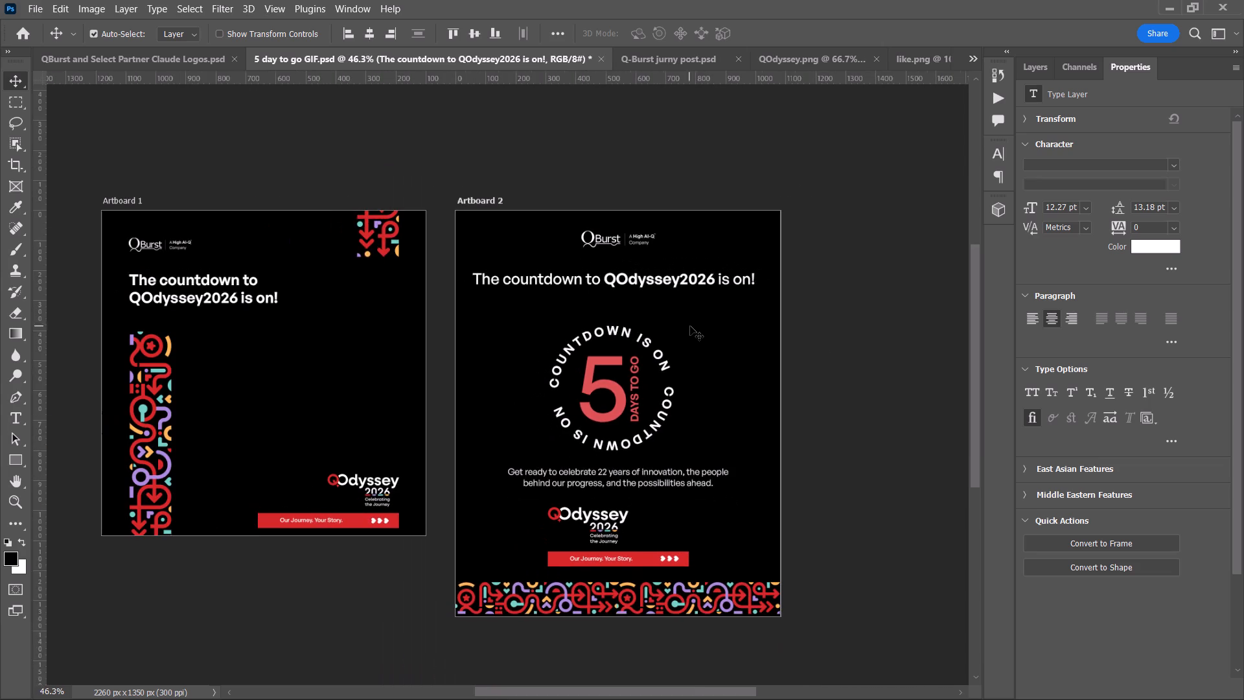
{"action": "scroll", "coordinate": [889, 248], "scroll_direction": "up", "scroll_amount": 2, "text": "alt"}
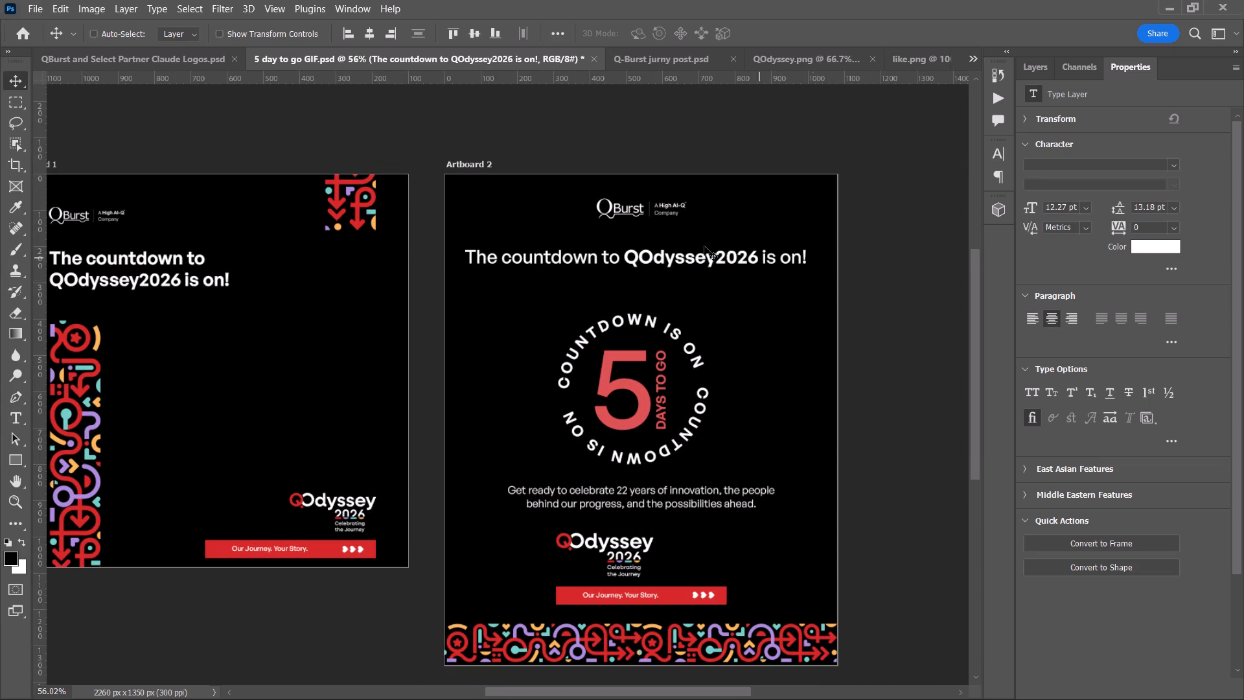
{"action": "key", "text": "ctrl+t"}
{"action": "left_click_drag", "start_coordinate": [465, 244], "coordinate": [485, 250]}
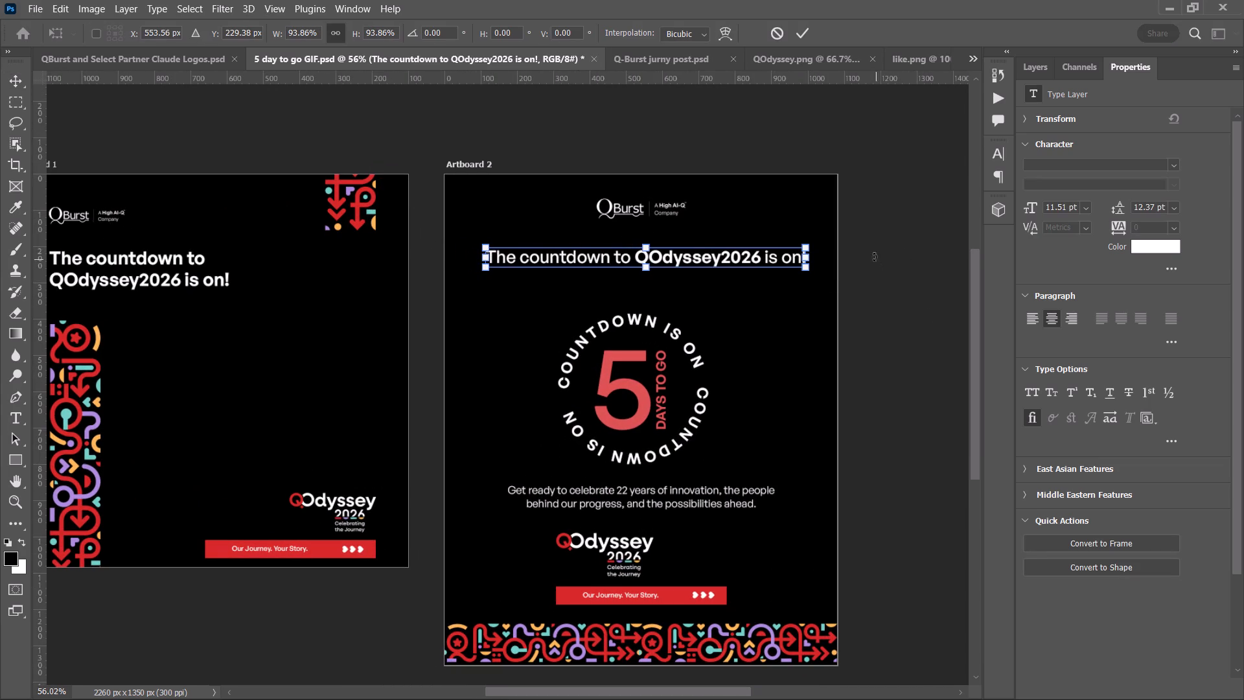
{"action": "left_click_drag", "start_coordinate": [805, 247], "coordinate": [787, 250]}
{"action": "left_click", "coordinate": [801, 22]}
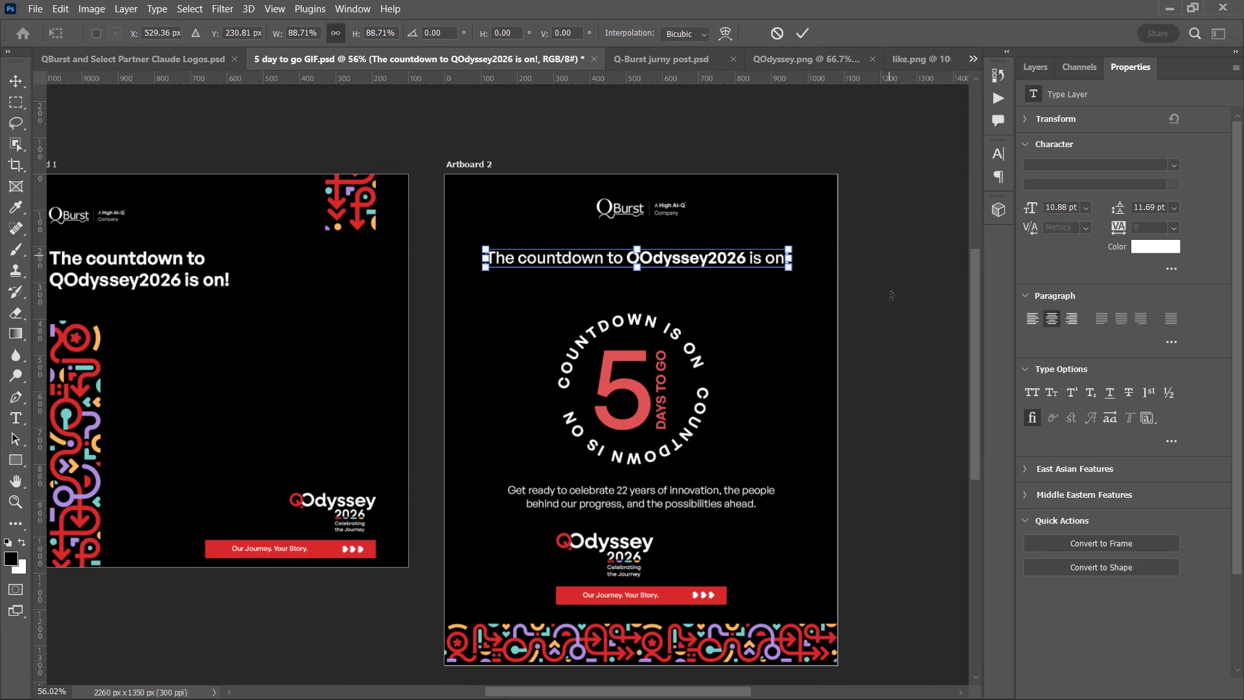
{"action": "left_click", "coordinate": [801, 34]}
{"action": "left_click", "coordinate": [886, 335]}
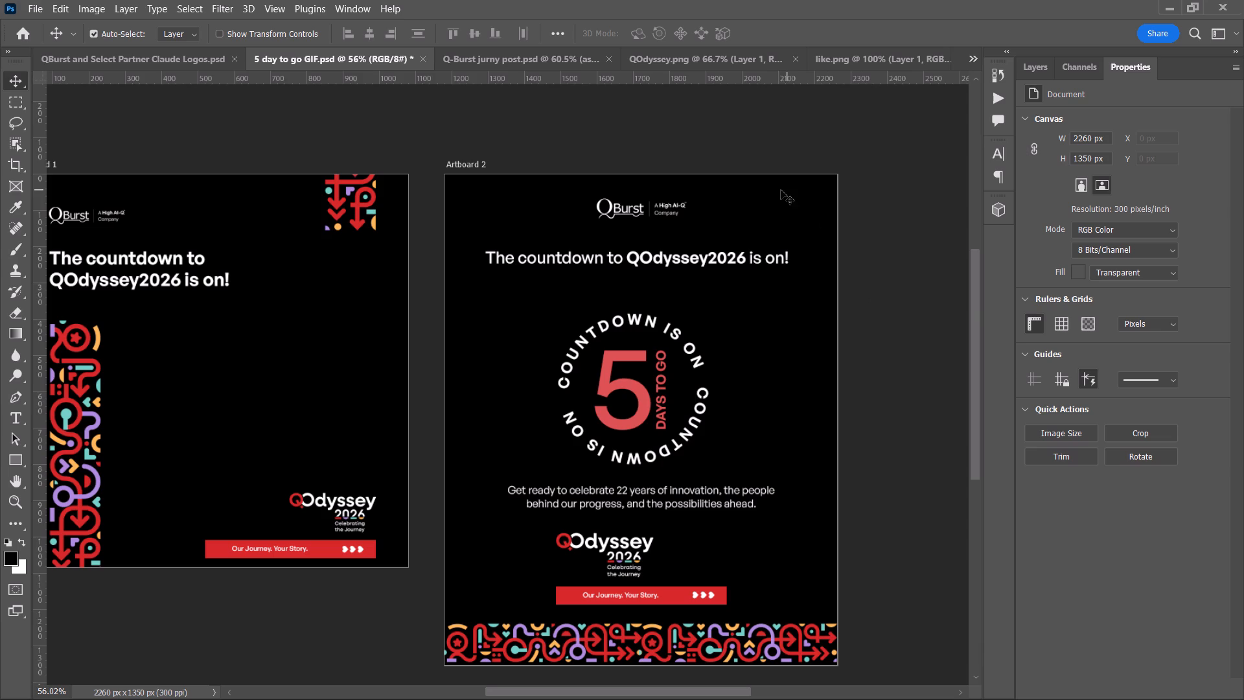
Set the font size of Artboard 2's headline to 10 pt.
{"action": "scroll", "coordinate": [767, 196], "scroll_direction": "up", "scroll_amount": 4, "text": "alt"}
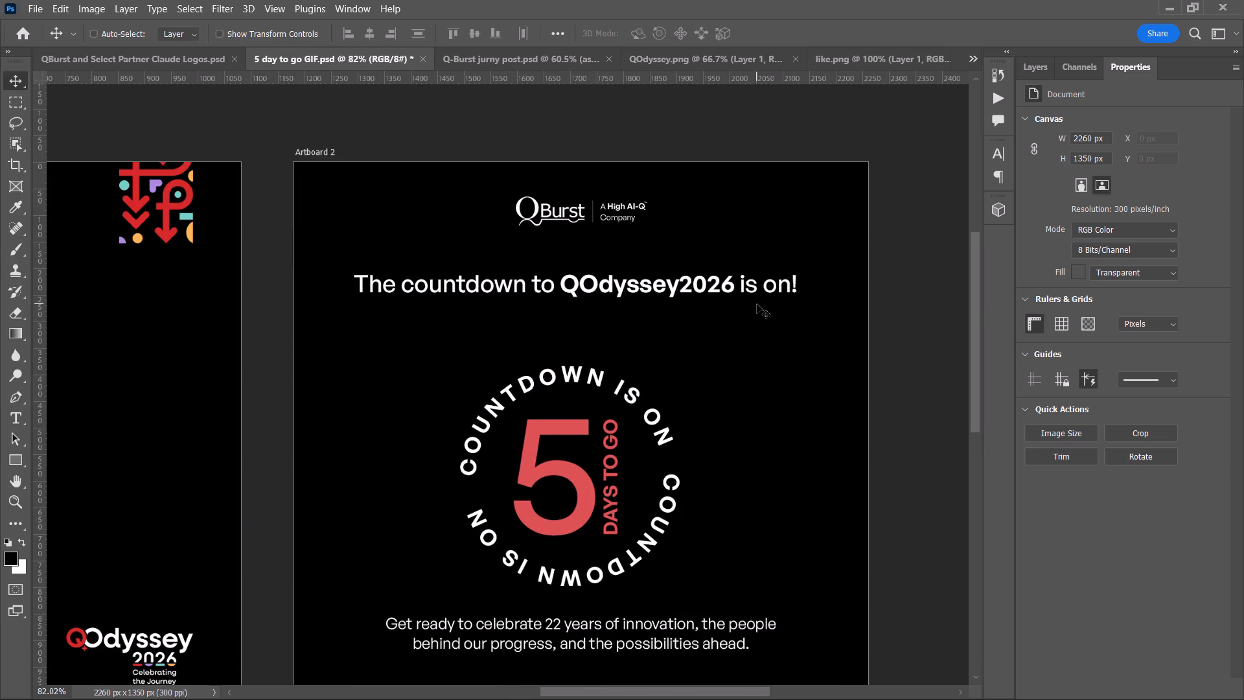
{"action": "key", "text": "ctrl+t"}
{"action": "right_click", "coordinate": [360, 281]}
{"action": "left_click", "coordinate": [405, 301]}
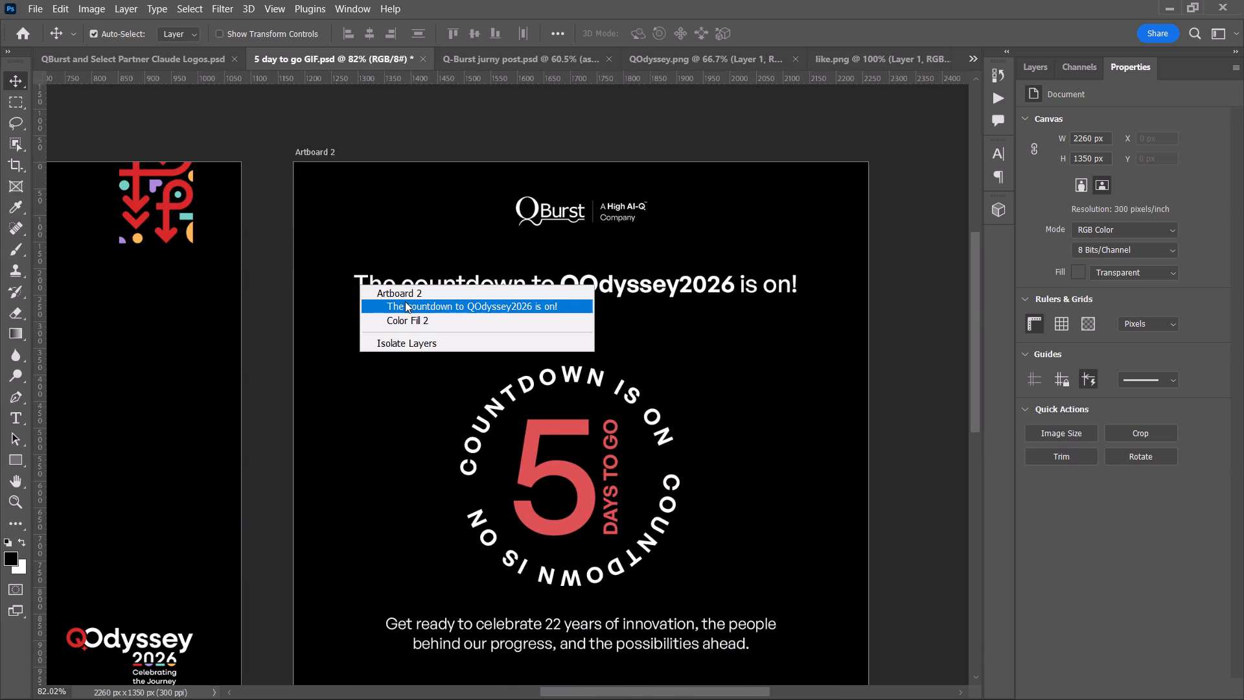
{"action": "left_click", "coordinate": [21, 425]}
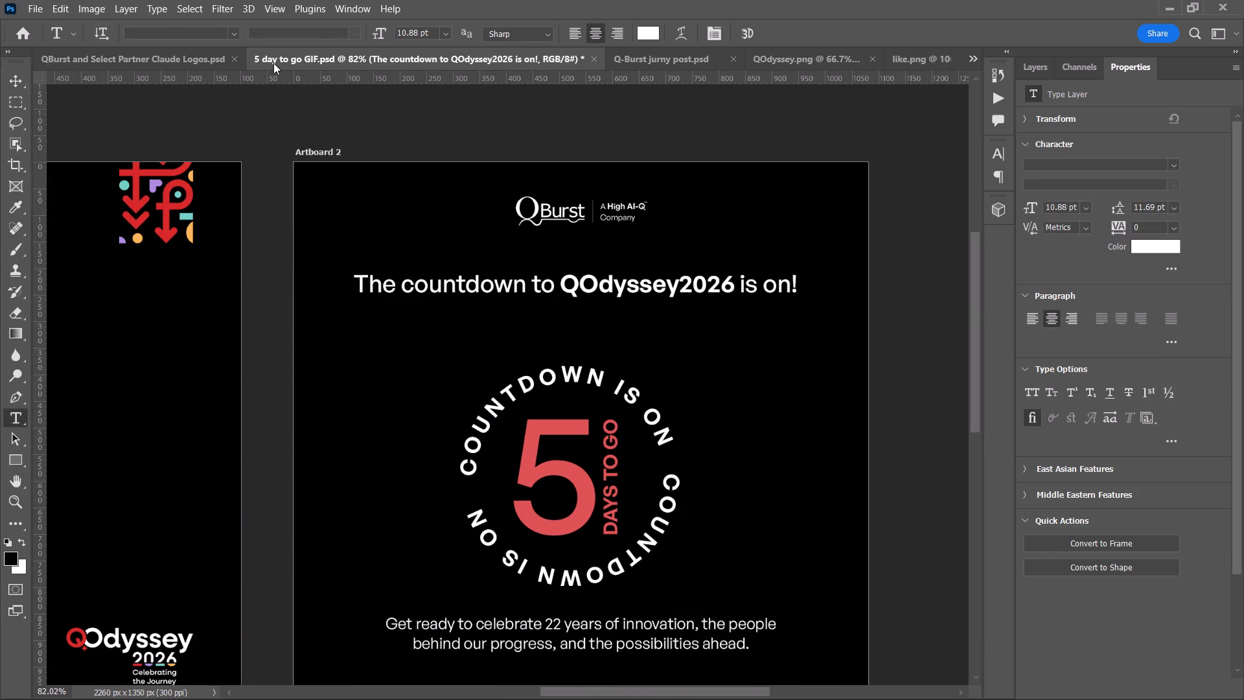
{"action": "left_click", "coordinate": [446, 34]}
{"action": "left_click", "coordinate": [441, 111]}
Centre Artboard 2's headline horizontally on the artboard and nudge it up slightly towards the QBurst logo.
{"action": "left_click", "coordinate": [20, 84]}
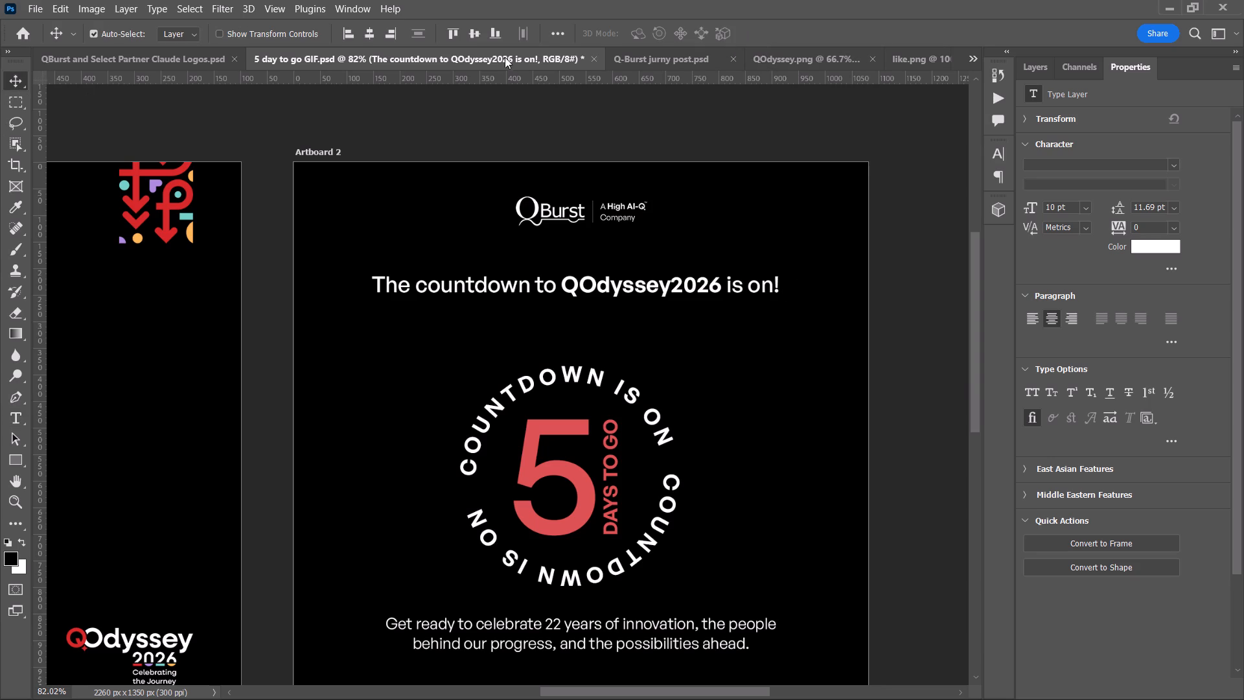
{"action": "left_click", "coordinate": [372, 38]}
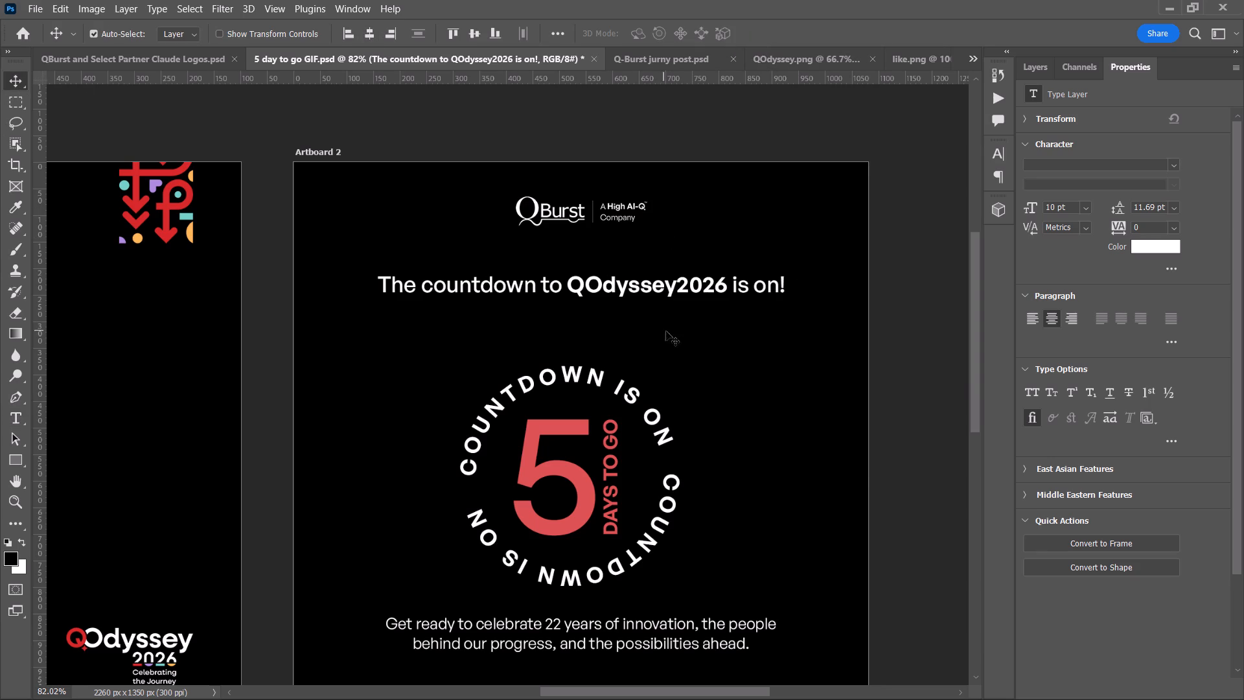
{"action": "key", "text": "Up"}
{"action": "key", "text": "Up"}
{"action": "key", "text": "Up"}
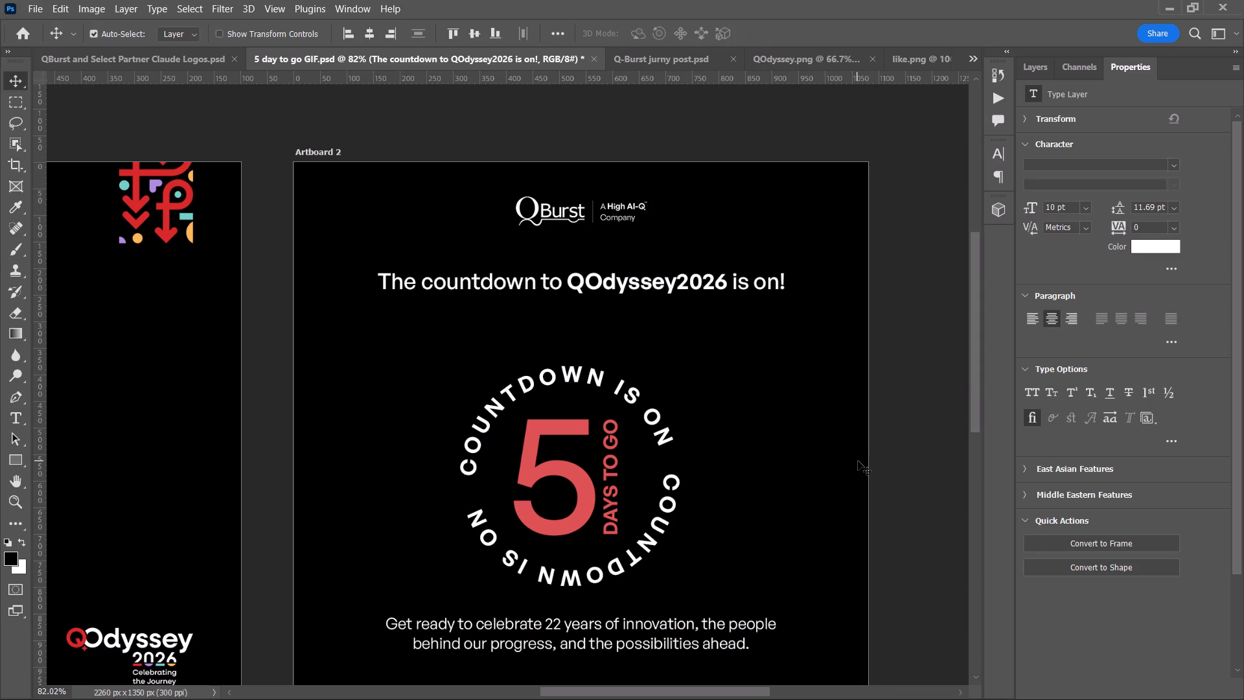
{"action": "key", "text": "Up"}
{"action": "key", "text": "Up"}
{"action": "key", "text": "Up"}
{"action": "key", "text": "Up"}
{"action": "key", "text": "Up"}
{"action": "key", "text": "Up"}
Nudge Artboard 2's QBurst logo down to a Y position of 79 px.
{"action": "scroll", "coordinate": [858, 461], "scroll_direction": "up", "scroll_amount": 1}
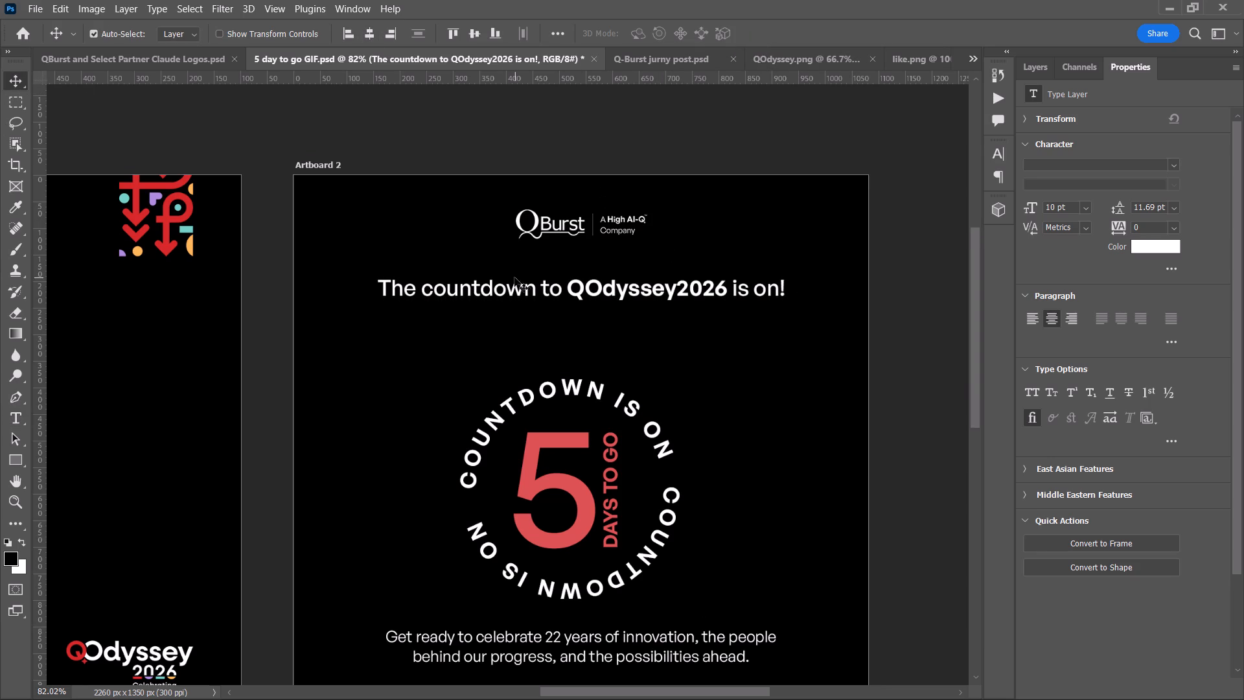
{"action": "right_click", "coordinate": [535, 222]}
{"action": "left_click", "coordinate": [562, 248]}
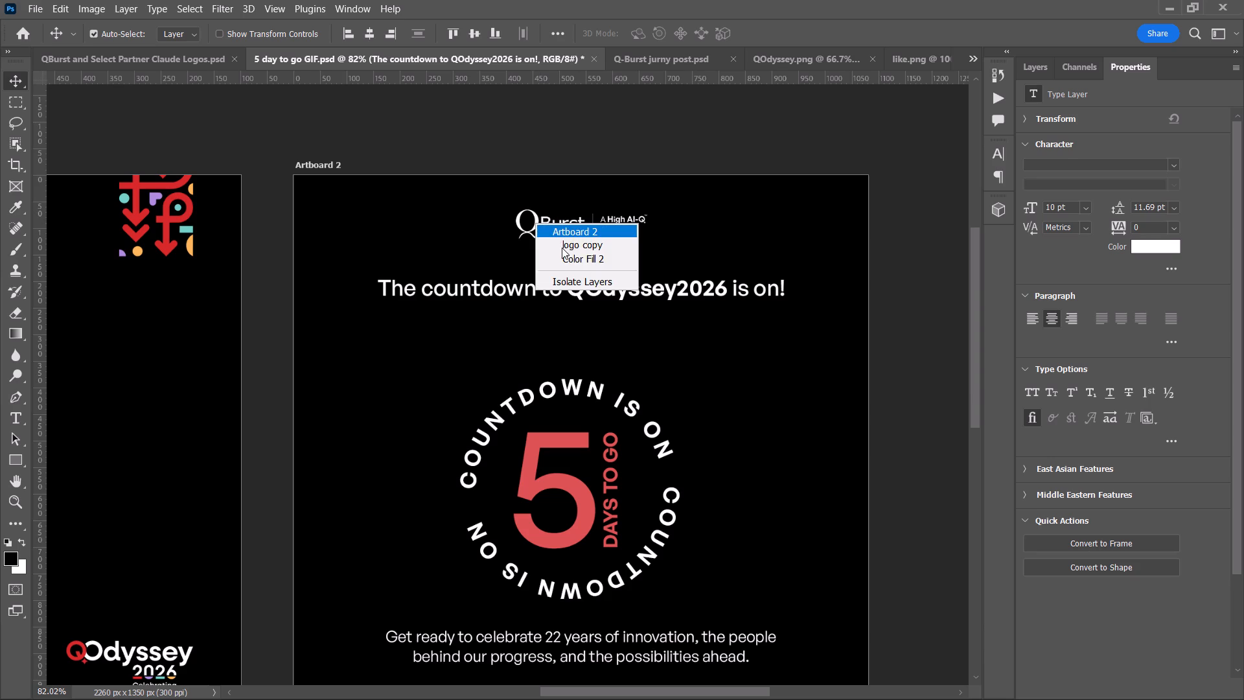
{"action": "key", "text": "Down"}
{"action": "key", "text": "Down"}
{"action": "key", "text": "Down"}
{"action": "key", "text": "Down"}
{"action": "key", "text": "Down"}
{"action": "key", "text": "Down"}
{"action": "key", "text": "Down"}
{"action": "key", "text": "Down"}
{"action": "key", "text": "Down"}
{"action": "key", "text": "Down"}
{"action": "key", "text": "Down"}
{"action": "key", "text": "Down"}
{"action": "key", "text": "Down"}
{"action": "key", "text": "Down"}
{"action": "key", "text": "Down"}
{"action": "key", "text": "Down"}
{"action": "key", "text": "Down"}
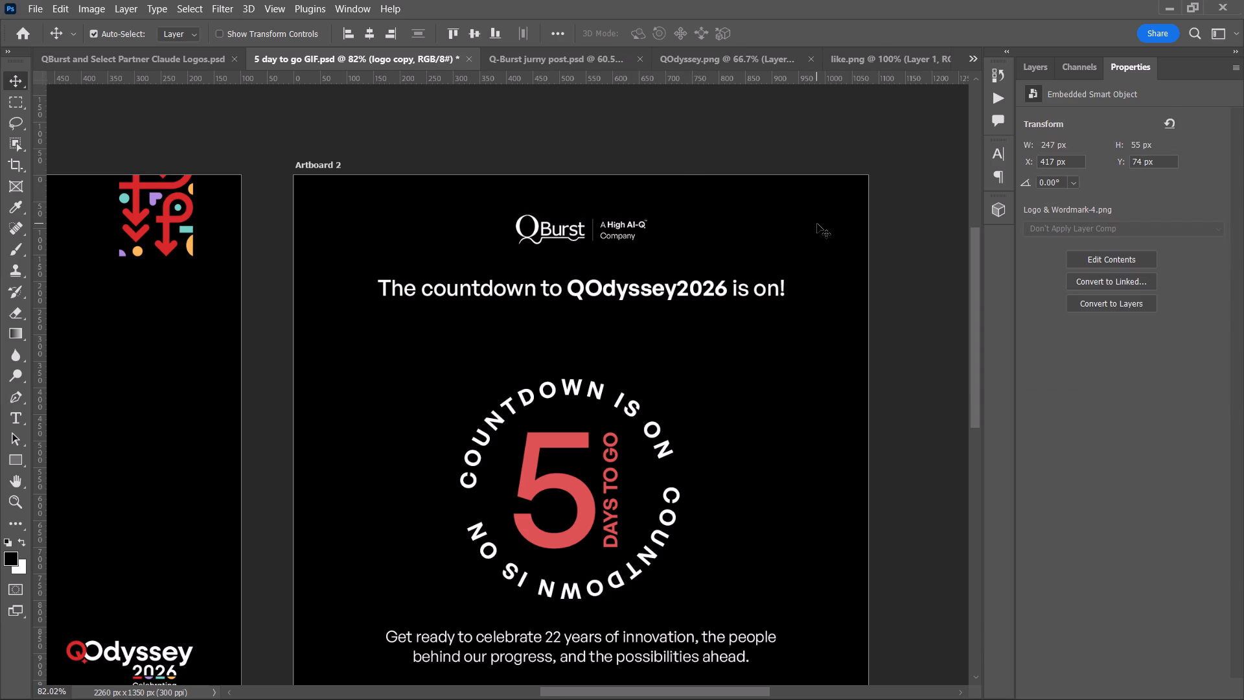
{"action": "key", "text": "Up"}
{"action": "key", "text": "Up"}
{"action": "key", "text": "Down"}
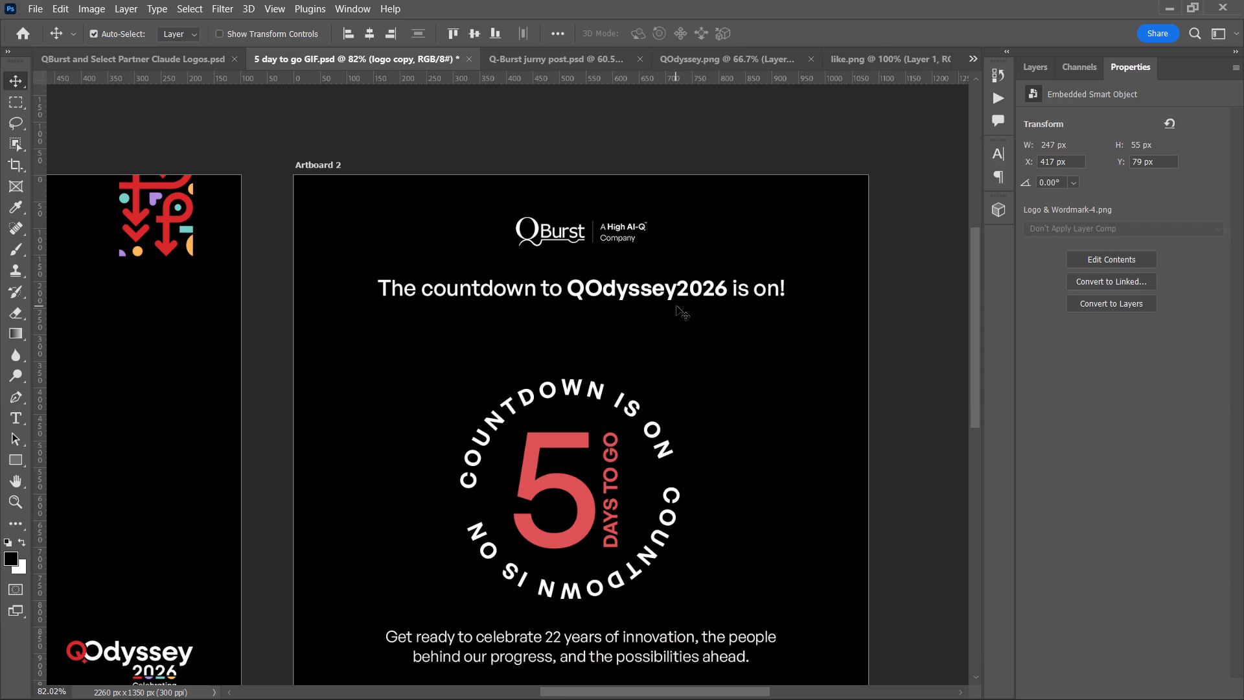
Nudge Artboard 2's headline down slightly from the logo, keeping it centred horizontally on the artboard.
{"action": "right_click", "coordinate": [674, 294]}
{"action": "left_click", "coordinate": [697, 316]}
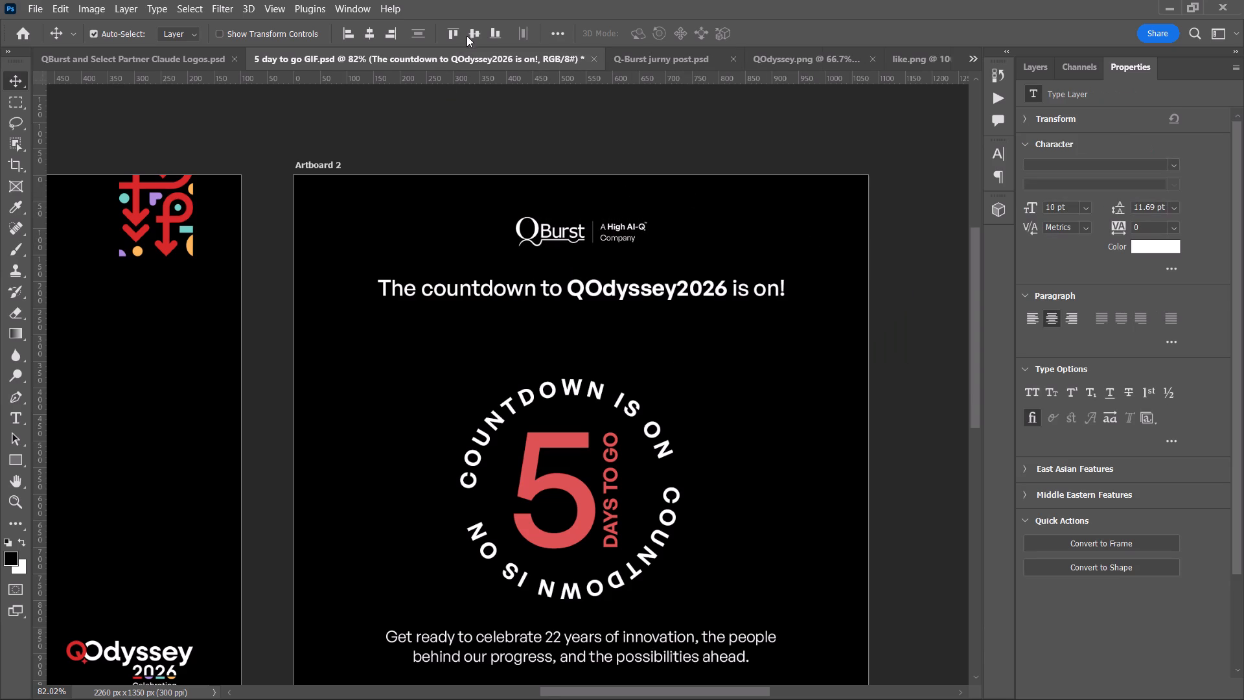
{"action": "left_click", "coordinate": [369, 36]}
{"action": "key", "text": "Down"}
{"action": "key", "text": "Down"}
{"action": "key", "text": "Down"}
{"action": "key", "text": "Down"}
{"action": "key", "text": "Down"}
{"action": "key", "text": "Down"}
{"action": "key", "text": "Down"}
{"action": "key", "text": "Down"}
{"action": "key", "text": "Down"}
{"action": "key", "text": "Down"}
{"action": "key", "text": "Down"}
{"action": "key", "text": "Down"}
{"action": "key", "text": "Down"}
{"action": "key", "text": "Down"}
{"action": "key", "text": "Down"}
{"action": "key", "text": "Down"}
{"action": "key", "text": "Down"}
{"action": "key", "text": "Down"}
{"action": "key", "text": "Down"}
{"action": "key", "text": "Down"}
{"action": "key", "text": "Down"}
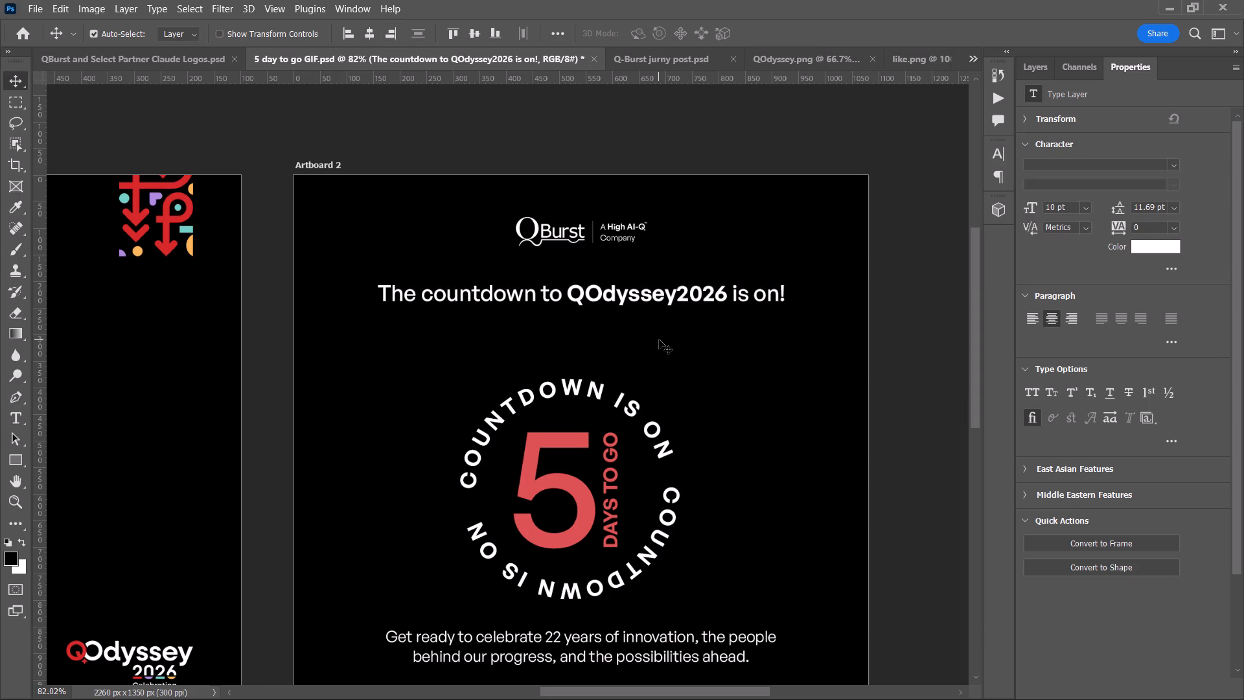
{"action": "scroll", "coordinate": [659, 340], "scroll_direction": "down", "scroll_amount": 4}
{"action": "scroll", "coordinate": [568, 294], "scroll_direction": "down", "scroll_amount": 5, "text": "alt"}
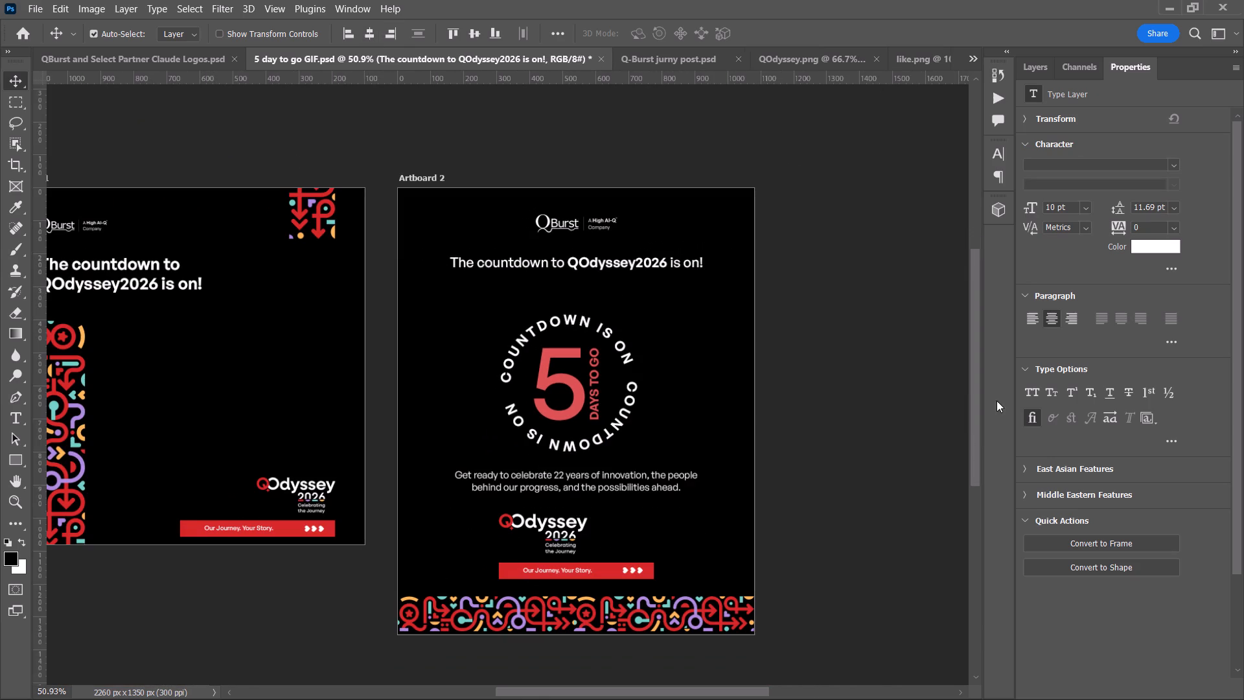
{"action": "left_click", "coordinate": [912, 374]}
{"action": "scroll", "coordinate": [551, 202], "scroll_direction": "up", "scroll_amount": 3, "text": "alt"}
{"action": "right_click", "coordinate": [595, 269]}
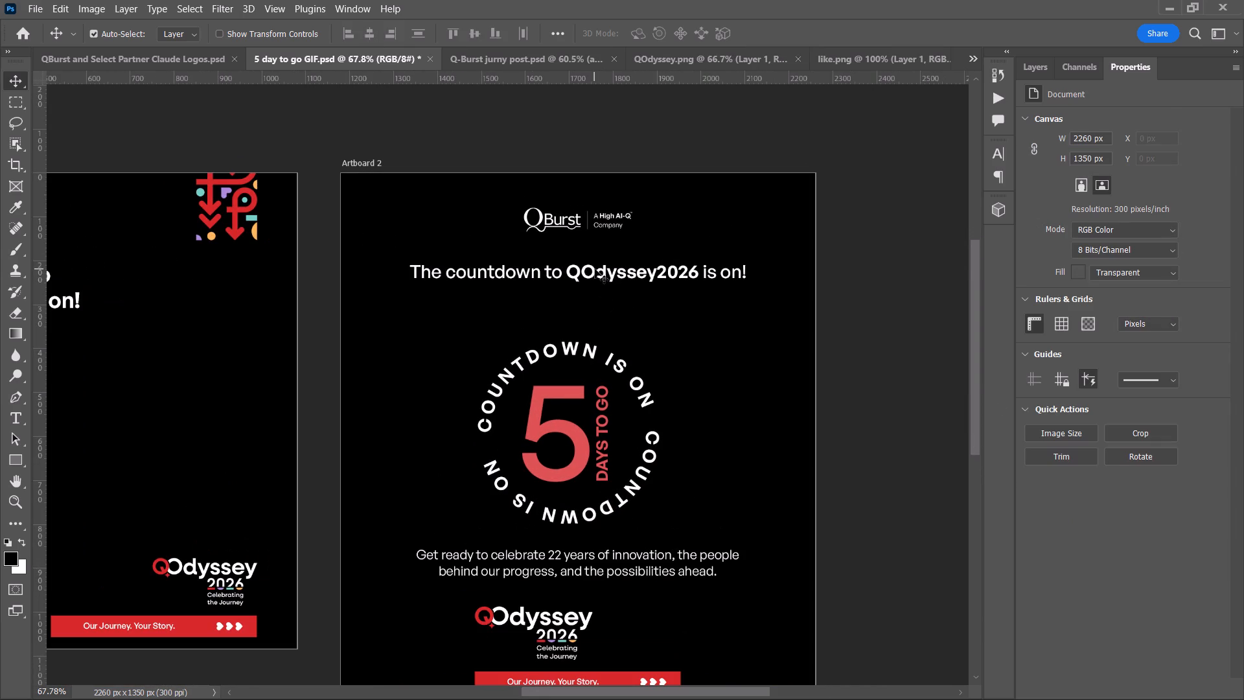
{"action": "left_click", "coordinate": [625, 294]}
{"action": "left_click", "coordinate": [374, 39]}
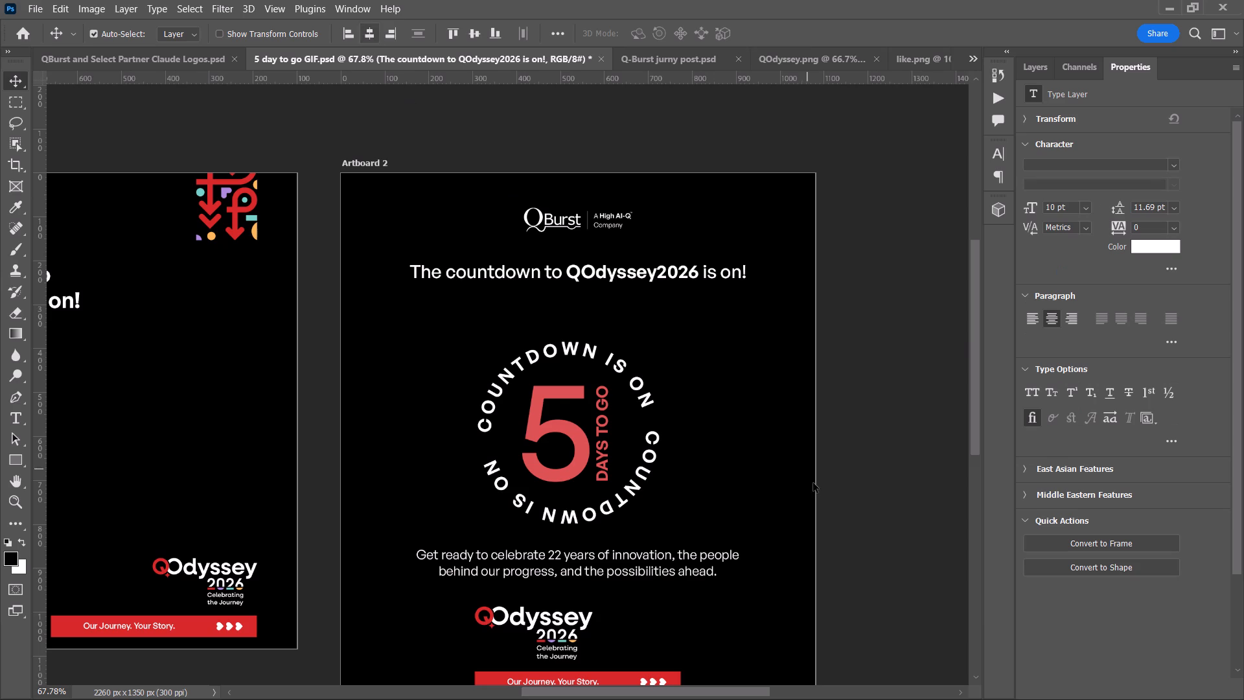
Move Artboard 2's circular countdown text, the 5 and "DAYS TO GO" up together, closer to the headline.
{"action": "left_click", "coordinate": [875, 555]}
{"action": "key", "text": "space"}
{"action": "scroll", "coordinate": [582, 530], "scroll_direction": "up", "scroll_amount": 4}
{"action": "scroll", "coordinate": [585, 528], "scroll_direction": "down", "scroll_amount": 5}
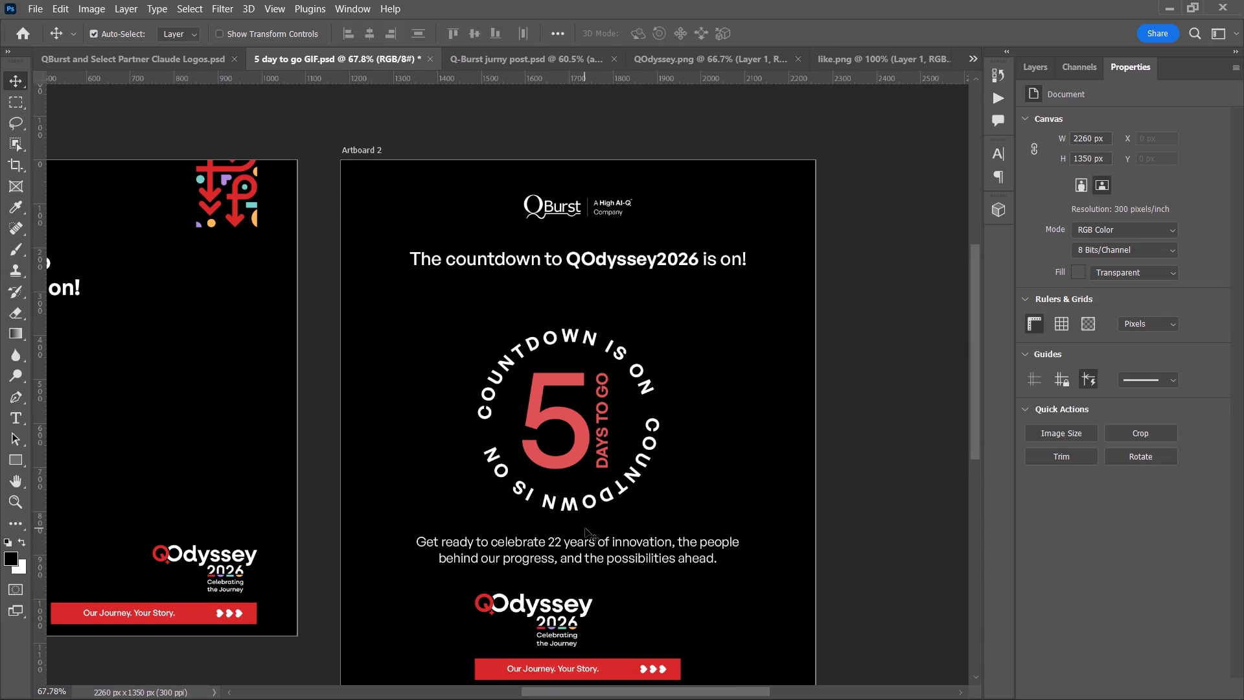
{"action": "scroll", "coordinate": [585, 528], "scroll_direction": "down", "scroll_amount": 1}
{"action": "scroll", "coordinate": [585, 524], "scroll_direction": "up", "scroll_amount": 4, "text": "alt"}
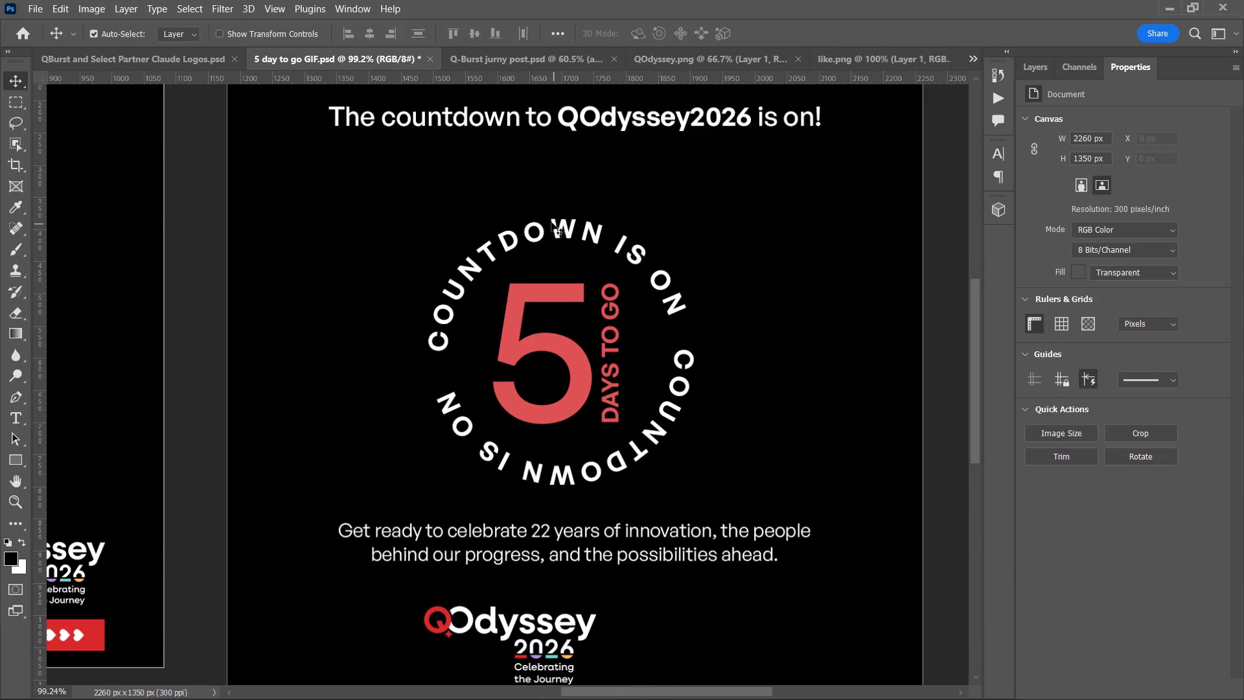
{"action": "right_click", "coordinate": [555, 224]}
{"action": "left_click", "coordinate": [584, 242]}
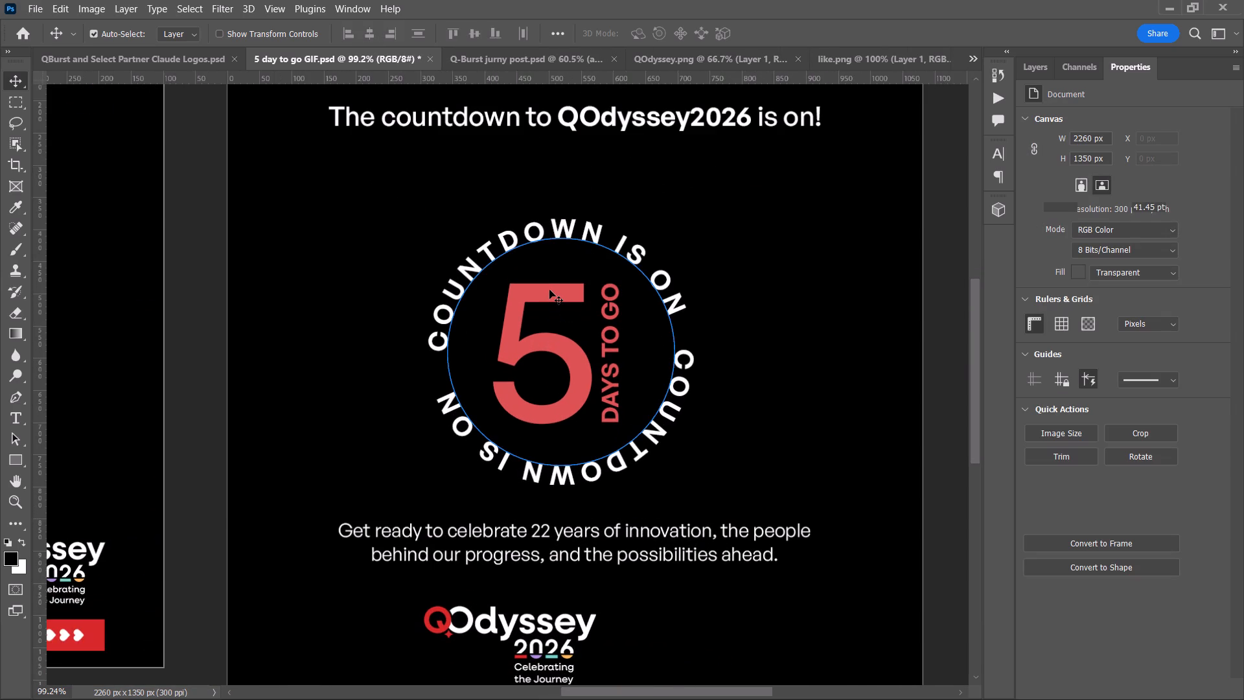
{"action": "left_click", "coordinate": [549, 290], "text": "shift"}
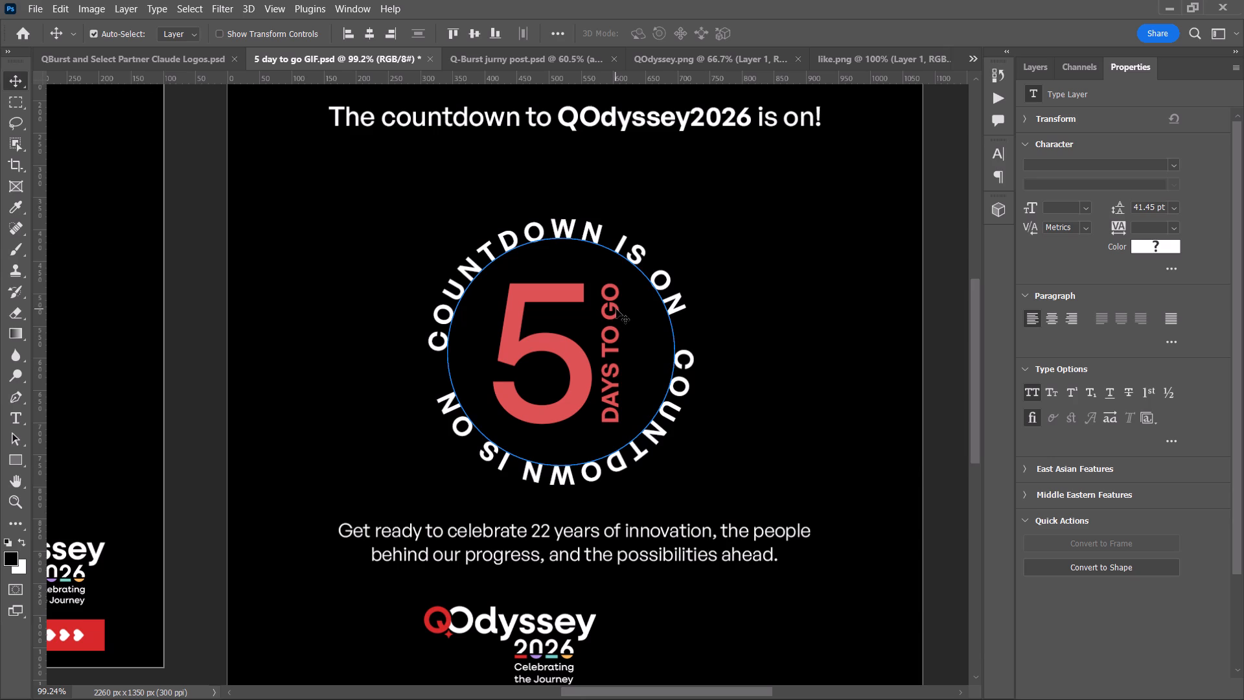
{"action": "left_click", "coordinate": [616, 309], "text": "shift"}
{"action": "scroll", "coordinate": [604, 347], "scroll_direction": "down", "scroll_amount": 7, "text": "alt"}
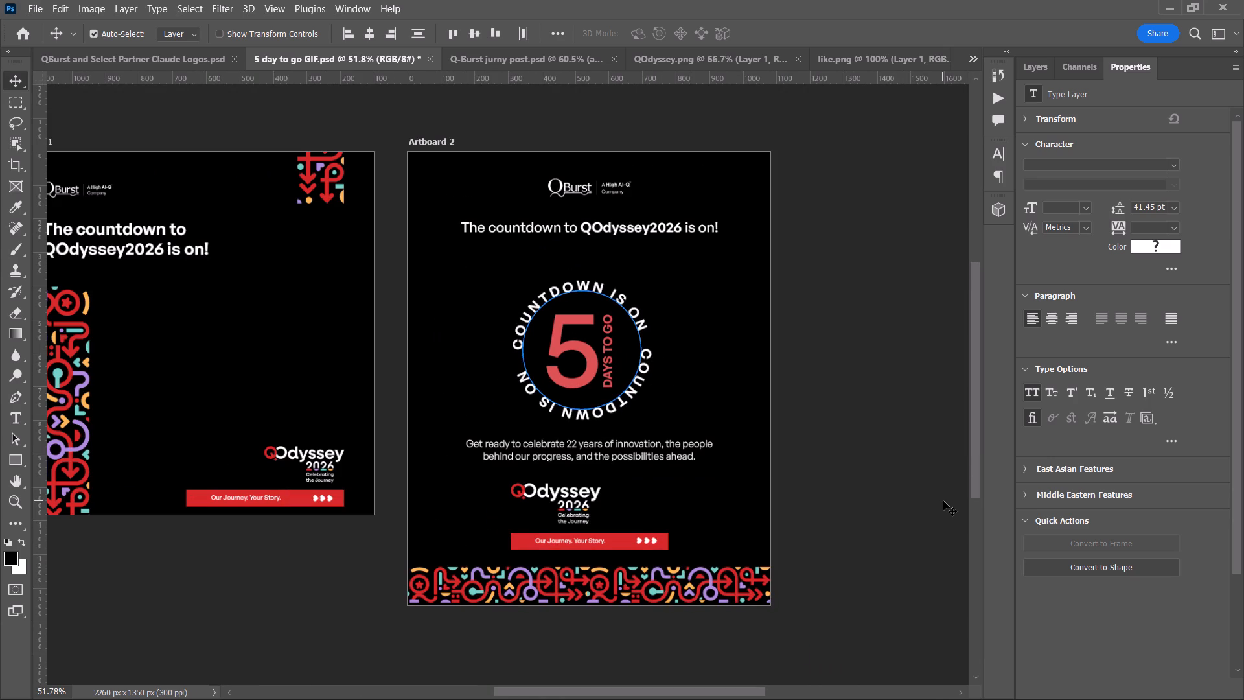
{"action": "key", "text": "Up"}
{"action": "key", "text": "Up"}
{"action": "key", "text": "Up"}
{"action": "key", "text": "Up"}
{"action": "key", "text": "Up"}
{"action": "key", "text": "Up"}
{"action": "key", "text": "Up"}
{"action": "key", "text": "Up"}
{"action": "key", "text": "Up"}
{"action": "key", "text": "Up"}
{"action": "key", "text": "Up"}
{"action": "key", "text": "Up"}
{"action": "key", "text": "Up"}
{"action": "key", "text": "Up"}
{"action": "key", "text": "Up"}
{"action": "key", "text": "Up"}
{"action": "key", "text": "Up"}
{"action": "key", "text": "Up"}
{"action": "key", "text": "Up"}
{"action": "key", "text": "Up"}
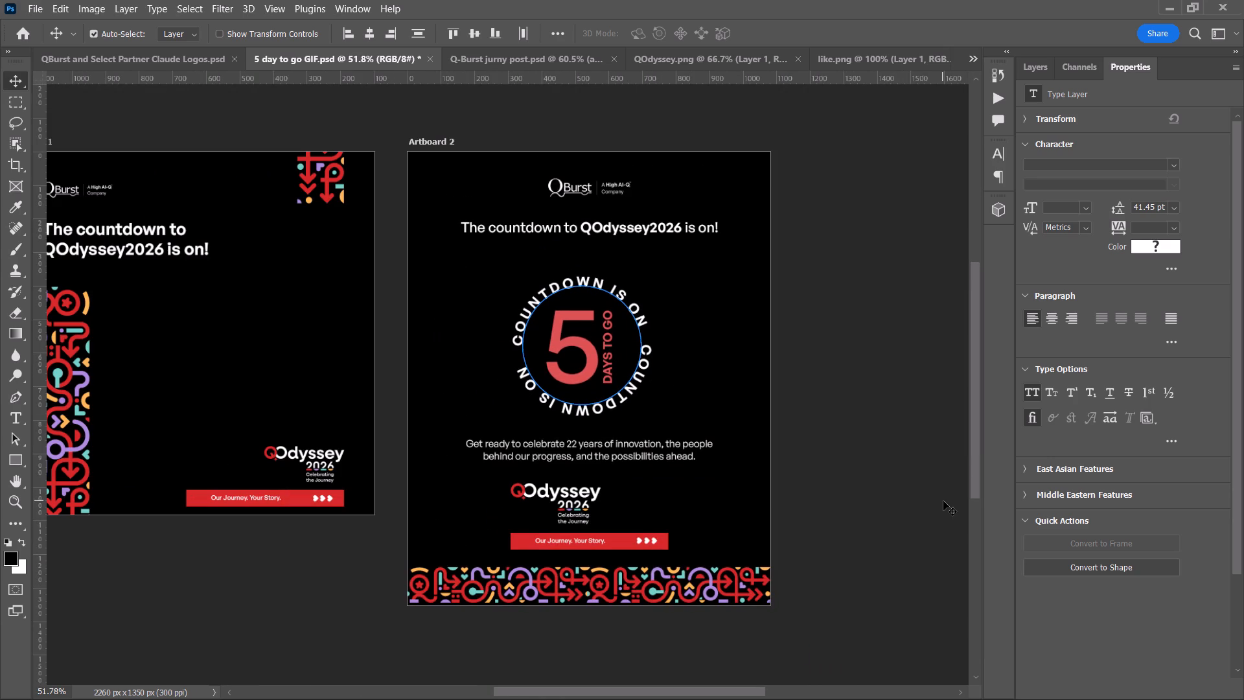
{"action": "key", "text": "Up"}
{"action": "key", "text": "Up"}
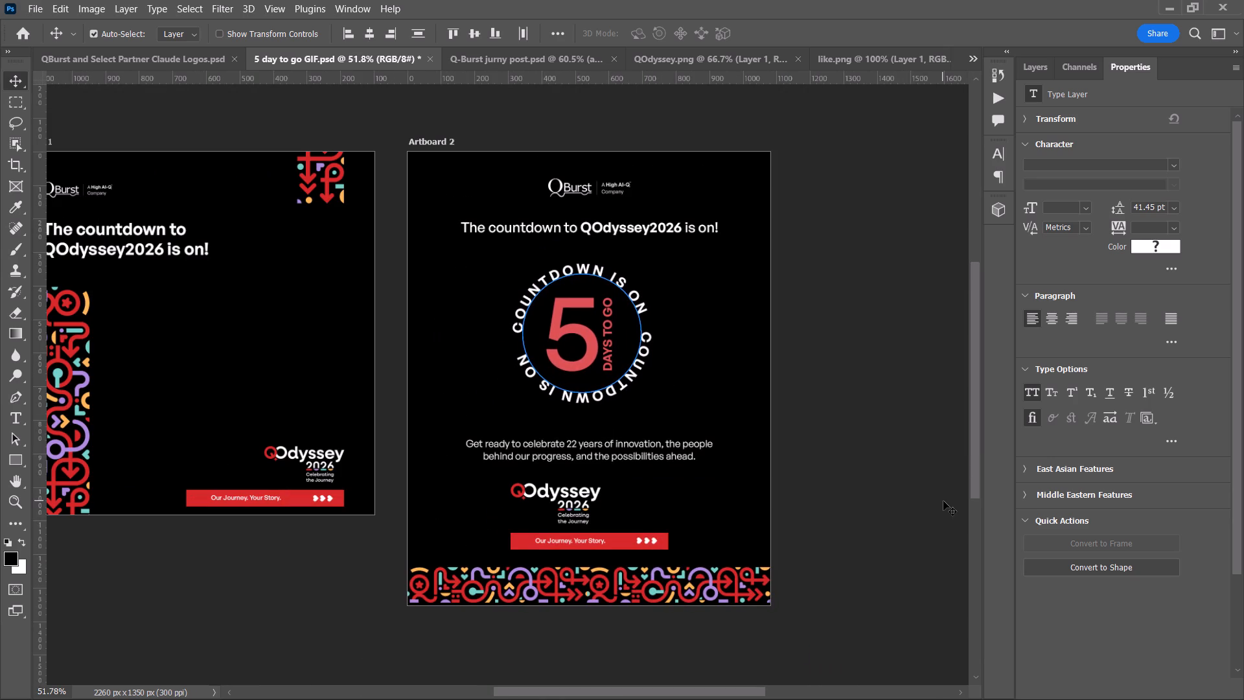
{"action": "key", "text": "Up"}
{"action": "key", "text": "Up"}
{"action": "key", "text": "Up"}
{"action": "key", "text": "Up"}
{"action": "key", "text": "Down"}
{"action": "key", "text": "Down"}
{"action": "key", "text": "Down"}
{"action": "key", "text": "Down"}
{"action": "key", "text": "Down"}
{"action": "key", "text": "Down"}
{"action": "key", "text": "Down"}
{"action": "key", "text": "Down"}
{"action": "key", "text": "Down"}
{"action": "key", "text": "Down"}
{"action": "key", "text": "Down"}
{"action": "key", "text": "Down"}
{"action": "key", "text": "Down"}
{"action": "key", "text": "Down"}
{"action": "key", "text": "Down"}
{"action": "key", "text": "Down"}
{"action": "key", "text": "Down"}
{"action": "key", "text": "Down"}
{"action": "key", "text": "Down"}
{"action": "key", "text": "Down"}
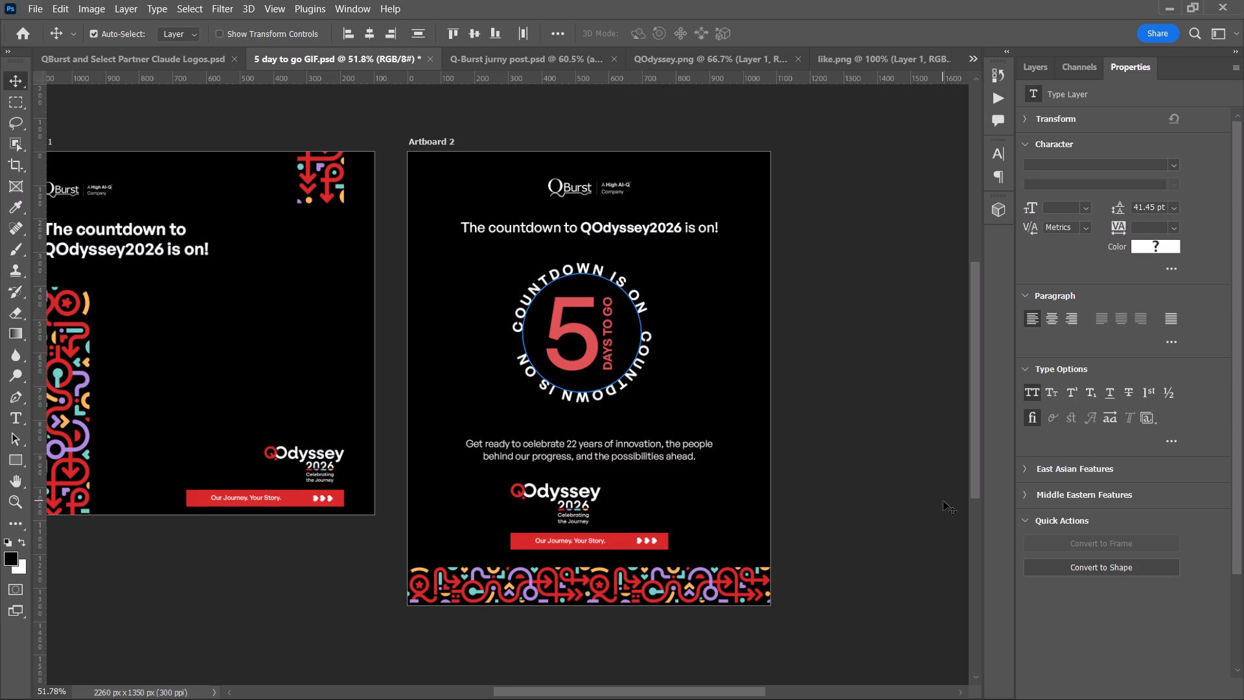
{"action": "key", "text": "Up"}
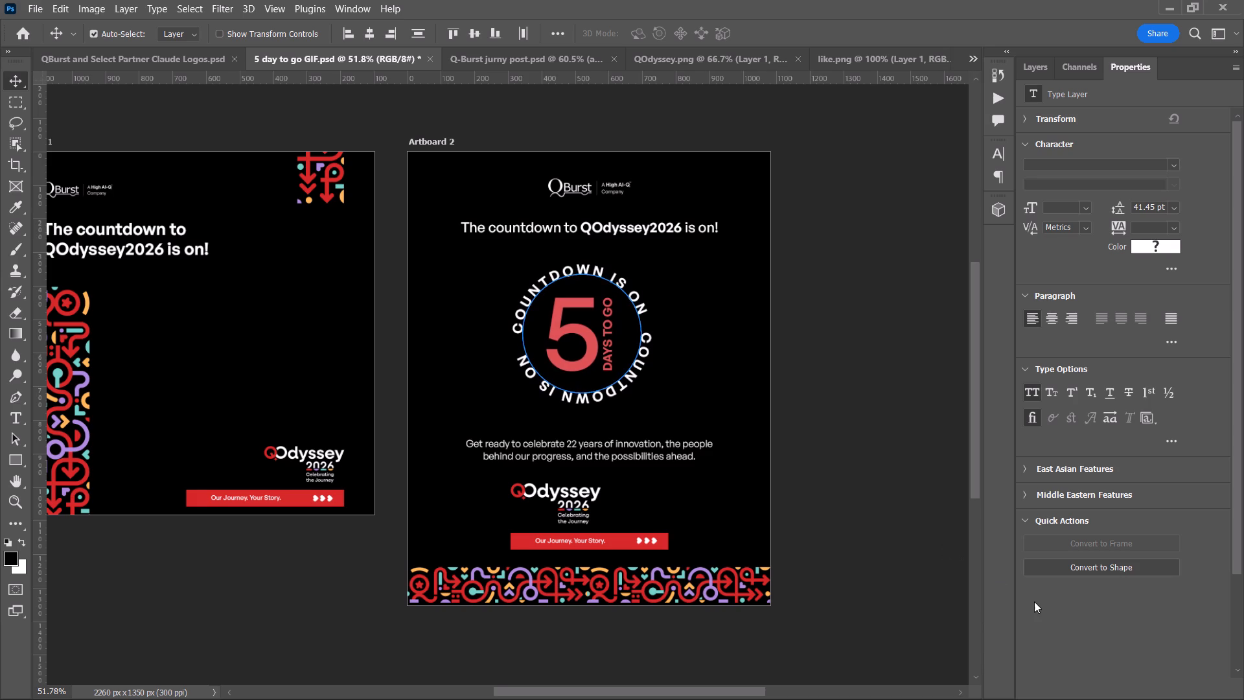
Scale Artboard 2's circular text, numeral and "DAYS TO GO" up together to about 106%.
{"action": "key", "text": "ctrl+t"}
{"action": "left_click_drag", "start_coordinate": [655, 262], "coordinate": [668, 261]}
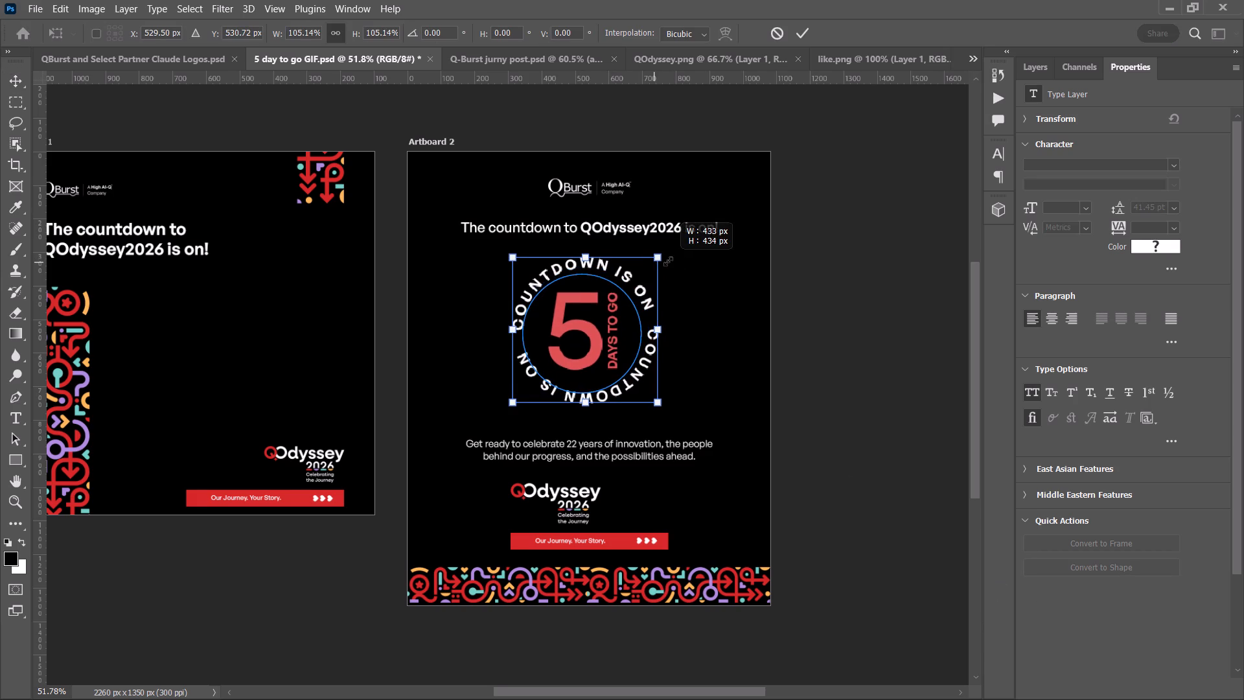
{"action": "left_click_drag", "start_coordinate": [668, 261], "coordinate": [670, 260]}
{"action": "left_click", "coordinate": [805, 37]}
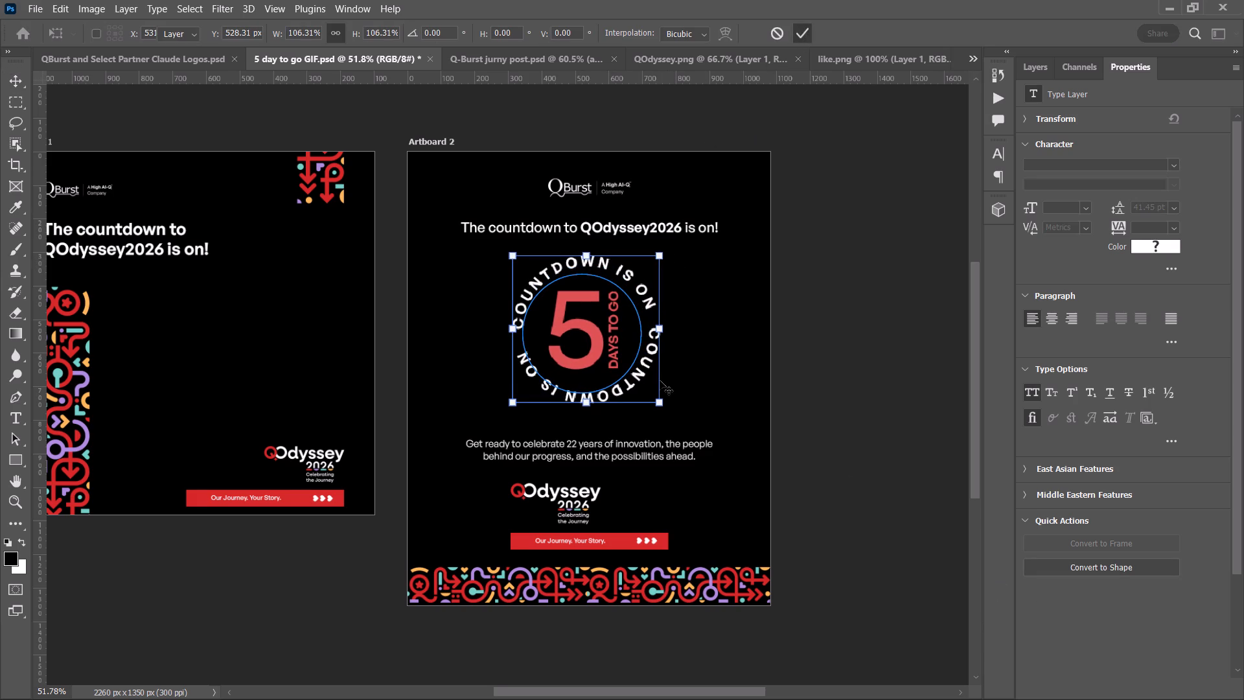
Move Artboard 2's circular text, 5 and "DAYS TO GO" together slightly down and left, centring the ring over the red tagline bar.
{"action": "left_click_drag", "start_coordinate": [599, 344], "coordinate": [599, 350]}
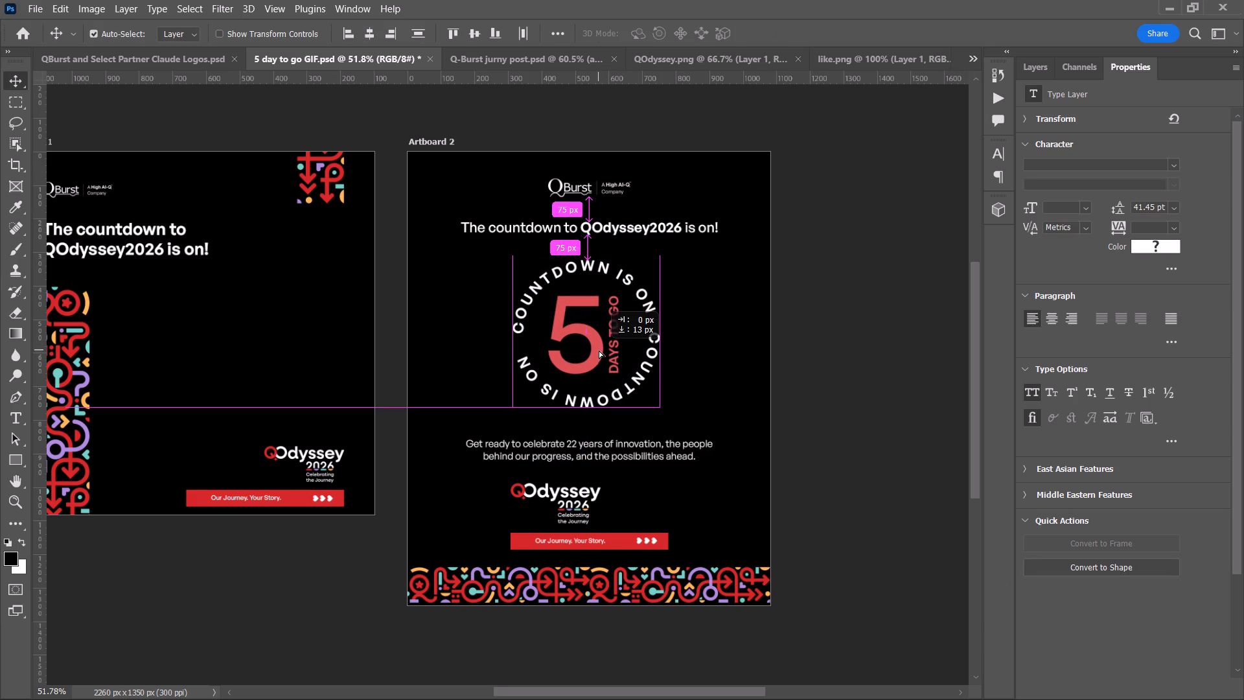
{"action": "left_click_drag", "start_coordinate": [599, 350], "coordinate": [598, 350]}
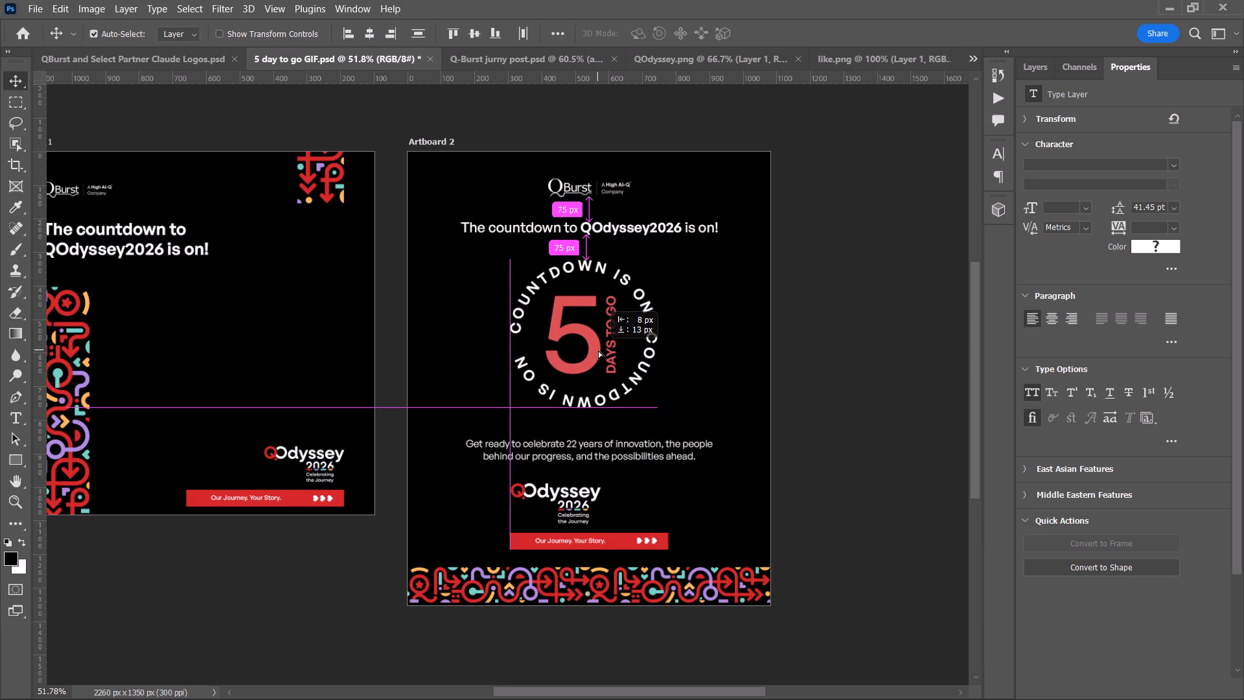
{"action": "left_click_drag", "start_coordinate": [598, 350], "coordinate": [597, 350]}
{"action": "key", "text": "Down"}
{"action": "key", "text": "Down"}
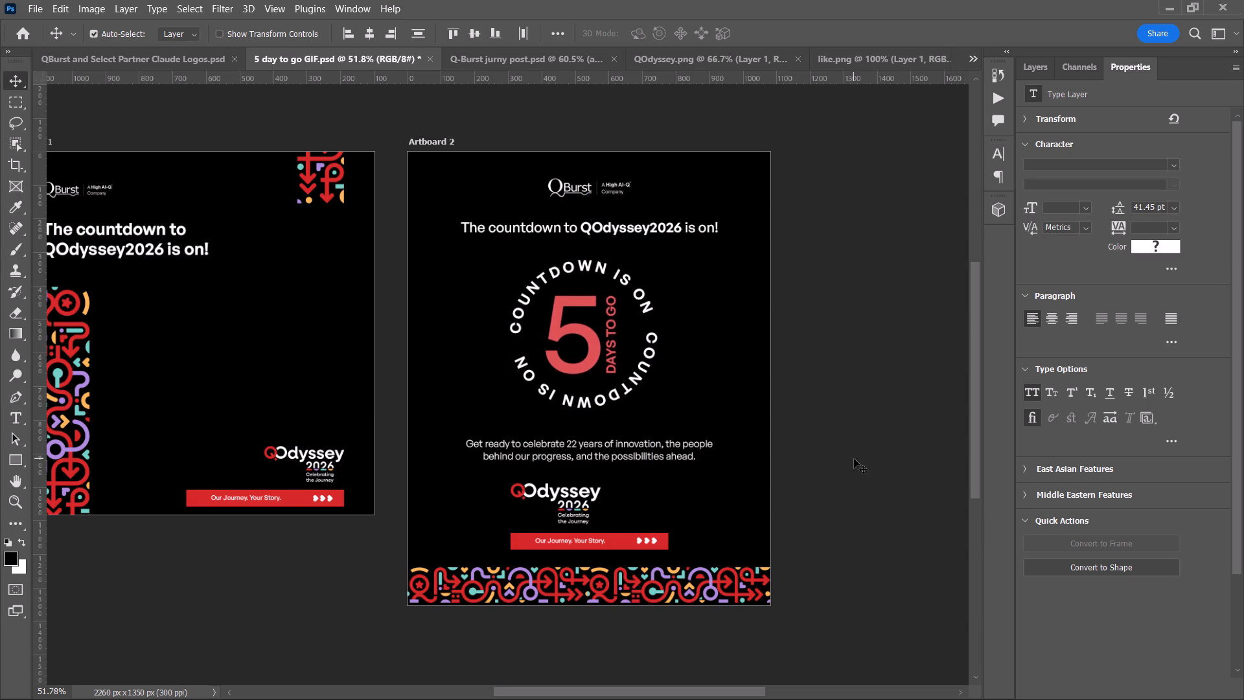
{"action": "key", "text": "Down"}
{"action": "key", "text": "Down"}
{"action": "left_click", "coordinate": [868, 441]}
Nudge Artboard 2's "Get ready to celebrate 22 years of innovation" paragraph up, closer to the countdown ring.
{"action": "right_click", "coordinate": [627, 448]}
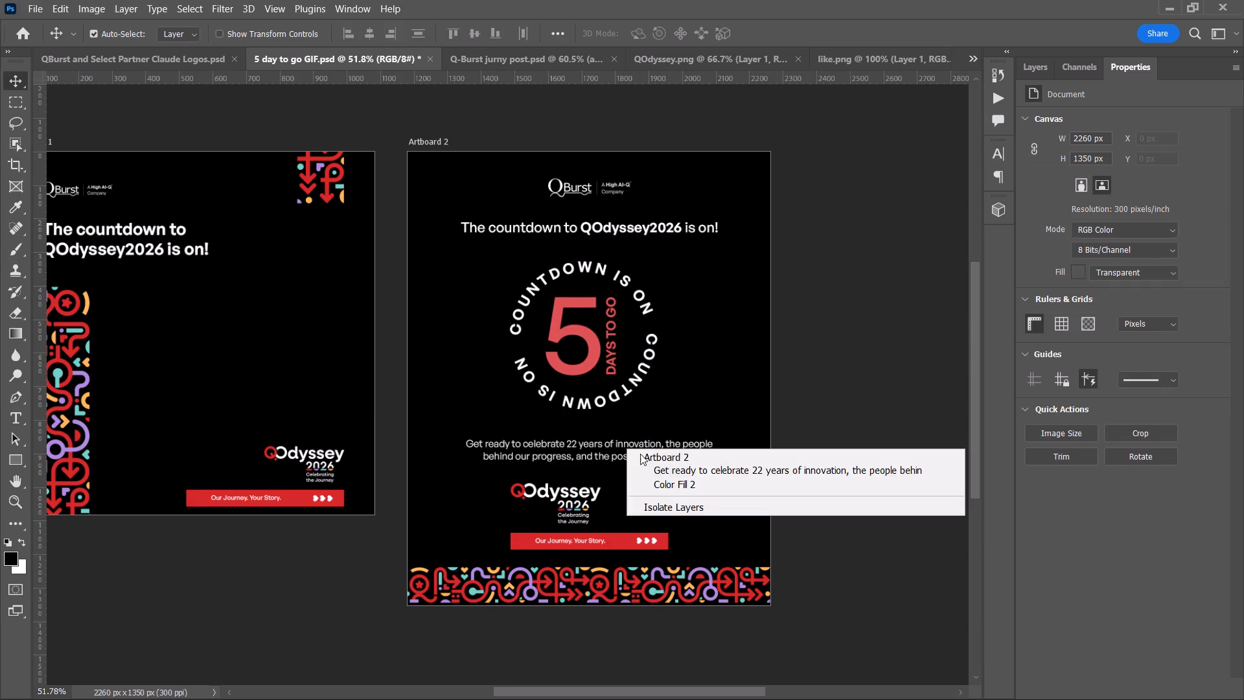
{"action": "left_click", "coordinate": [656, 470]}
{"action": "key", "text": "Up"}
{"action": "key", "text": "Up"}
{"action": "key", "text": "Up"}
{"action": "key", "text": "Up"}
{"action": "key", "text": "Up"}
{"action": "key", "text": "Up"}
{"action": "key", "text": "Up"}
{"action": "key", "text": "Up"}
{"action": "key", "text": "Up"}
{"action": "key", "text": "Up"}
{"action": "key", "text": "Up"}
{"action": "key", "text": "Up"}
{"action": "key", "text": "Up"}
{"action": "key", "text": "Up"}
{"action": "key", "text": "Up"}
{"action": "key", "text": "Up"}
{"action": "key", "text": "Up"}
{"action": "key", "text": "Up"}
{"action": "key", "text": "Up"}
{"action": "key", "text": "Up"}
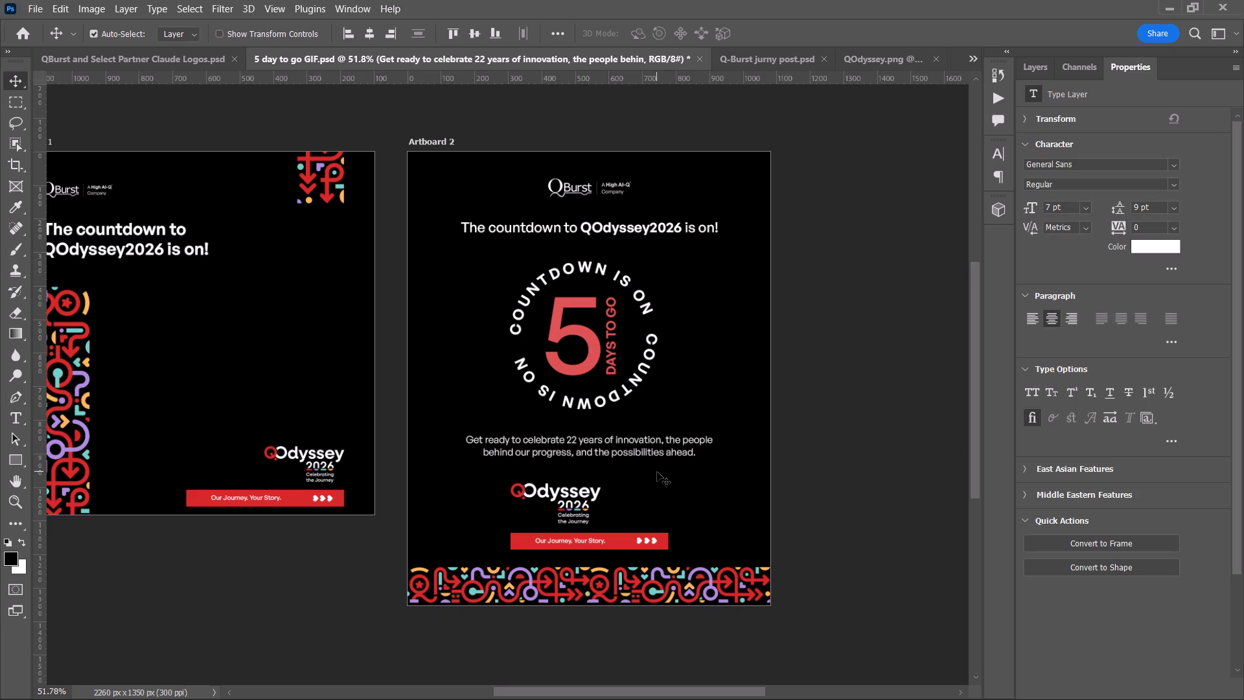
{"action": "key", "text": "Up"}
{"action": "key", "text": "Down"}
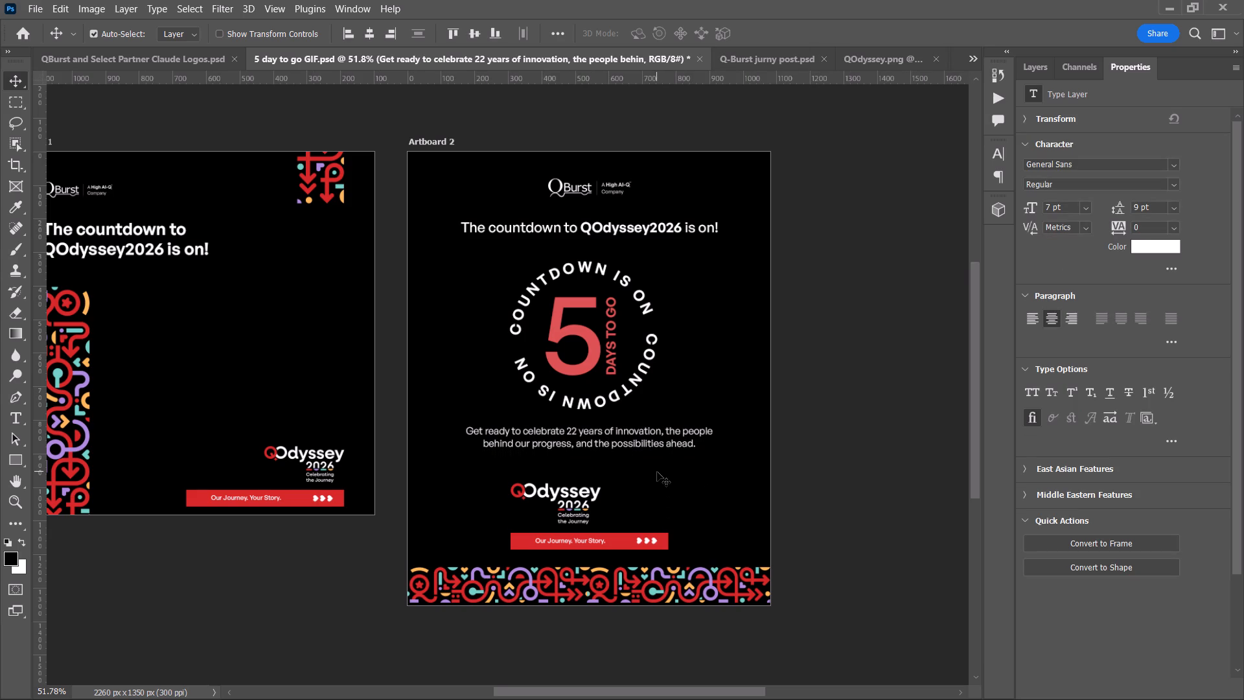
{"action": "key", "text": "Down"}
{"action": "key", "text": "Up"}
{"action": "left_click", "coordinate": [850, 520]}
Nudge Artboard 2's QOdyssey logo, red bar, tagline and three hearts up together until the bar's Y position is 1117 px.
{"action": "scroll", "coordinate": [850, 520], "scroll_direction": "down", "scroll_amount": 1}
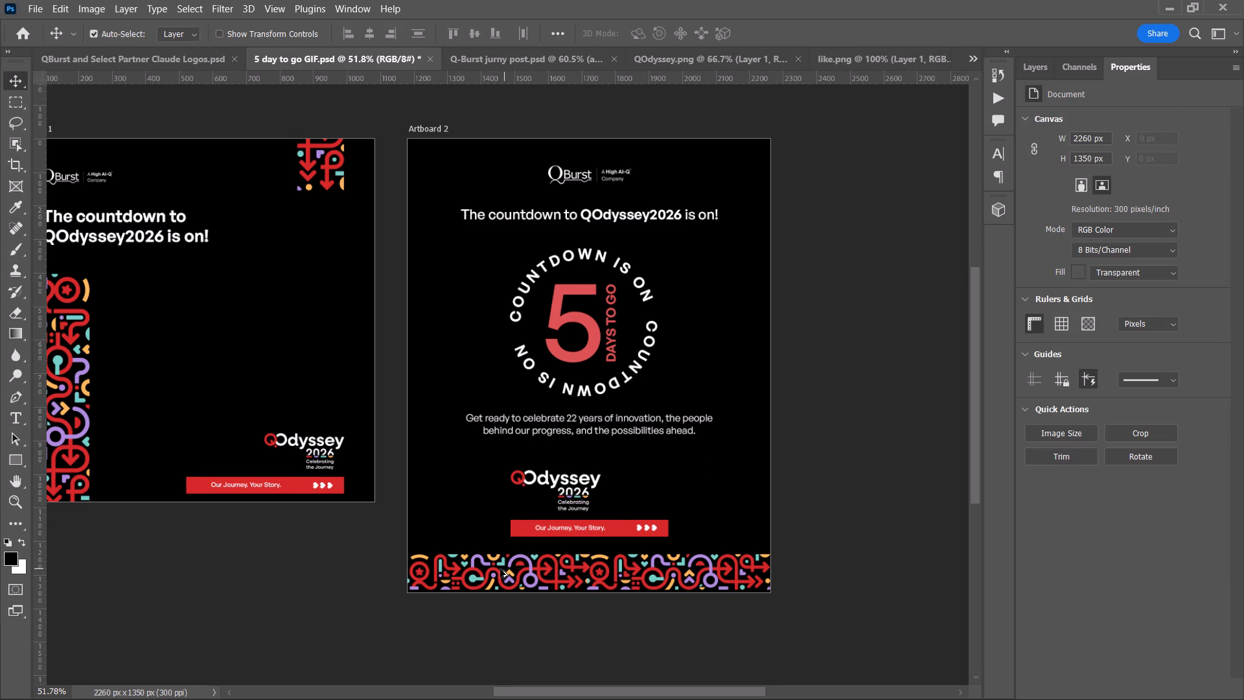
{"action": "scroll", "coordinate": [500, 569], "scroll_direction": "up", "scroll_amount": 1, "text": "alt"}
{"action": "scroll", "coordinate": [619, 531], "scroll_direction": "up", "scroll_amount": 8, "text": "alt"}
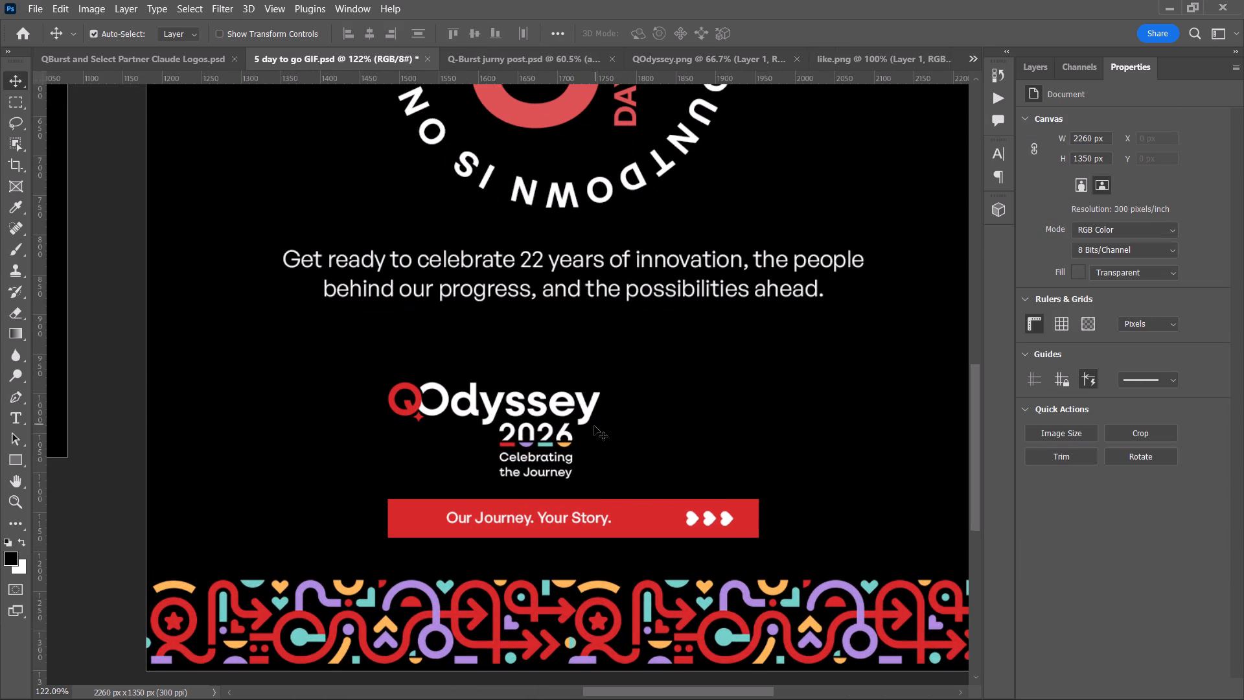
{"action": "left_click", "coordinate": [586, 414]}
{"action": "scroll", "coordinate": [586, 414], "scroll_direction": "up", "scroll_amount": 2, "text": "alt"}
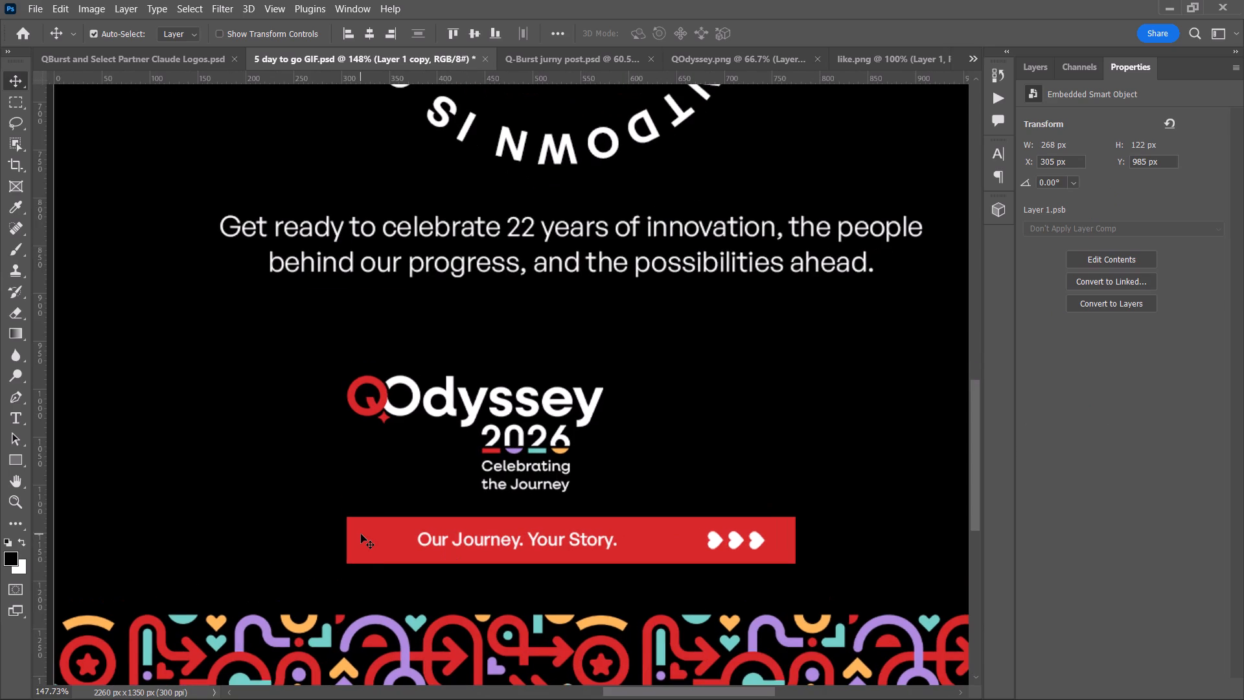
{"action": "left_click", "coordinate": [361, 534], "text": "shift"}
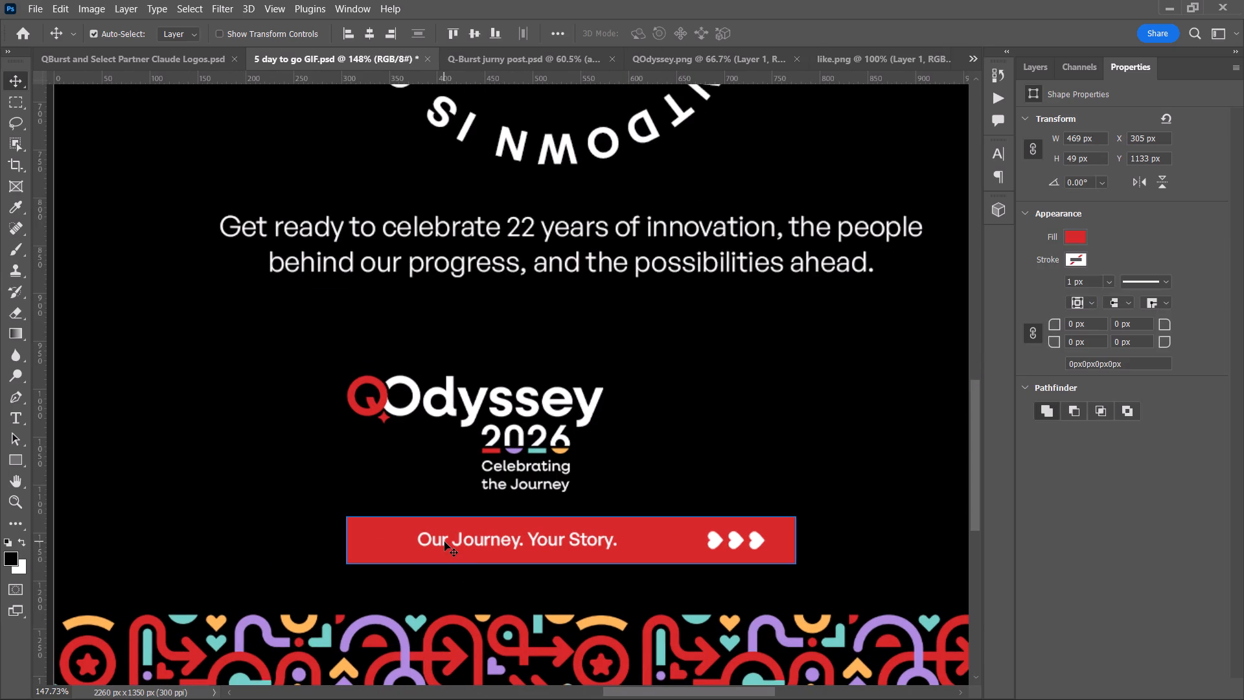
{"action": "left_click", "coordinate": [444, 539], "text": "shift"}
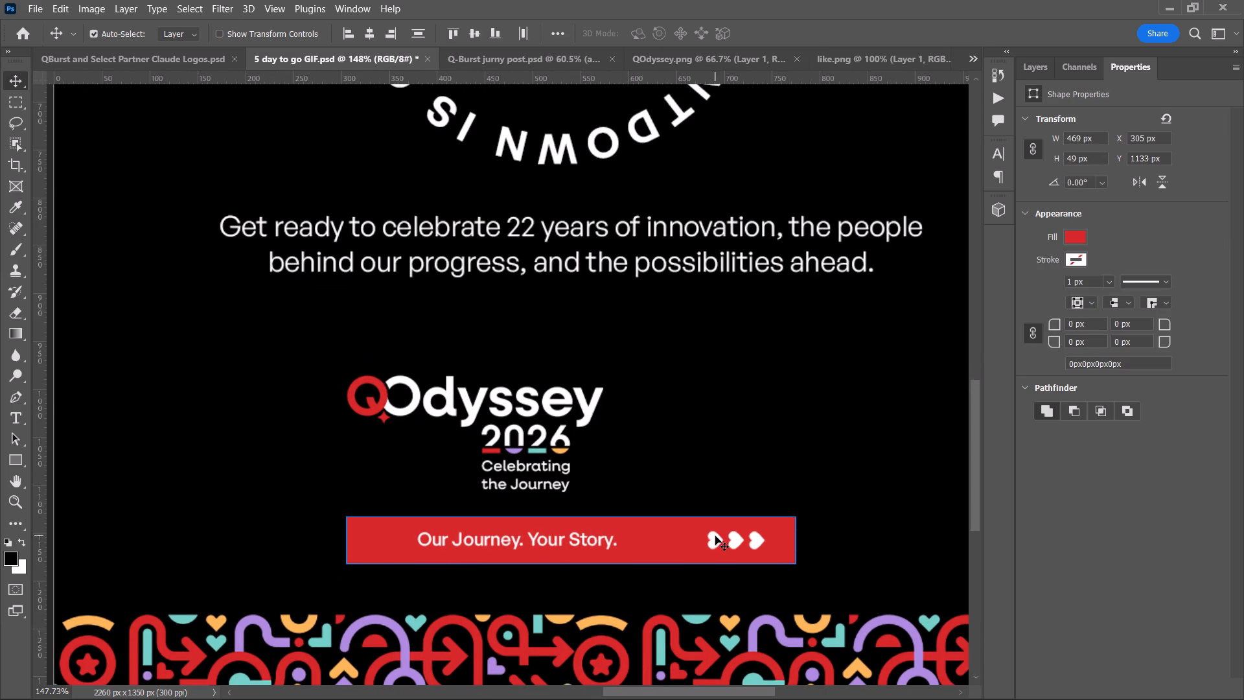
{"action": "left_click", "coordinate": [713, 539], "text": "shift"}
{"action": "left_click", "coordinate": [737, 537], "text": "shift"}
{"action": "left_click", "coordinate": [759, 537], "text": "shift"}
{"action": "scroll", "coordinate": [646, 466], "scroll_direction": "down", "scroll_amount": 7, "text": "alt"}
{"action": "key", "text": "Up"}
{"action": "key", "text": "Up"}
{"action": "key", "text": "Up"}
{"action": "key", "text": "Up"}
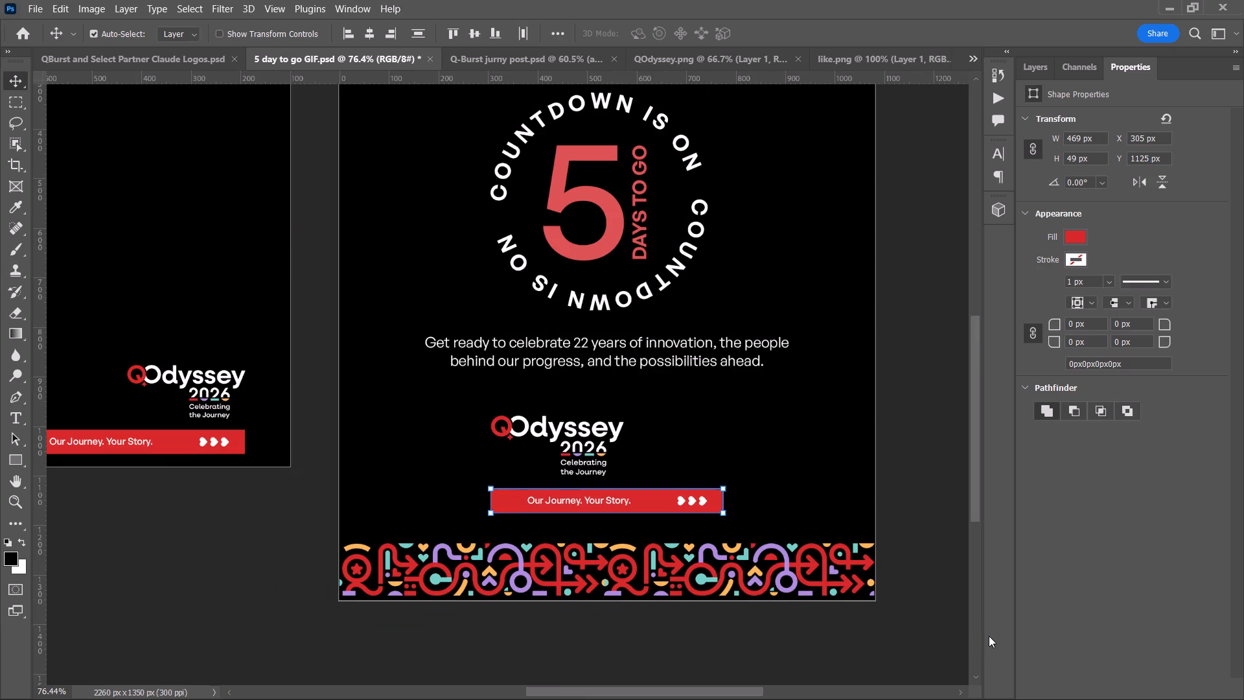
{"action": "key", "text": "Up"}
{"action": "scroll", "coordinate": [744, 618], "scroll_direction": "down", "scroll_amount": 2, "text": "ctrl"}
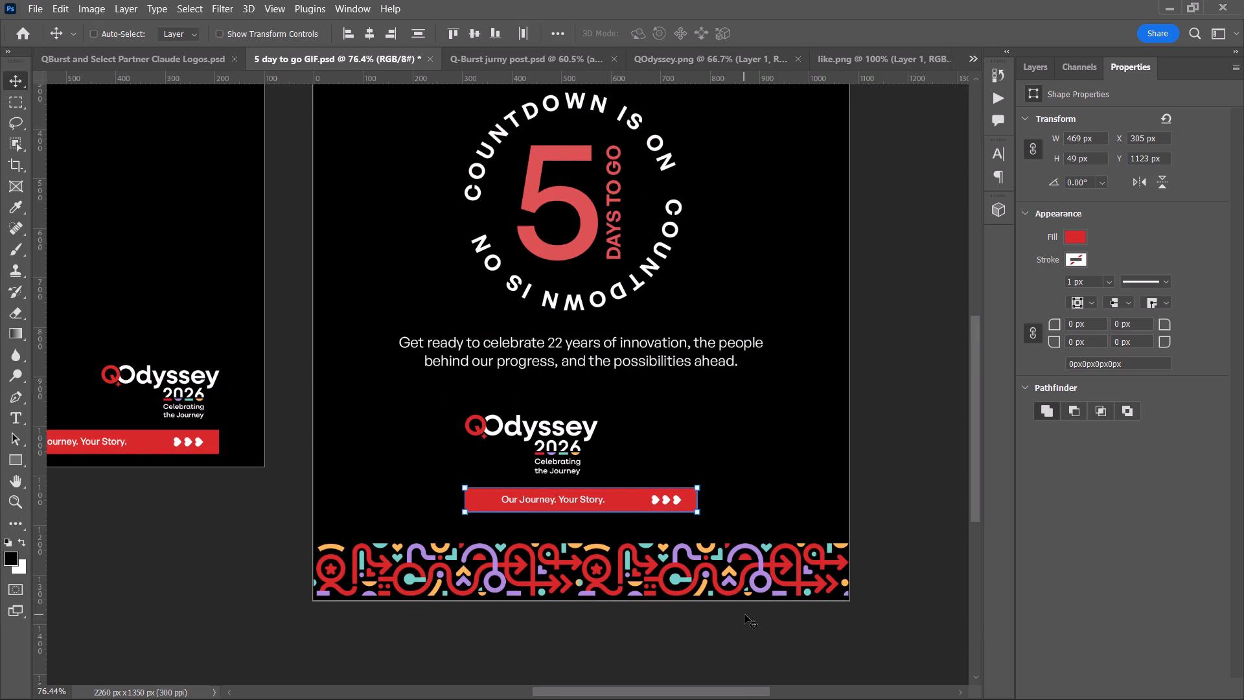
{"action": "scroll", "coordinate": [759, 480], "scroll_direction": "down", "scroll_amount": 4, "text": "alt"}
{"action": "scroll", "coordinate": [848, 522], "scroll_direction": "up", "scroll_amount": 3}
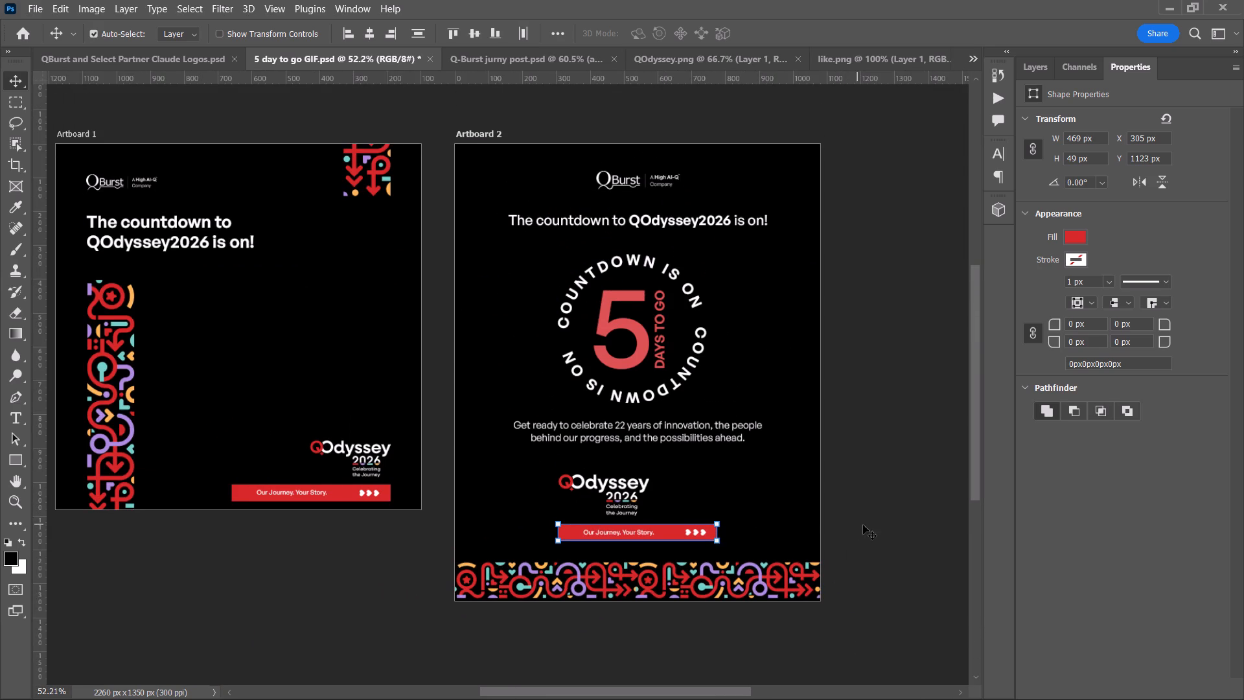
{"action": "key", "text": "Up"}
{"action": "key", "text": "Up"}
{"action": "key", "text": "Down"}
{"action": "key", "text": "Down"}
{"action": "key", "text": "Down"}
{"action": "key", "text": "Down"}
{"action": "key", "text": "Down"}
{"action": "key", "text": "Down"}
{"action": "key", "text": "Down"}
{"action": "key", "text": "Down"}
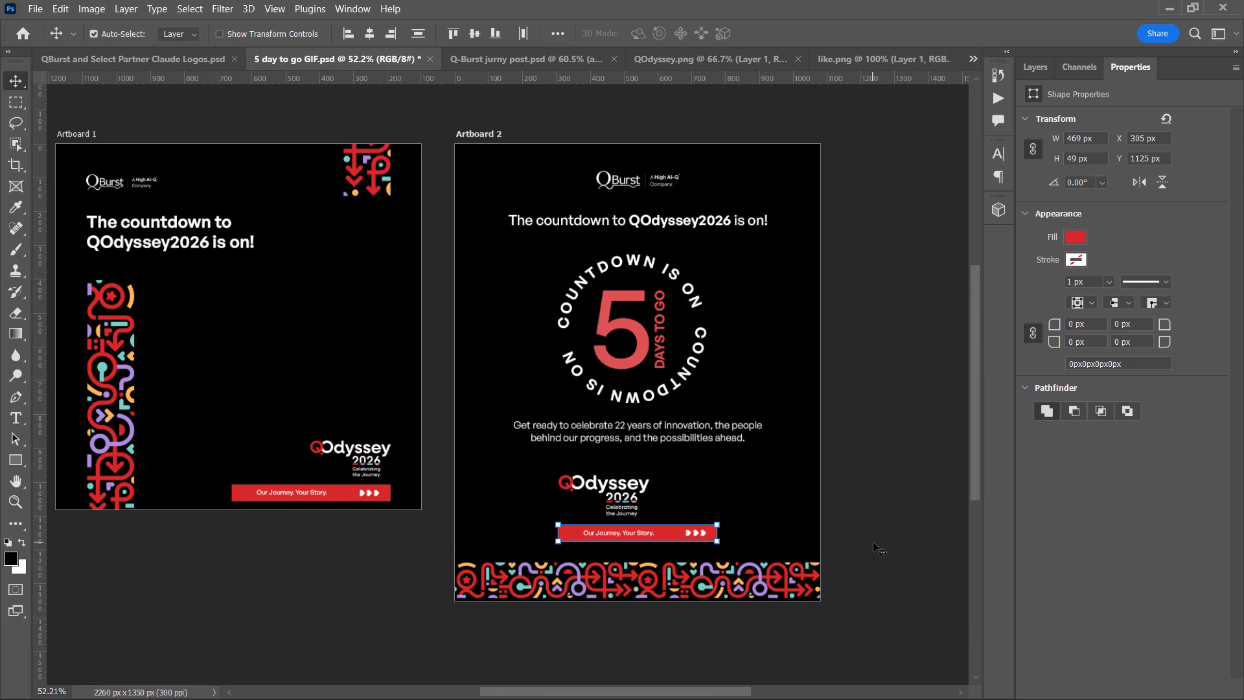
{"action": "key", "text": "Down"}
{"action": "key", "text": "Up"}
{"action": "key", "text": "Up"}
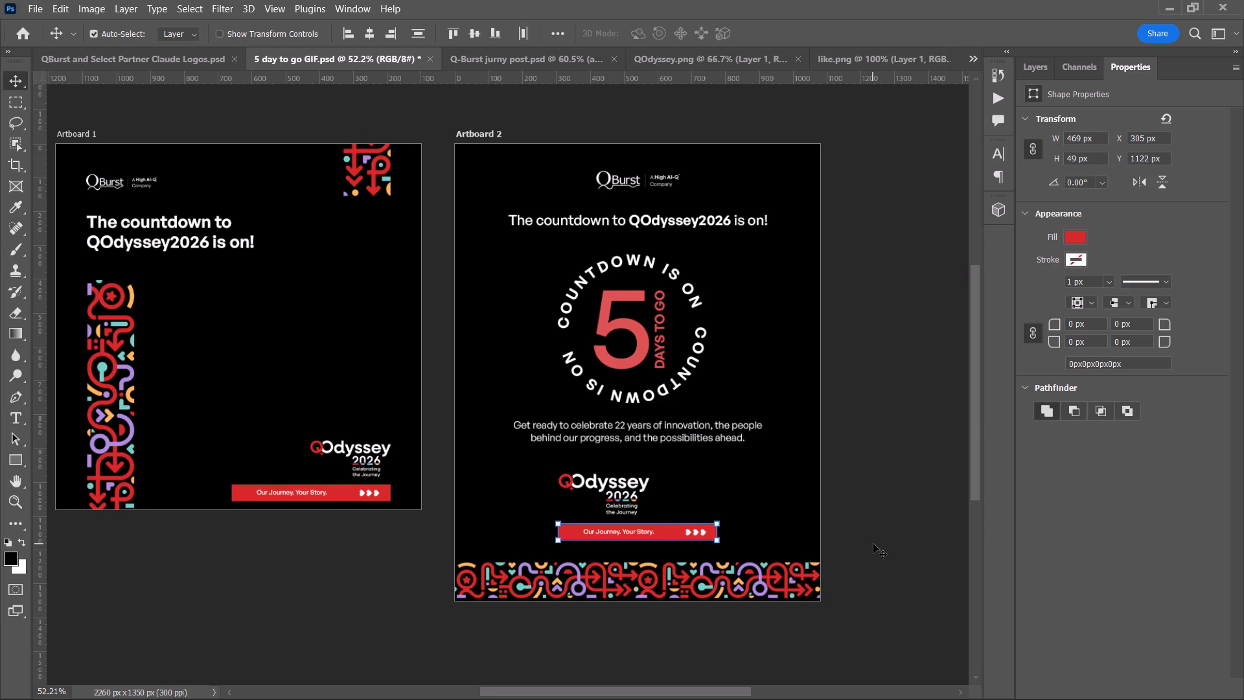
{"action": "key", "text": "Up"}
{"action": "key", "text": "Down"}
{"action": "key", "text": "Up"}
{"action": "key", "text": "Up"}
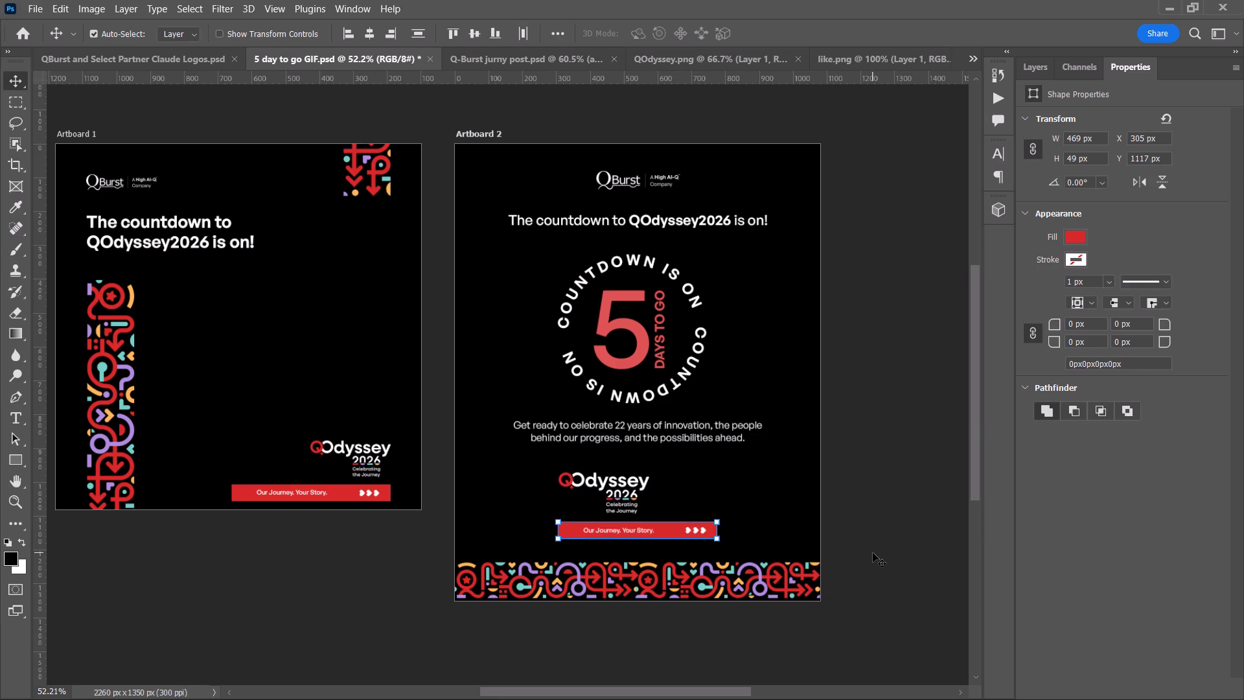
{"action": "left_click", "coordinate": [873, 553]}
Capture a rectangular screenshot of the whole of Artboard 2 with Snipping Tool.
{"action": "scroll", "coordinate": [809, 417], "scroll_direction": "down", "scroll_amount": 1, "text": "alt"}
{"action": "scroll", "coordinate": [882, 390], "scroll_direction": "up", "scroll_amount": 1, "text": "alt"}
{"action": "scroll", "coordinate": [789, 220], "scroll_direction": "up", "scroll_amount": 1, "text": "alt"}
{"action": "scroll", "coordinate": [950, 320], "scroll_direction": "up", "scroll_amount": 1, "text": "alt"}
{"action": "scroll", "coordinate": [818, 303], "scroll_direction": "down", "scroll_amount": 1, "text": "alt"}
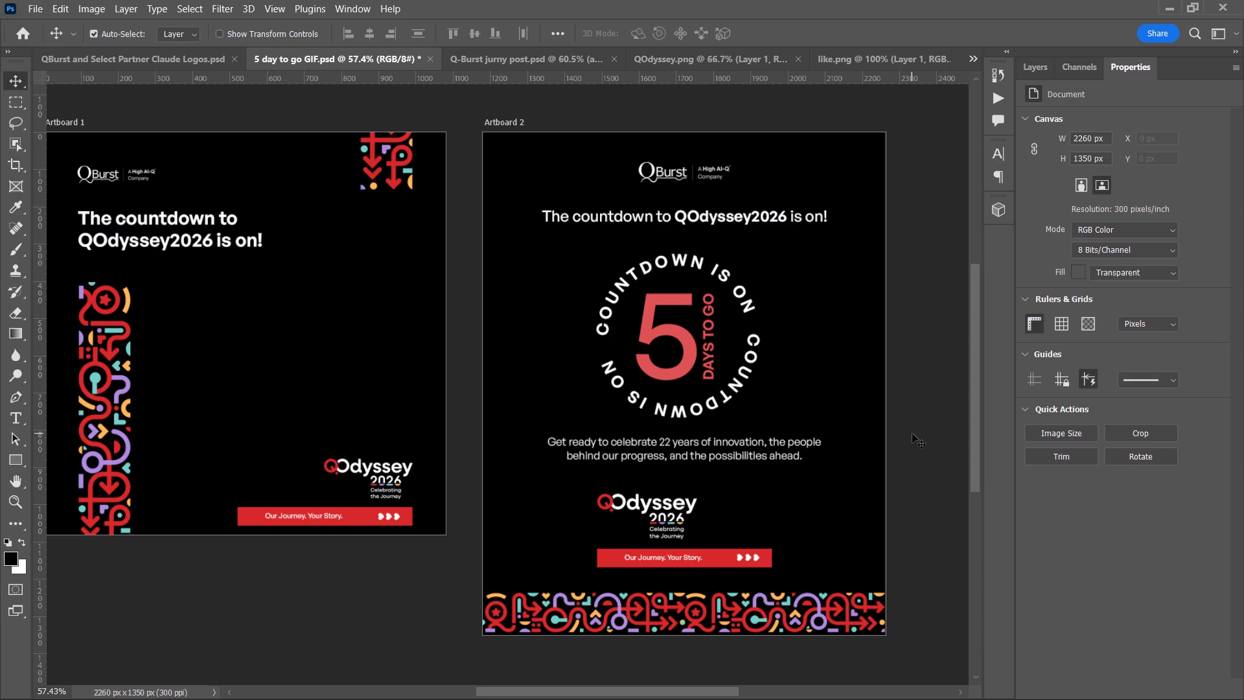
{"action": "key", "text": "Delete"}
{"action": "key", "text": "Print"}
{"action": "left_click_drag", "start_coordinate": [464, 99], "coordinate": [921, 664]}
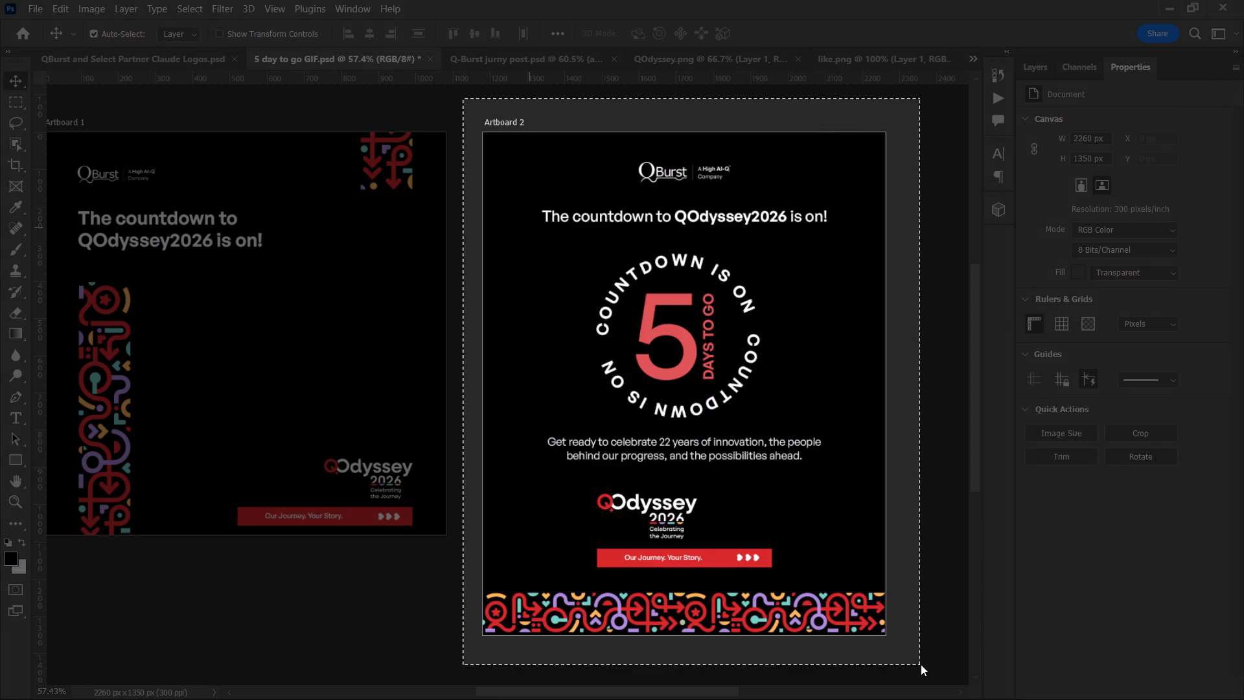
{"action": "left_click_drag", "start_coordinate": [921, 664], "coordinate": [921, 664]}
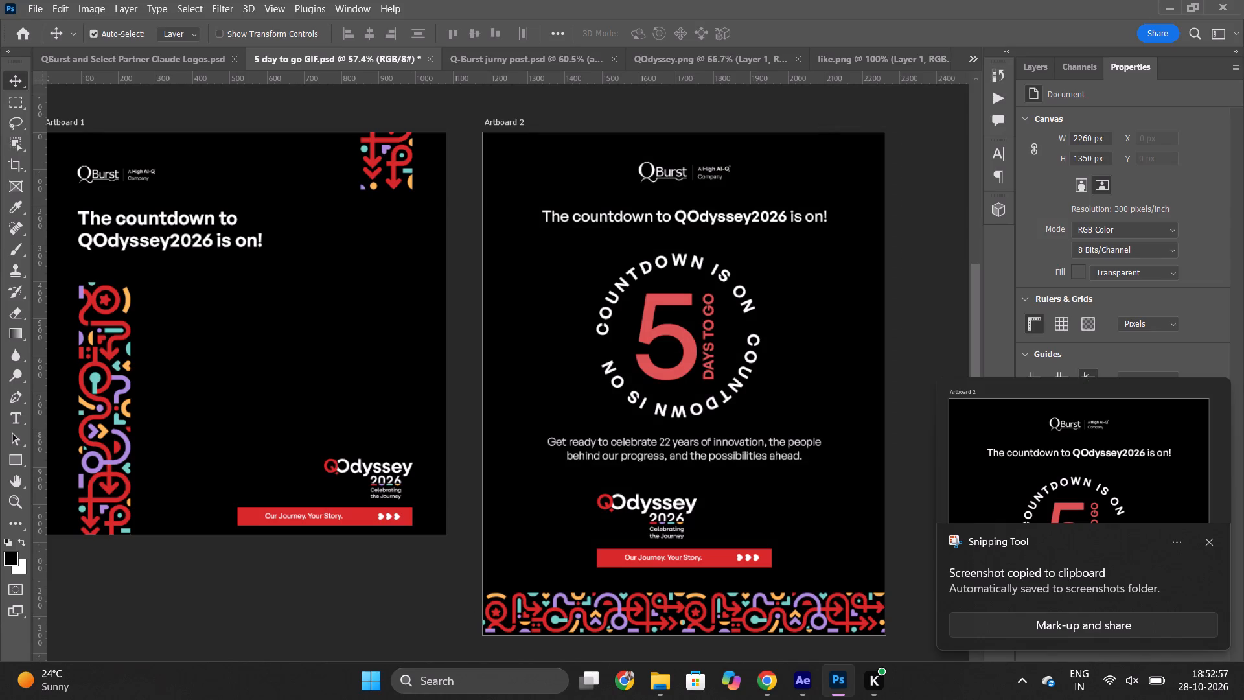
{"action": "left_click", "coordinate": [1090, 664]}
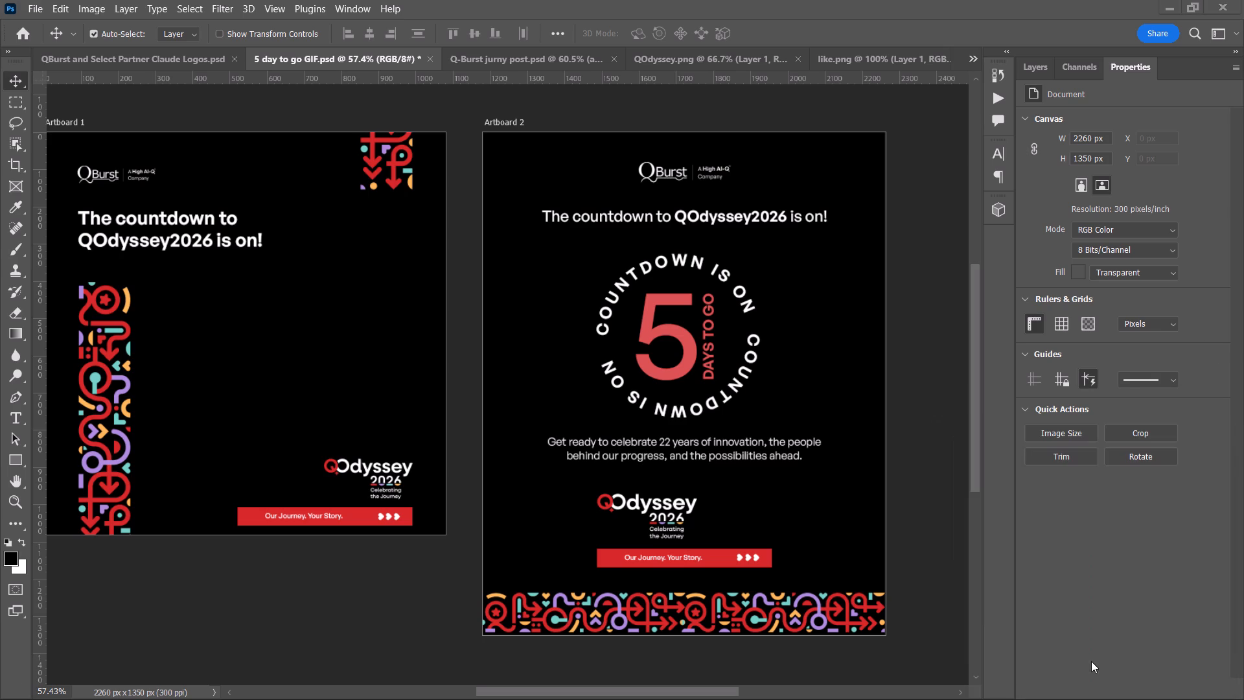
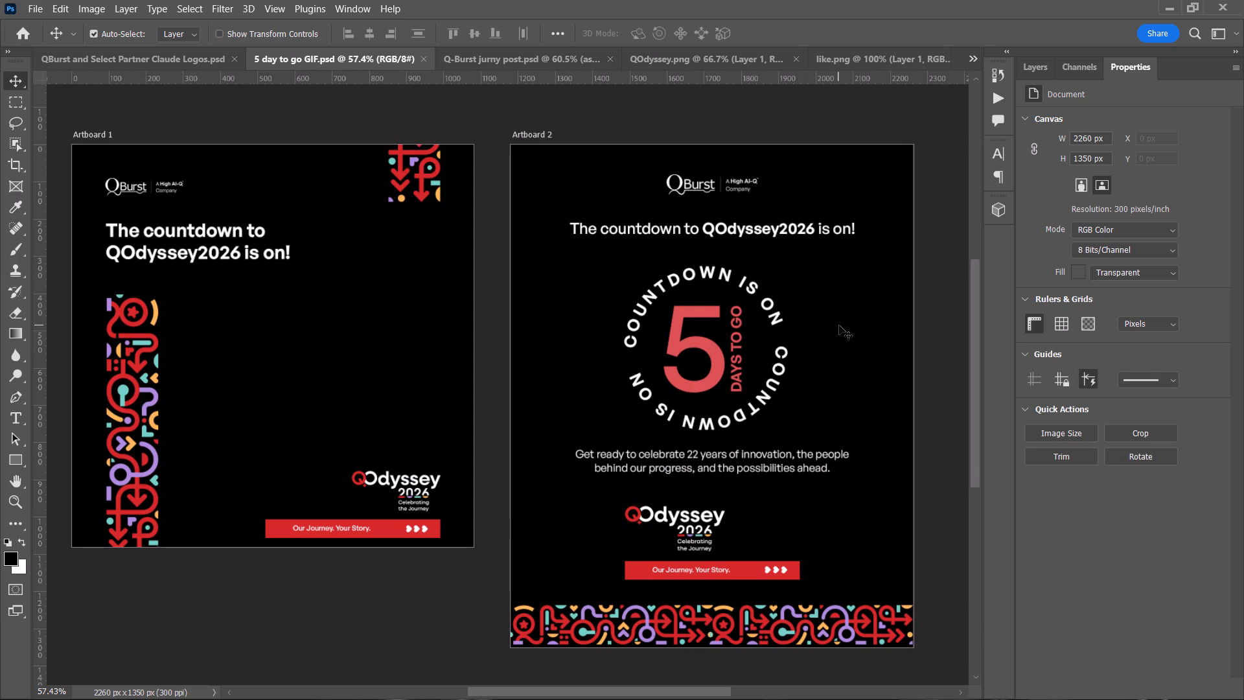
Create a new 1080 × 1350 px document at 72 pixels/inch in RGB with a white background.
{"action": "key", "text": "ctrl+n"}
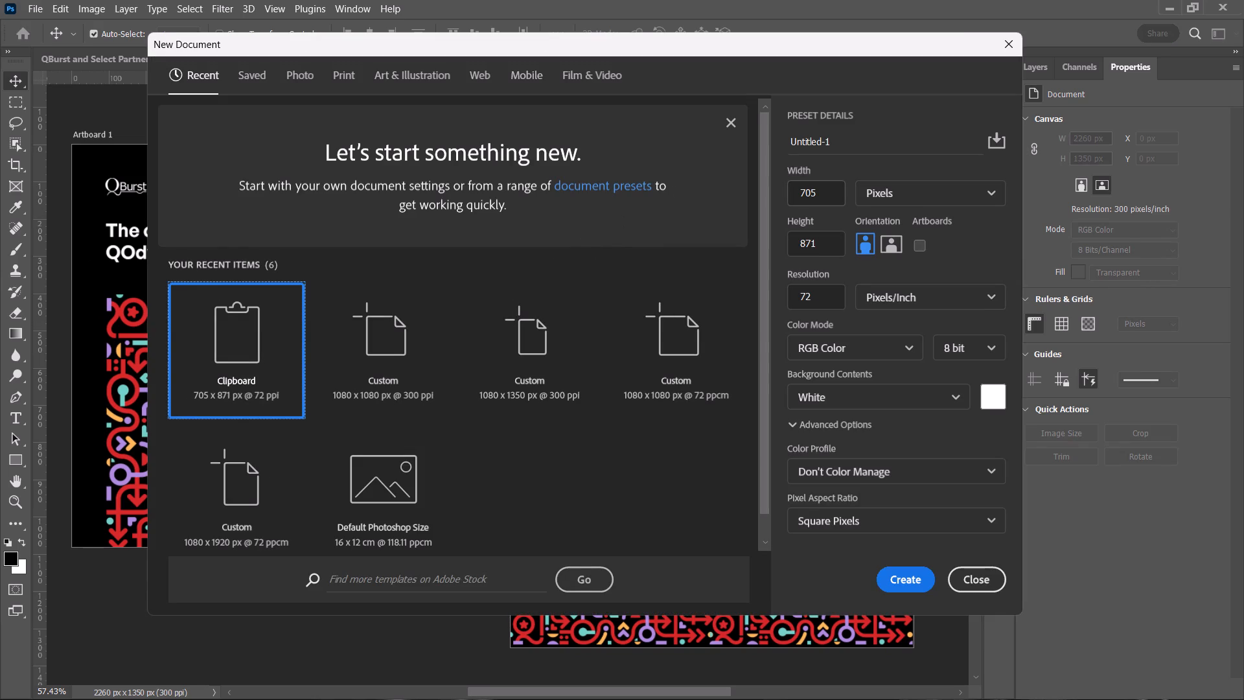
{"action": "double_click", "coordinate": [805, 200]}
{"action": "left_click", "coordinate": [737, 168]}
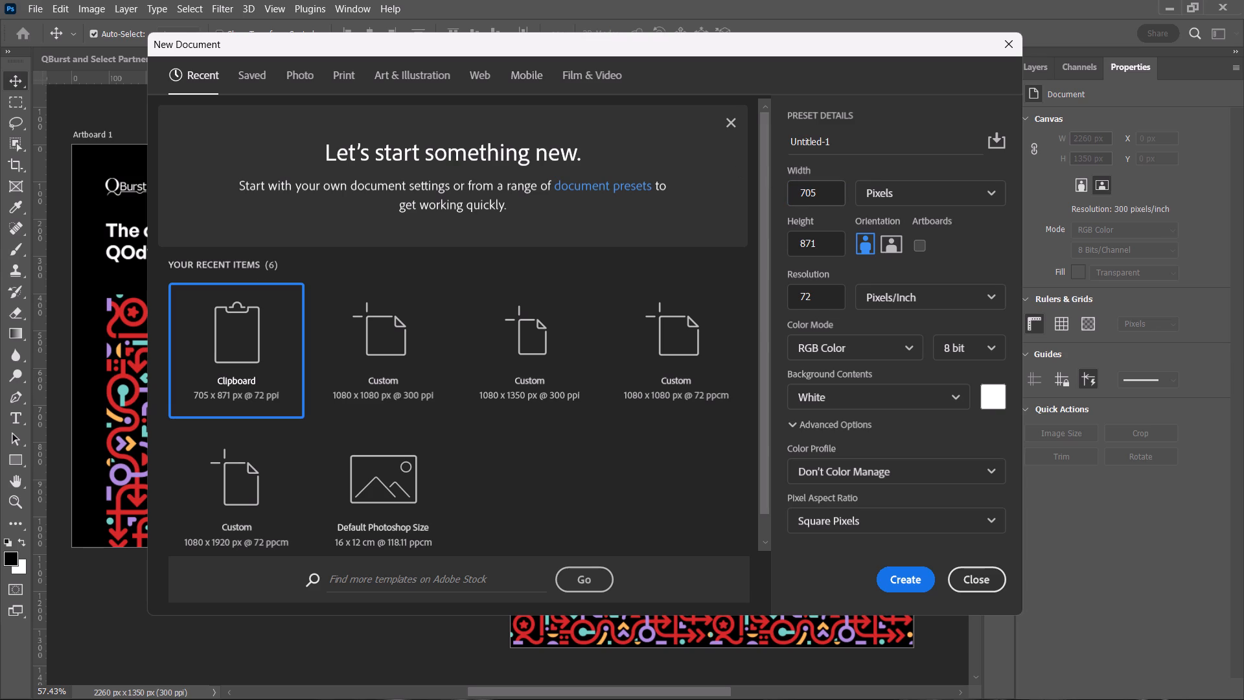
{"action": "double_click", "coordinate": [805, 200]}
{"action": "left_click", "coordinate": [805, 200]}
{"action": "type", "text": "10180"}
{"action": "key", "text": "BackSpace"}
{"action": "key", "text": "BackSpace"}
{"action": "key", "text": "BackSpace"}
{"action": "type", "text": "80"}
{"action": "double_click", "coordinate": [804, 246]}
{"action": "key", "text": "1"}
{"action": "type", "text": "350"}
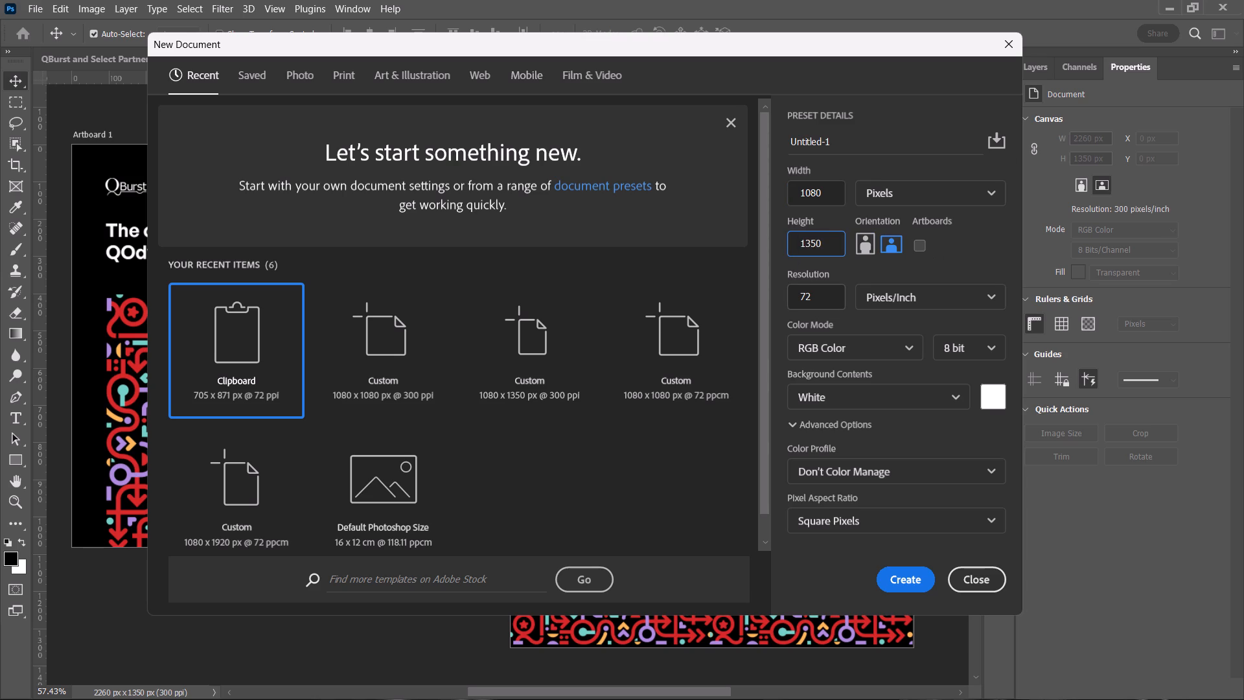
{"action": "left_click", "coordinate": [910, 578]}
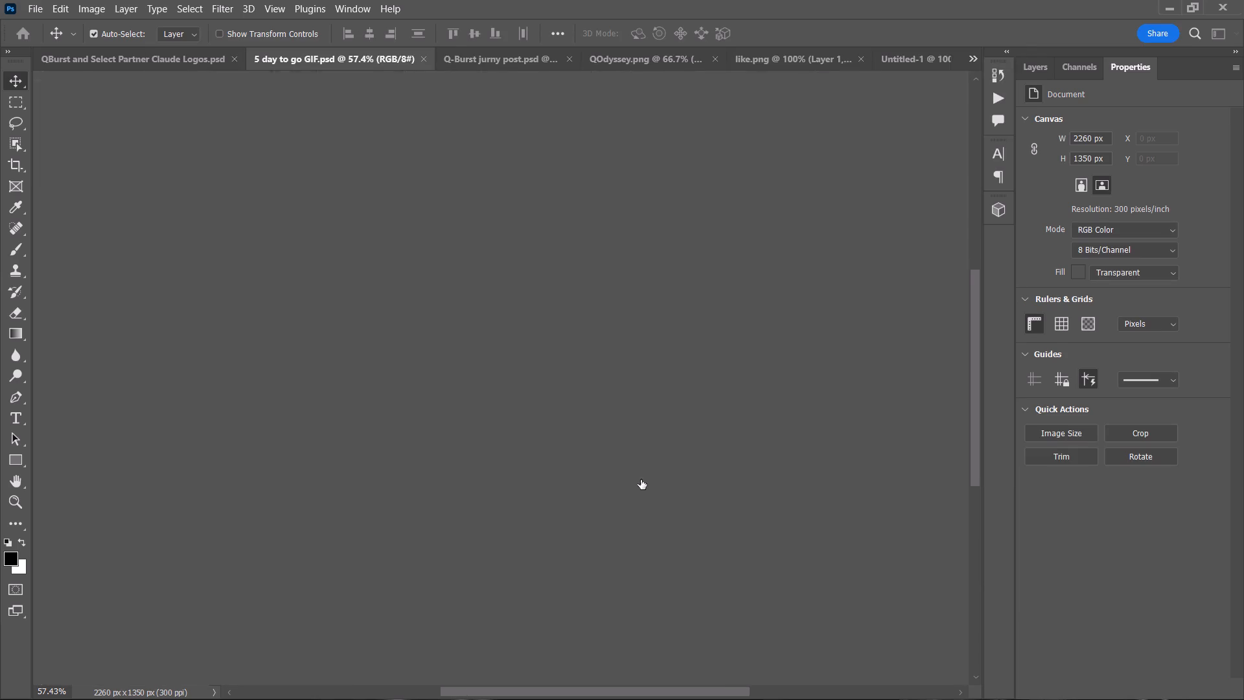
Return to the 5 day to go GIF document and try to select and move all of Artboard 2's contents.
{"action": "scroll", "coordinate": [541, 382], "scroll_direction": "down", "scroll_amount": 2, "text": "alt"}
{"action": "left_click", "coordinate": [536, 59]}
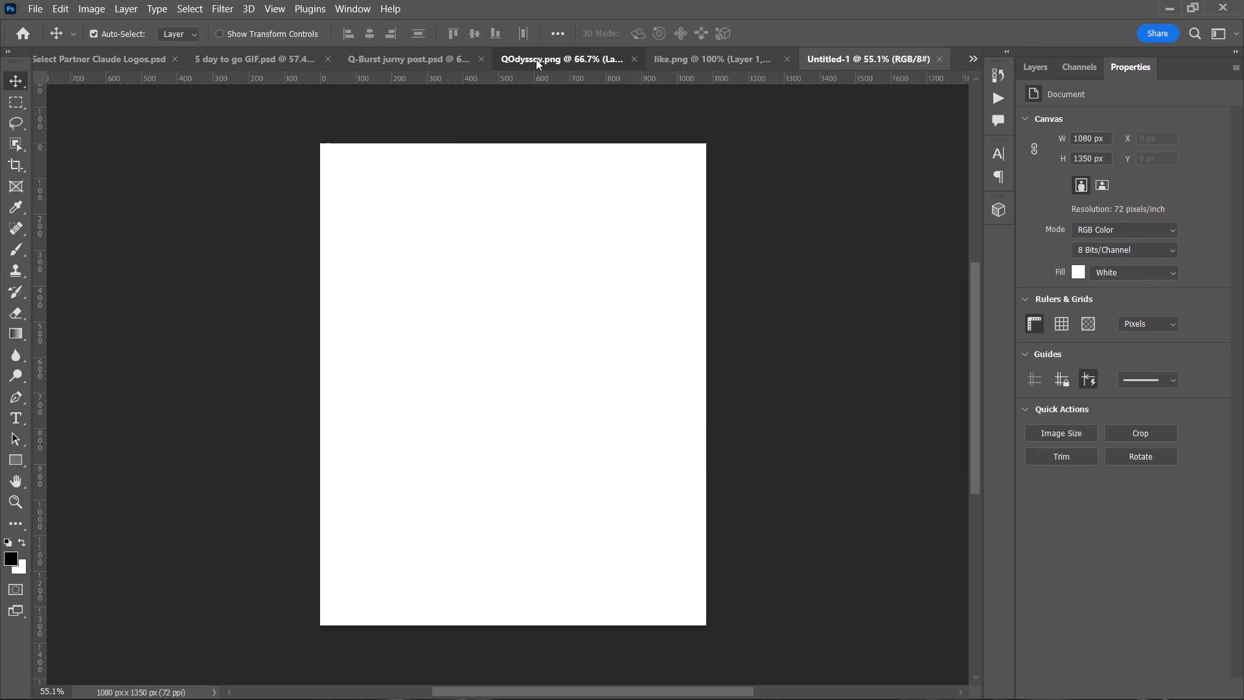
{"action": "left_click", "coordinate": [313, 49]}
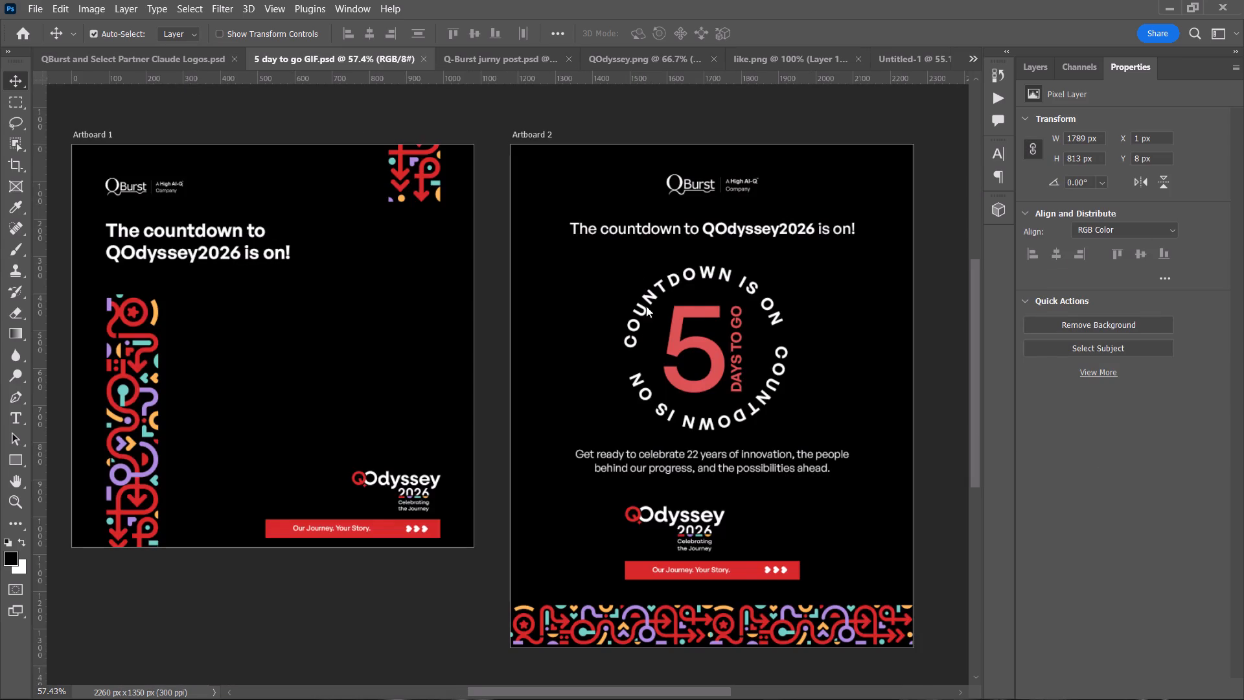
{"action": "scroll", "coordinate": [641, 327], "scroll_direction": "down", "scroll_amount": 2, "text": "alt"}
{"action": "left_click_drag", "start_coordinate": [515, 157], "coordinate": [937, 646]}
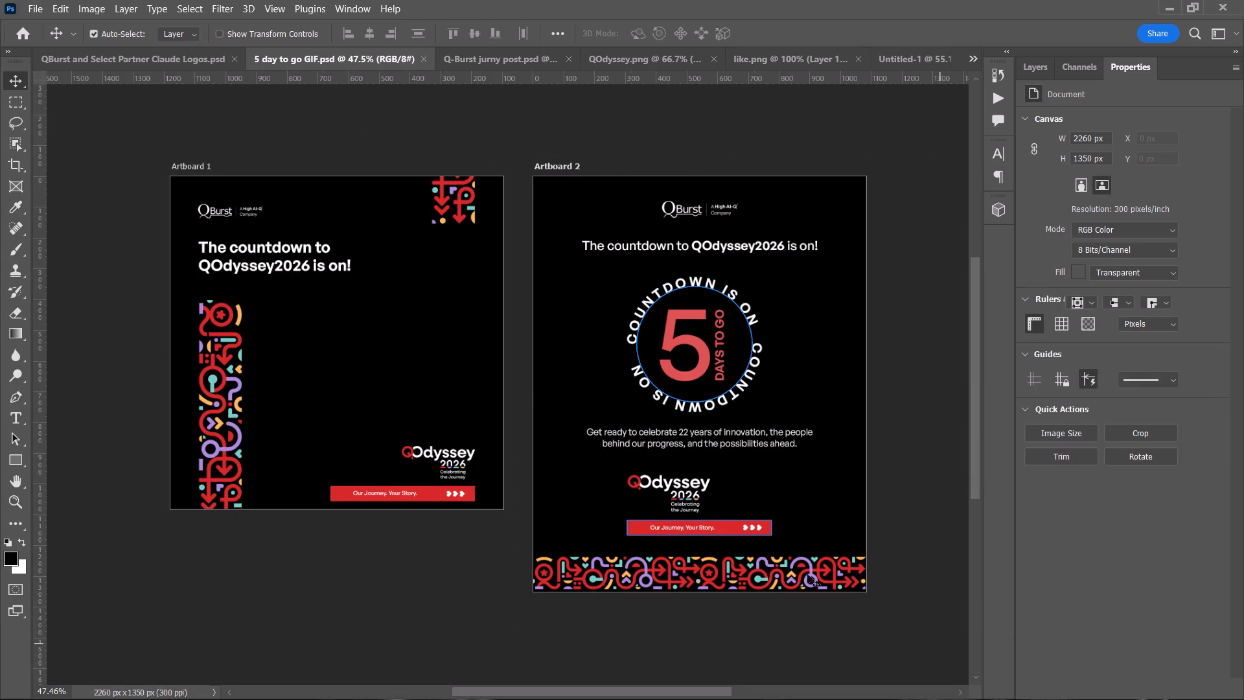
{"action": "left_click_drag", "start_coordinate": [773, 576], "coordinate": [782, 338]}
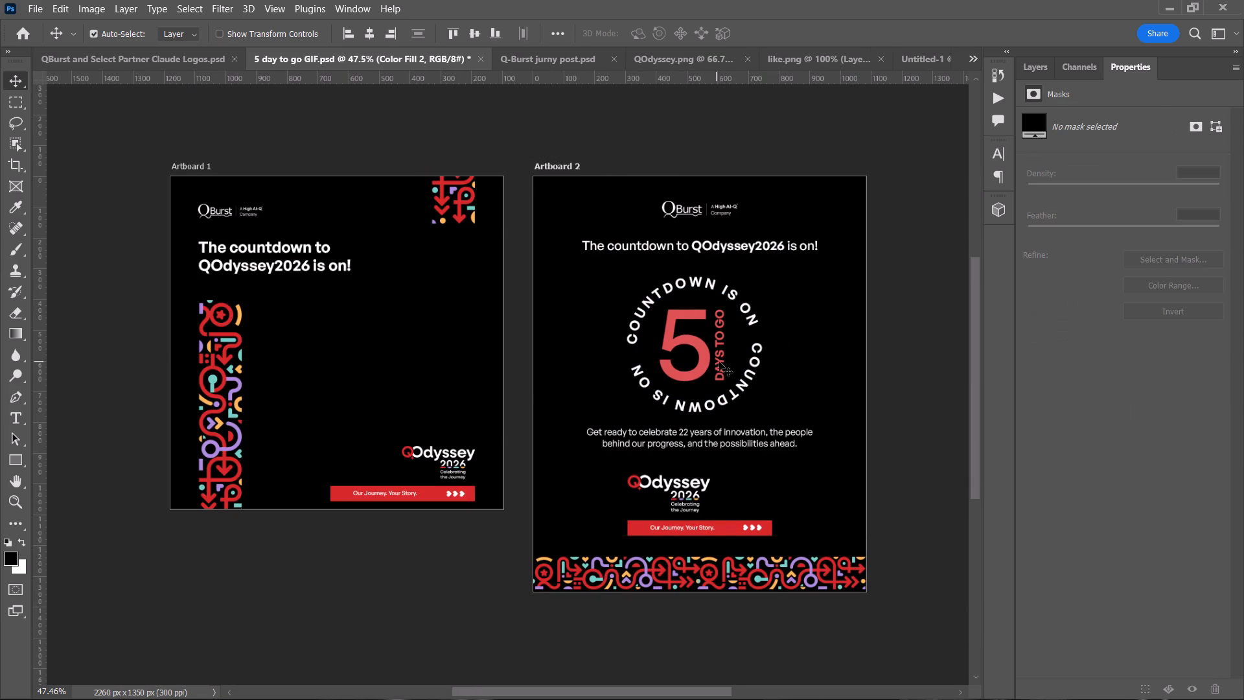
Move Artboard 2 slightly right and down, to X 1202 px and Y 29 px, and undo any stray artboard.
{"action": "left_click_drag", "start_coordinate": [534, 170], "coordinate": [540, 207]}
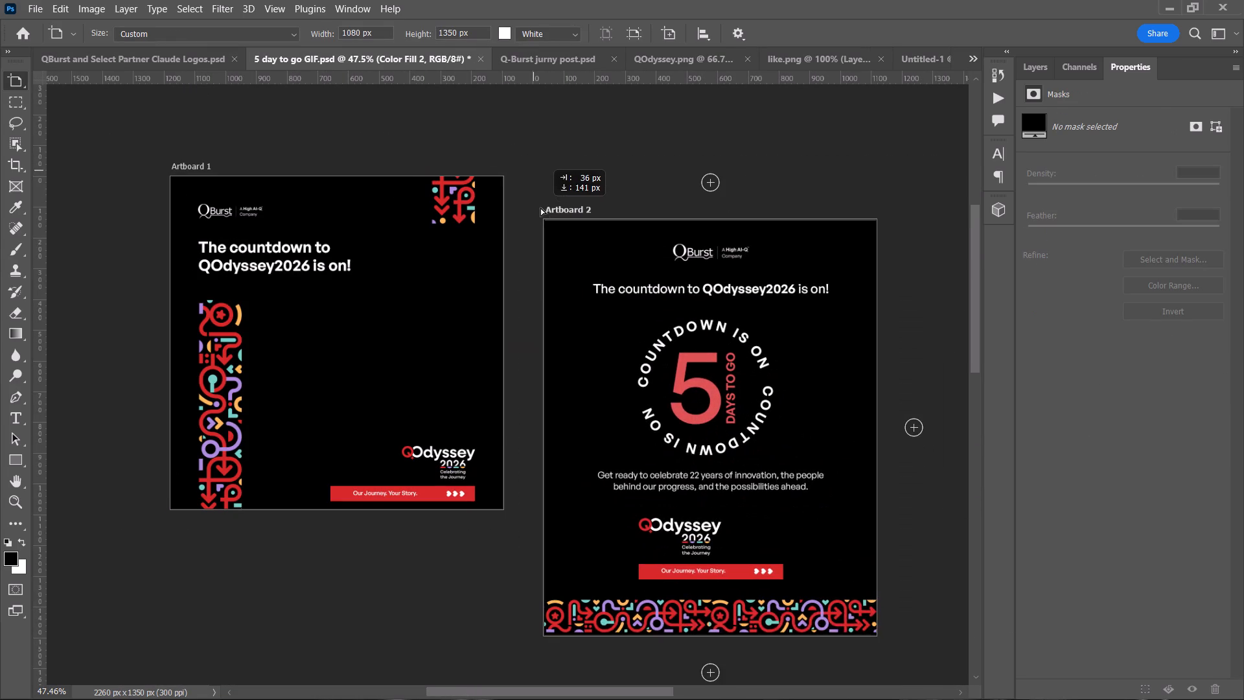
{"action": "left_click_drag", "start_coordinate": [540, 207], "coordinate": [540, 178]}
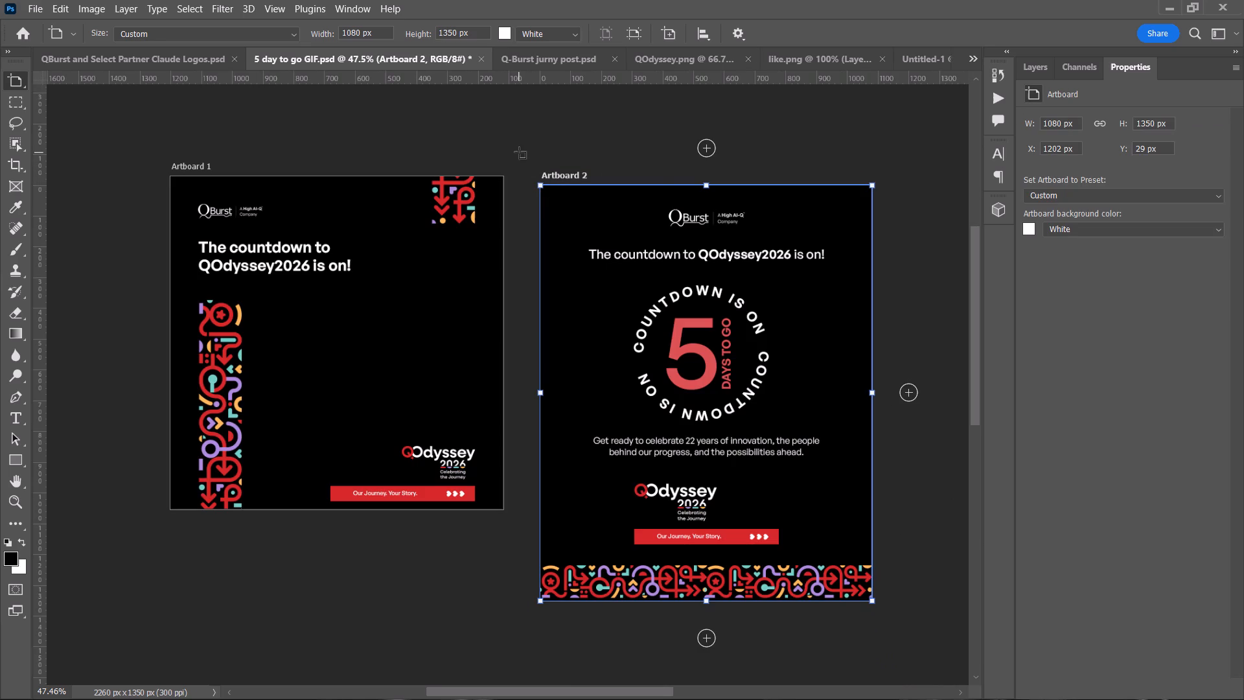
{"action": "left_click_drag", "start_coordinate": [519, 152], "coordinate": [954, 647]}
{"action": "key", "text": "ctrl+z"}
Copy all of Artboard 2's selected artwork into the Untitled-1 document with the Move tool, fitting the pattern strip along the canvas bottom.
{"action": "right_click", "coordinate": [9, 76]}
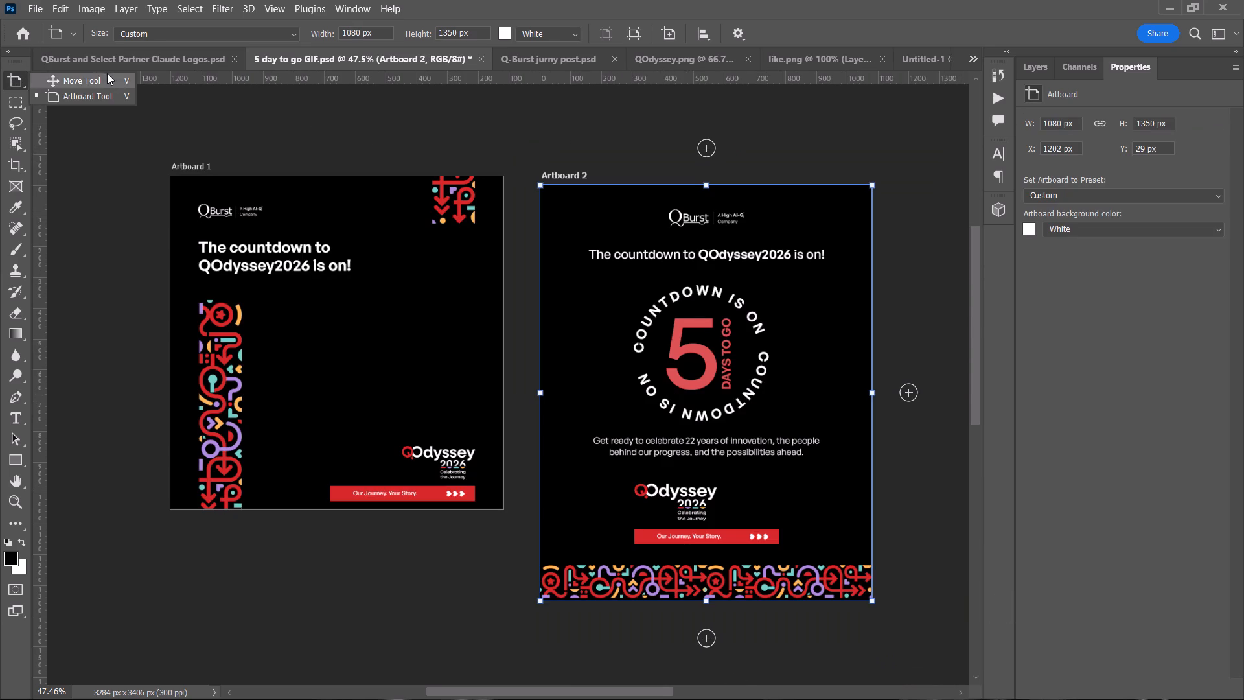
{"action": "left_click", "coordinate": [111, 72]}
{"action": "left_click", "coordinate": [99, 75]}
{"action": "left_click_drag", "start_coordinate": [533, 167], "coordinate": [882, 628]}
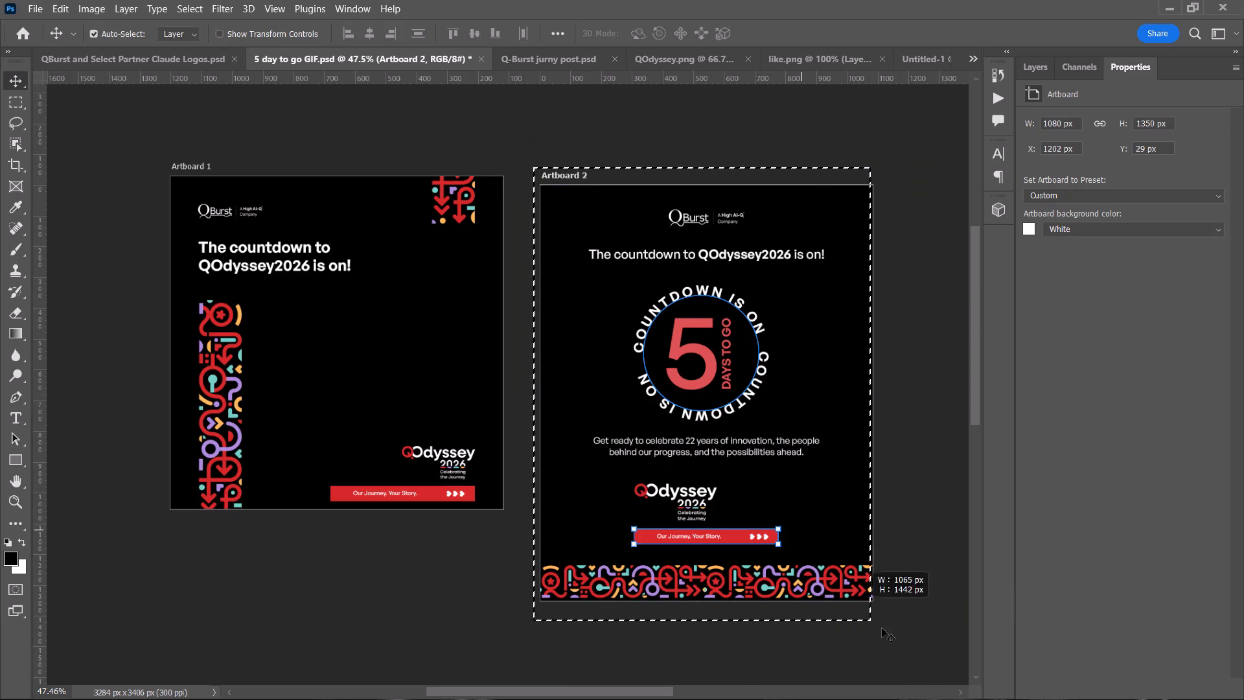
{"action": "left_click_drag", "start_coordinate": [882, 628], "coordinate": [905, 636]}
{"action": "left_click_drag", "start_coordinate": [707, 369], "coordinate": [763, 89]}
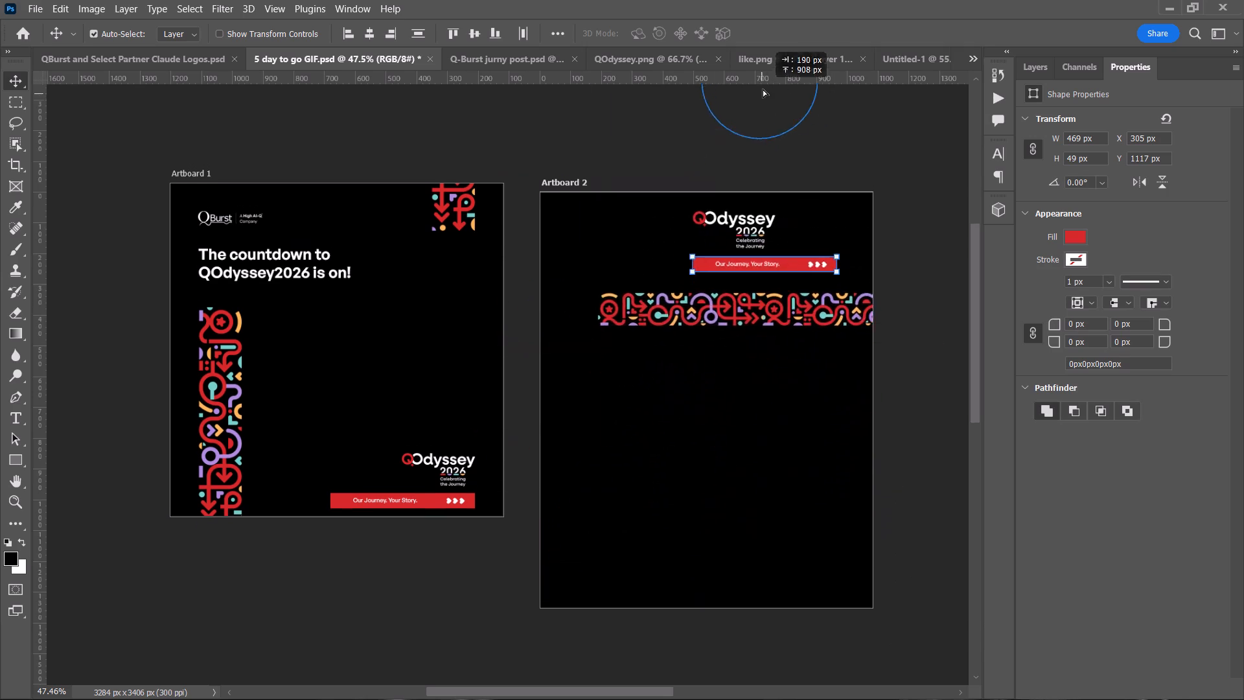
{"action": "left_click_drag", "start_coordinate": [763, 89], "coordinate": [520, 401]}
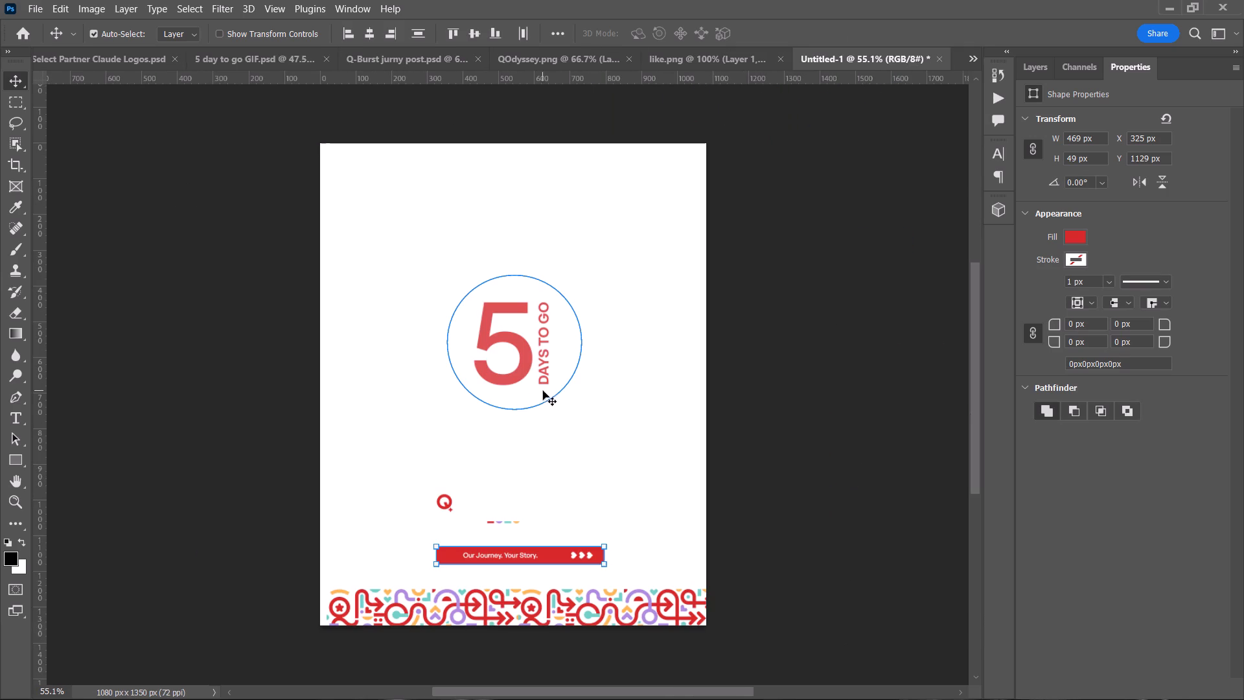
{"action": "left_click", "coordinate": [525, 368]}
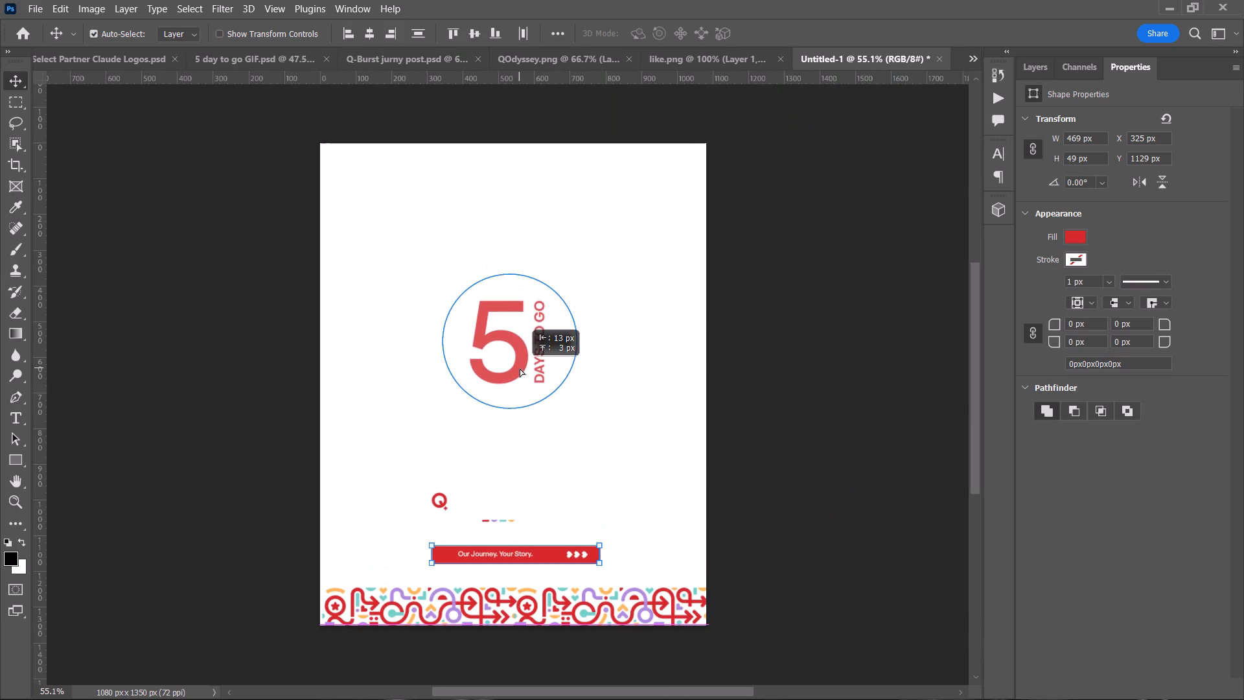
{"action": "left_click", "coordinate": [794, 402]}
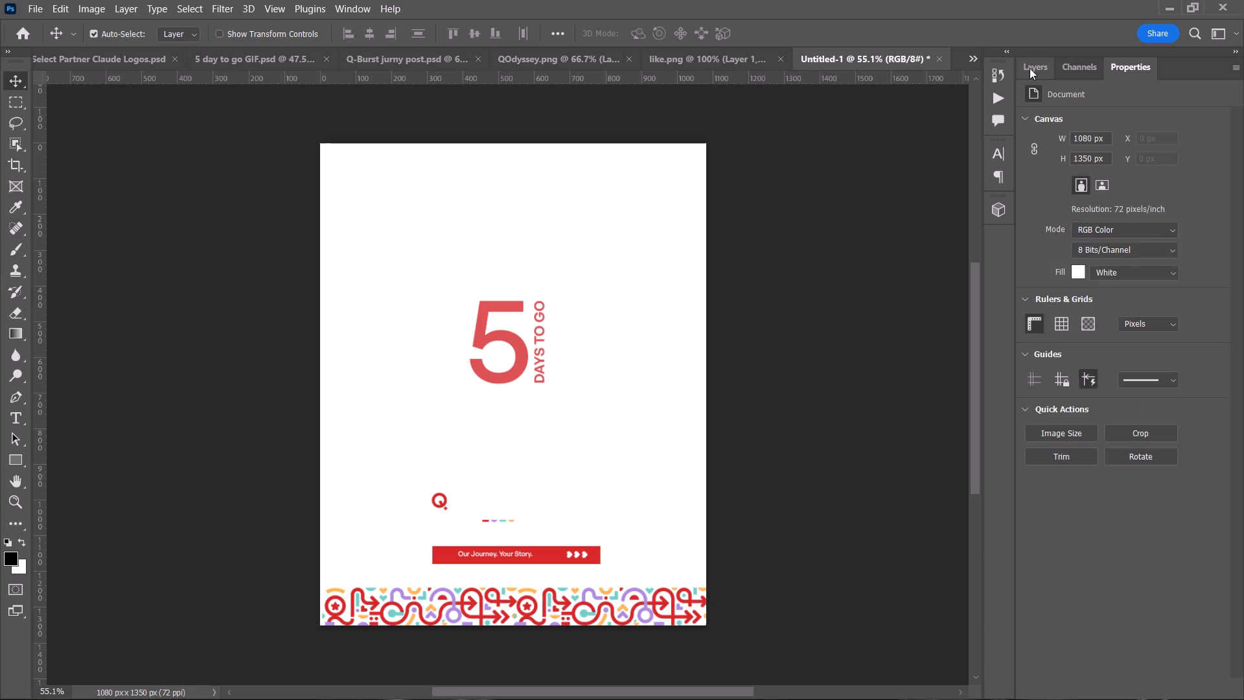
Add a solid colour fill layer in #010000 and send it behind all the copied artwork, just above the Background.
{"action": "left_click", "coordinate": [1030, 68]}
{"action": "left_click", "coordinate": [1153, 684]}
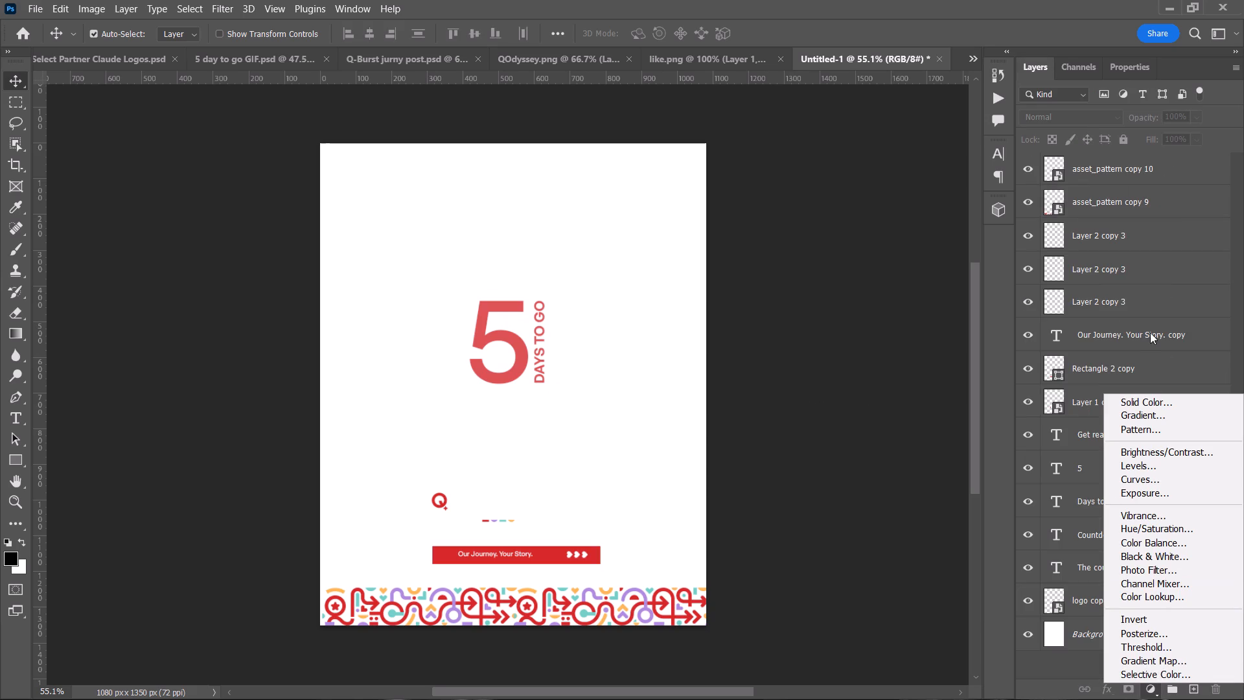
{"action": "left_click", "coordinate": [1168, 401]}
{"action": "left_click", "coordinate": [1168, 96]}
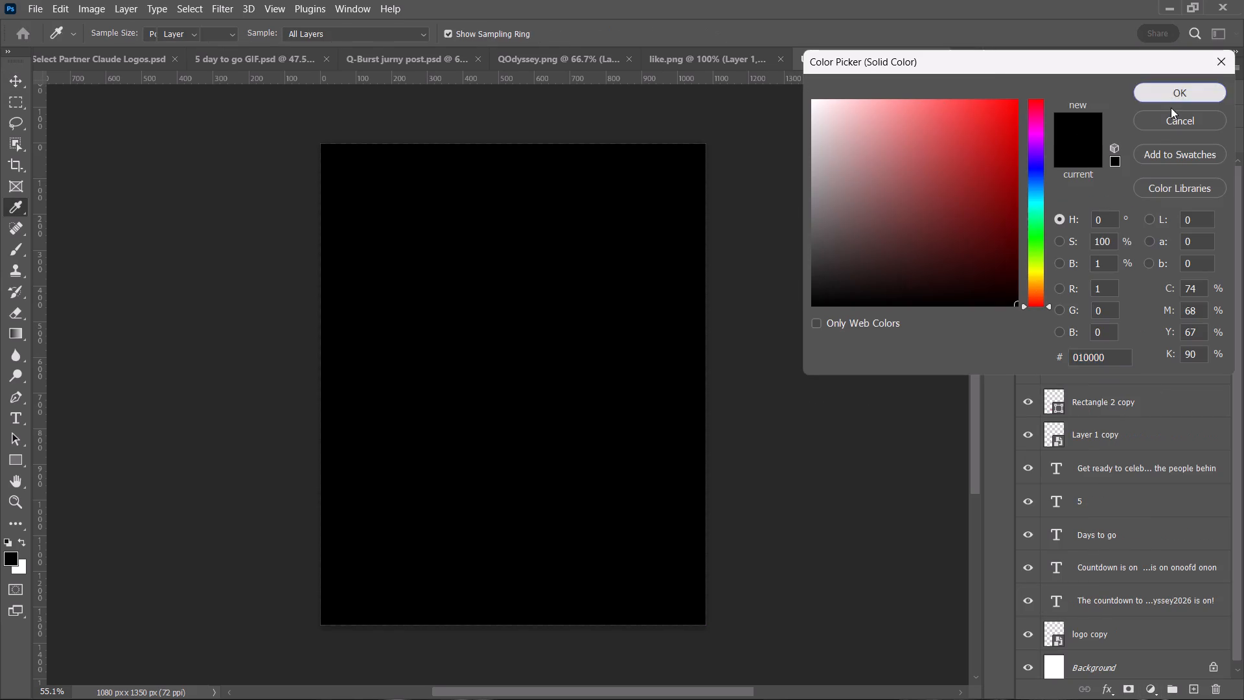
{"action": "key", "text": "ctrl+shift+bracketleft"}
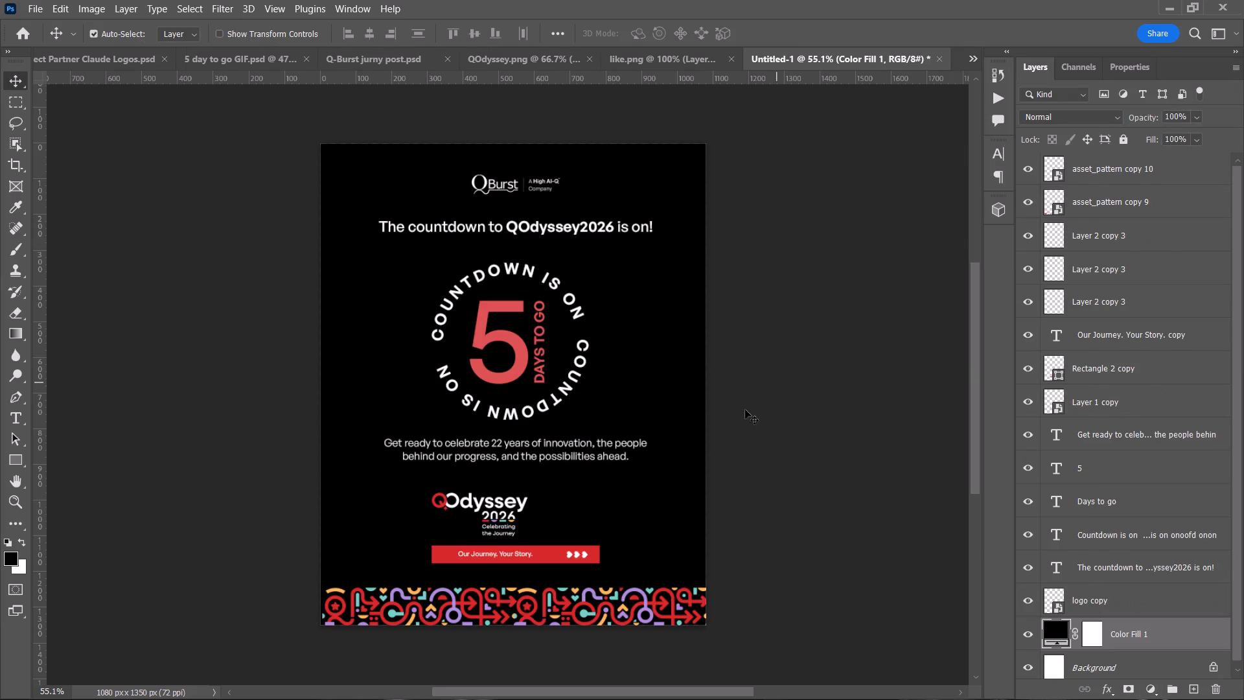
{"action": "left_click", "coordinate": [792, 419]}
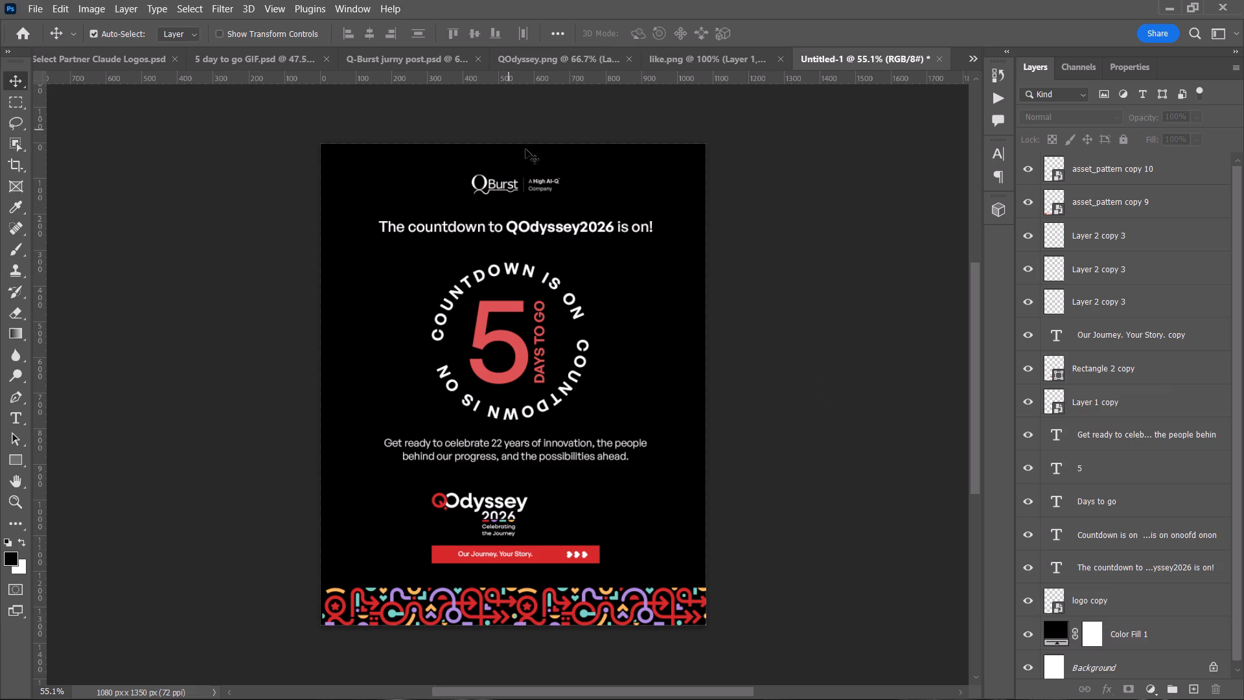
Centre the QBurst logo and the "The countdown to QOdyssey2026 is on!" heading horizontally on the whole canvas, one at a time.
{"action": "scroll", "coordinate": [1130, 233], "scroll_direction": "up", "scroll_amount": 4}
{"action": "left_click", "coordinate": [1136, 603]}
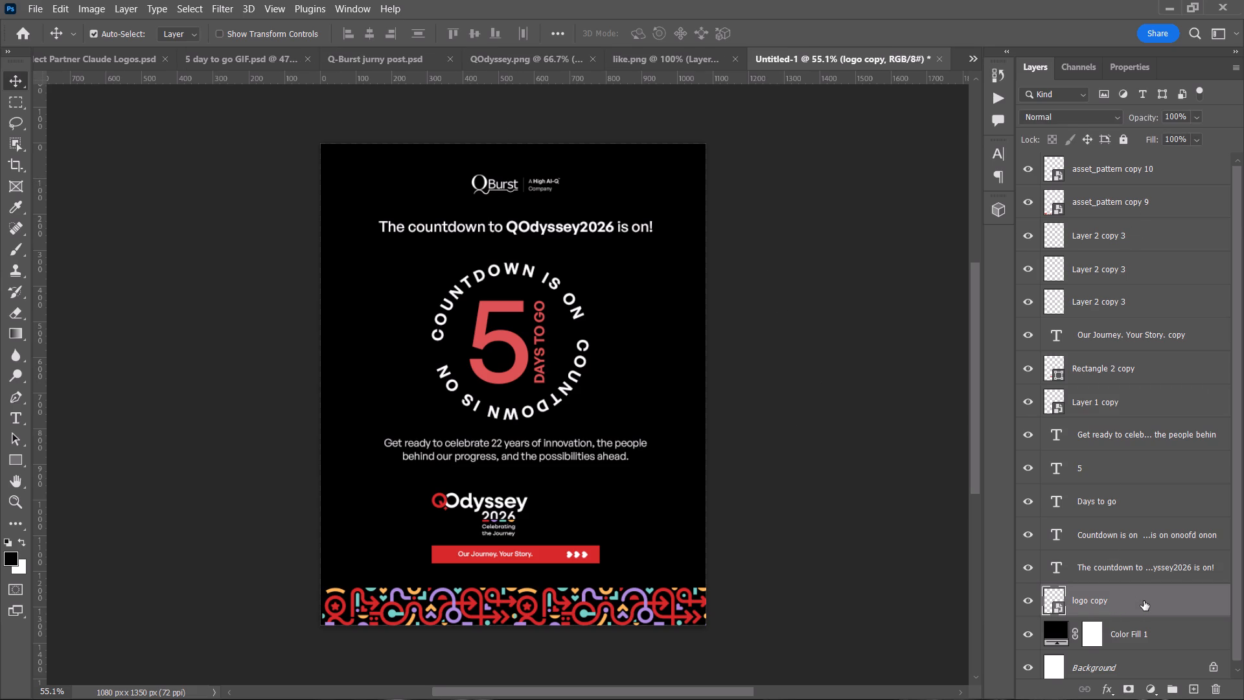
{"action": "key", "text": "ctrl+t"}
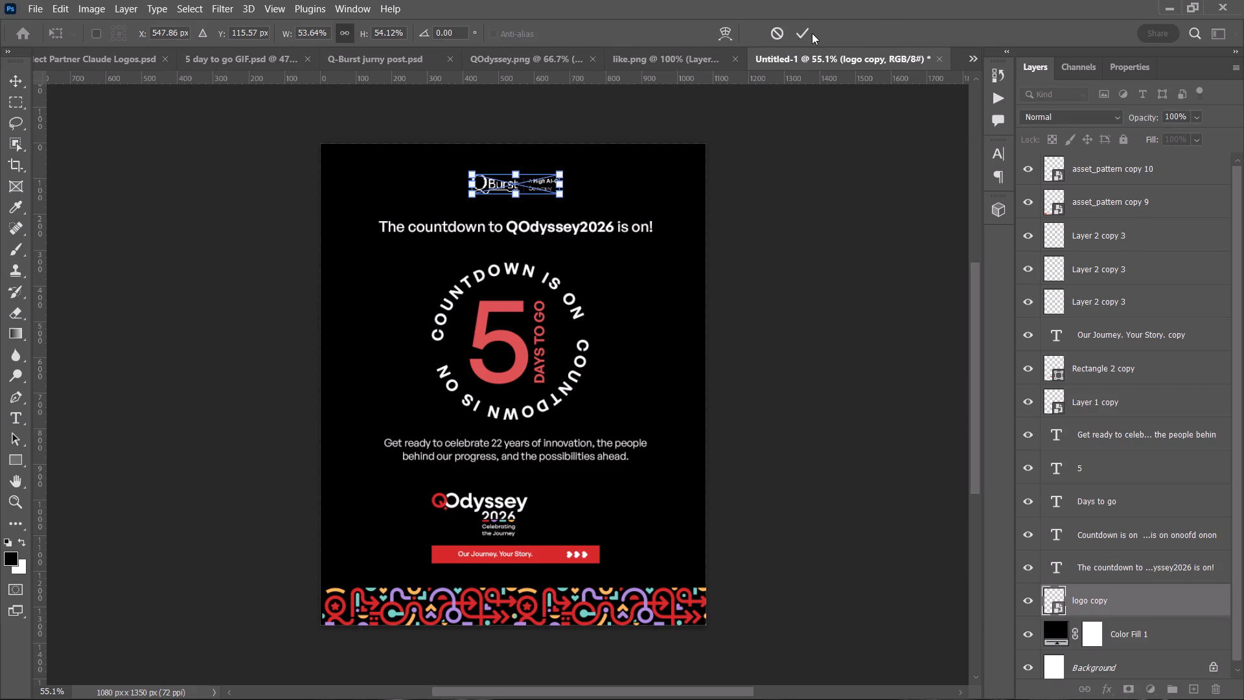
{"action": "left_click", "coordinate": [812, 33]}
{"action": "key", "text": "ctrl+a"}
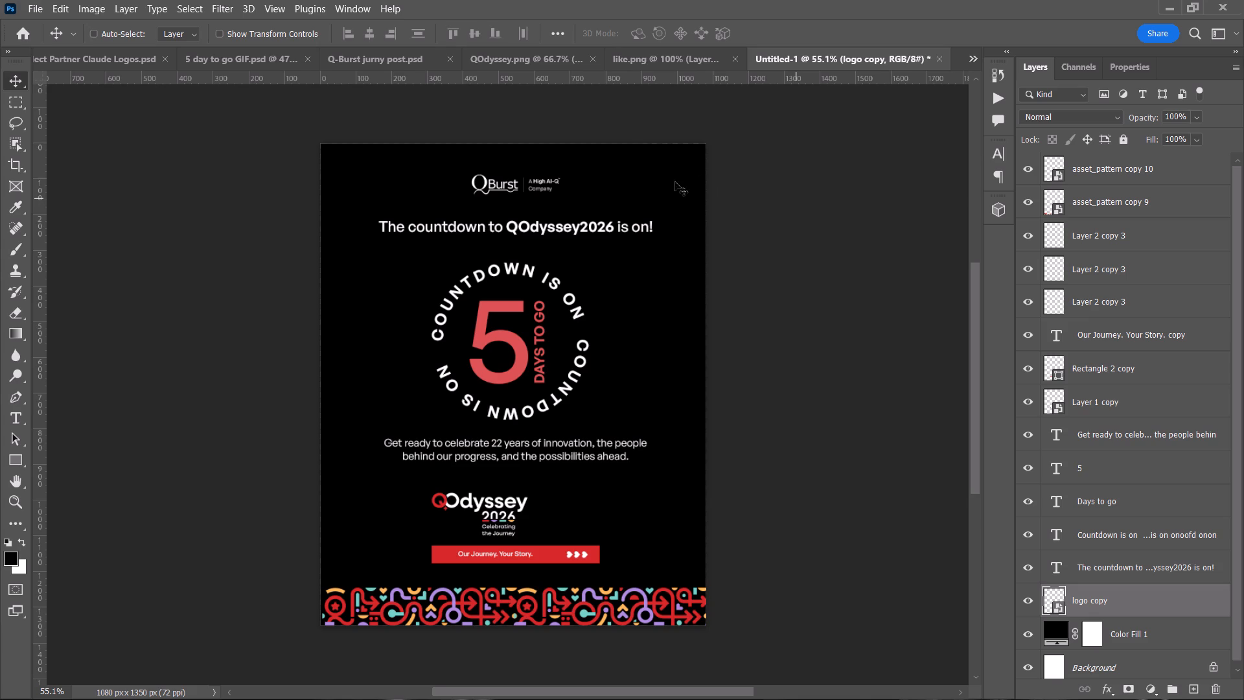
{"action": "left_click", "coordinate": [366, 33]}
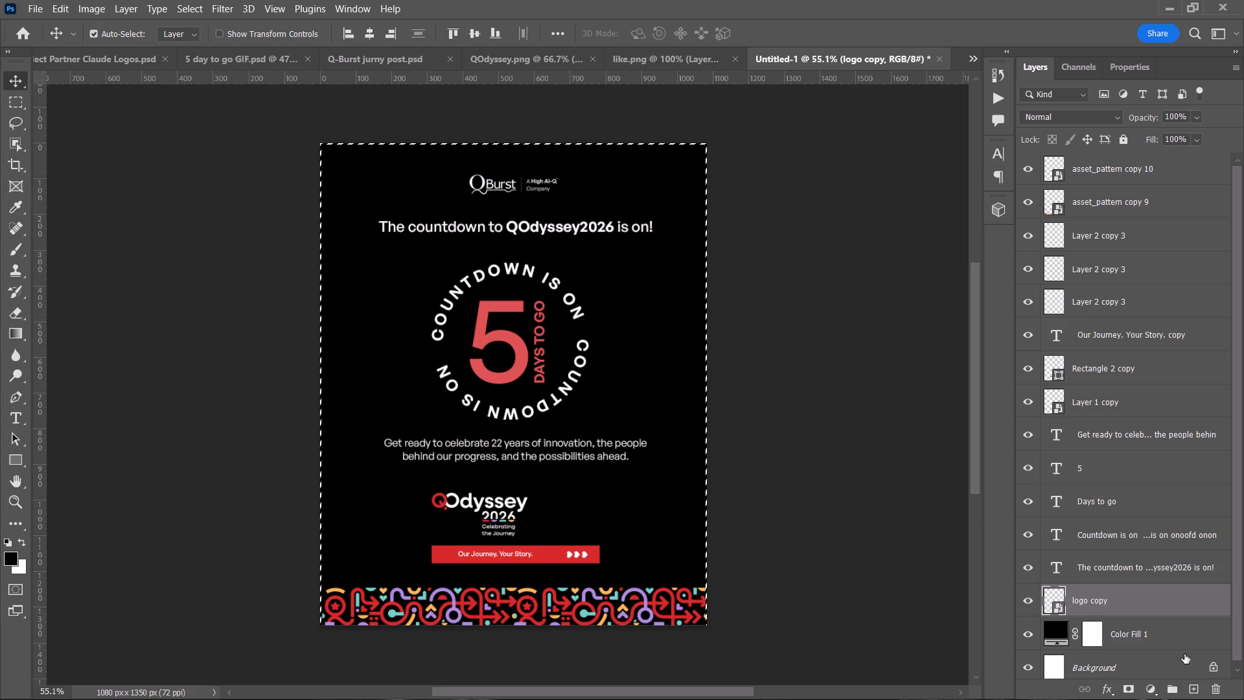
{"action": "left_click", "coordinate": [1136, 563]}
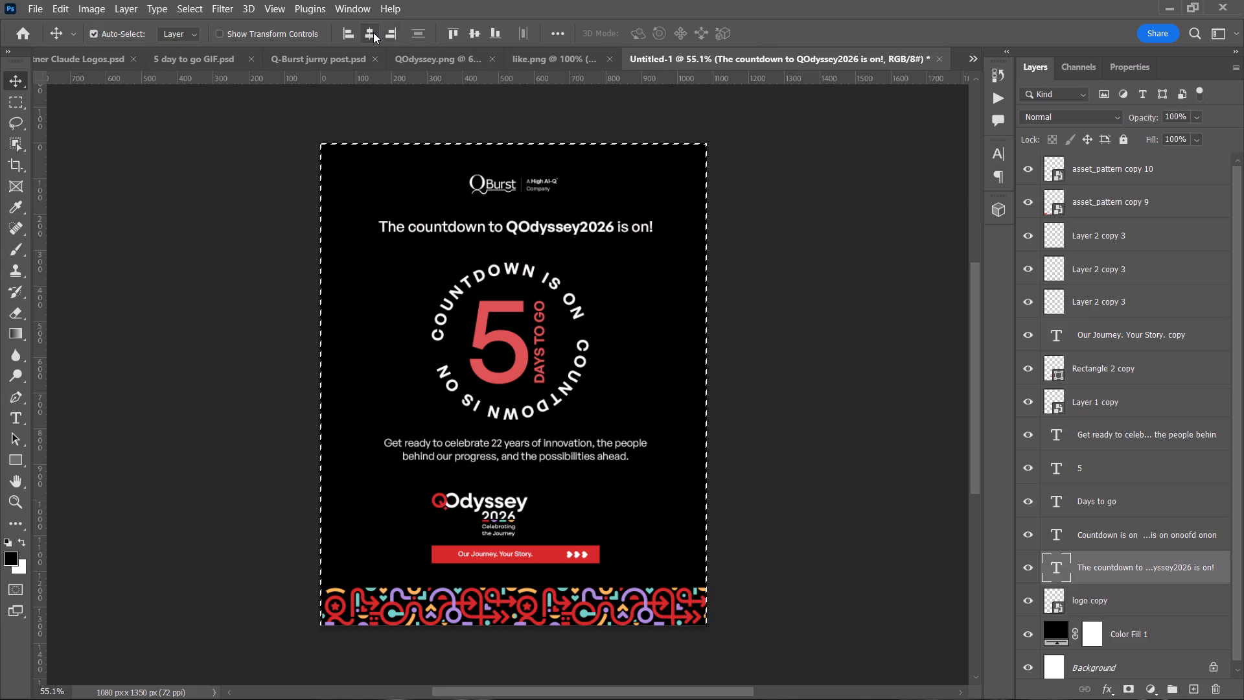
{"action": "left_click", "coordinate": [373, 32]}
Centre the circular "Countdown is on" text and the "Get ready to celebrate 22 years of innovation" paragraph horizontally on the canvas.
{"action": "left_click", "coordinate": [1119, 534]}
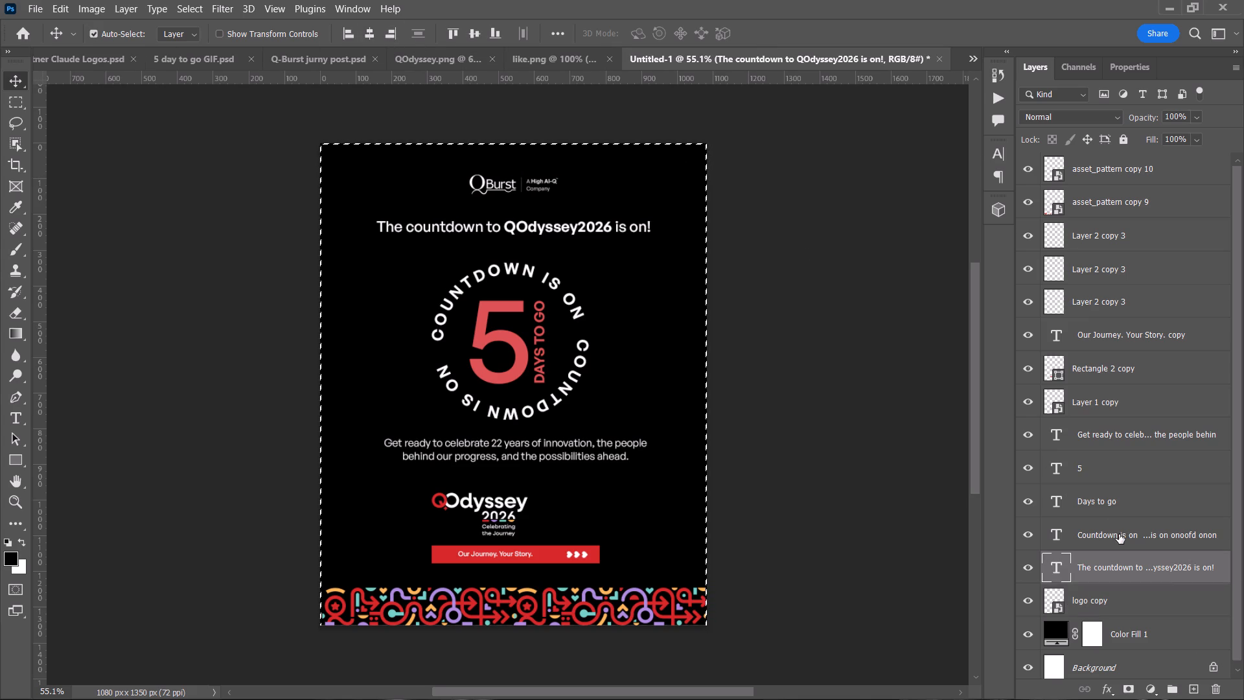
{"action": "left_click", "coordinate": [372, 31]}
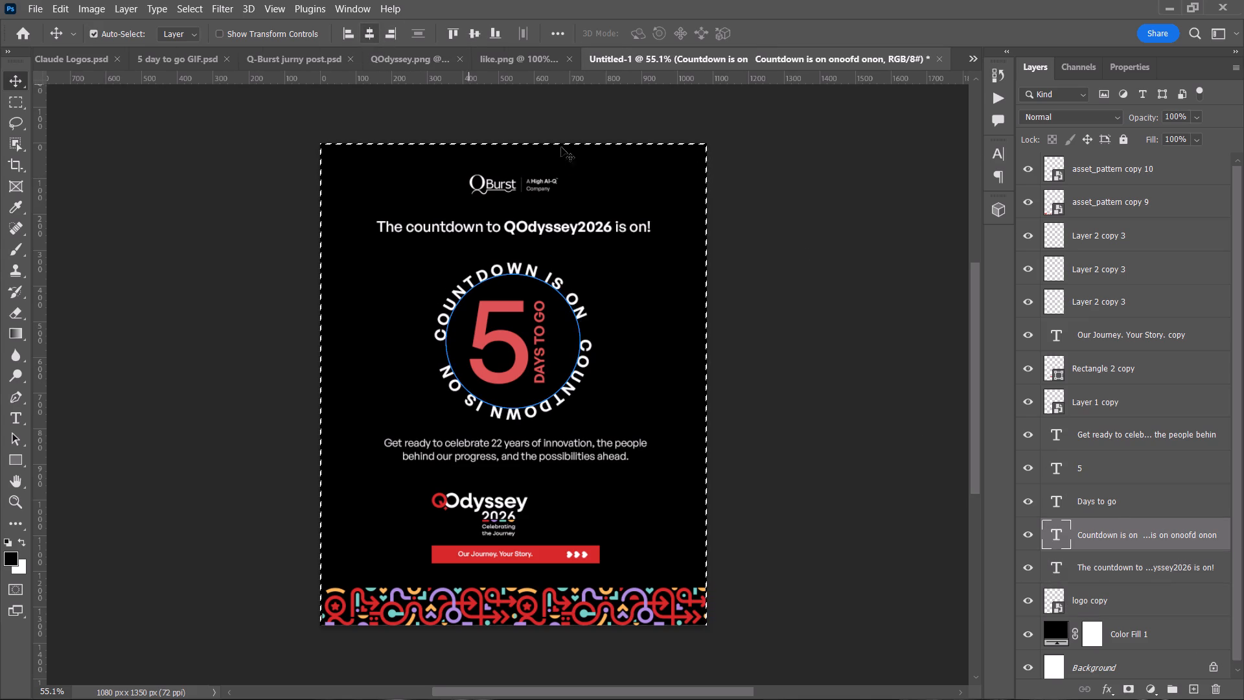
{"action": "left_click", "coordinate": [1116, 504]}
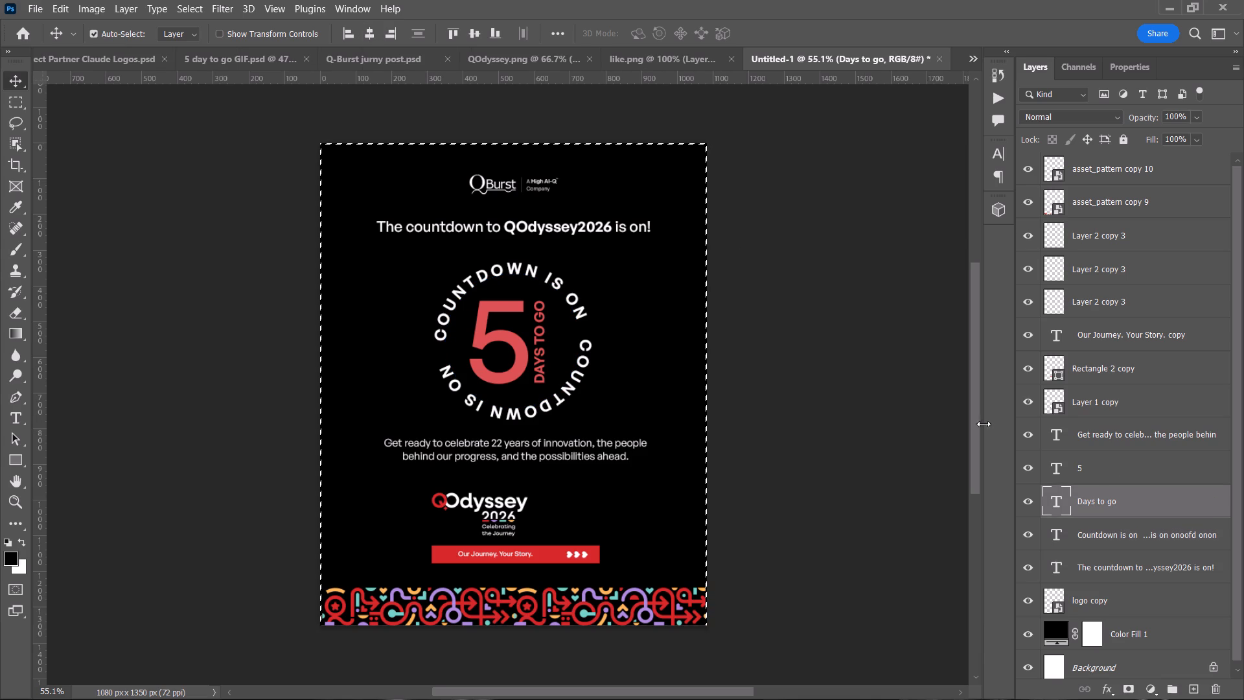
{"action": "left_click", "coordinate": [1111, 435]}
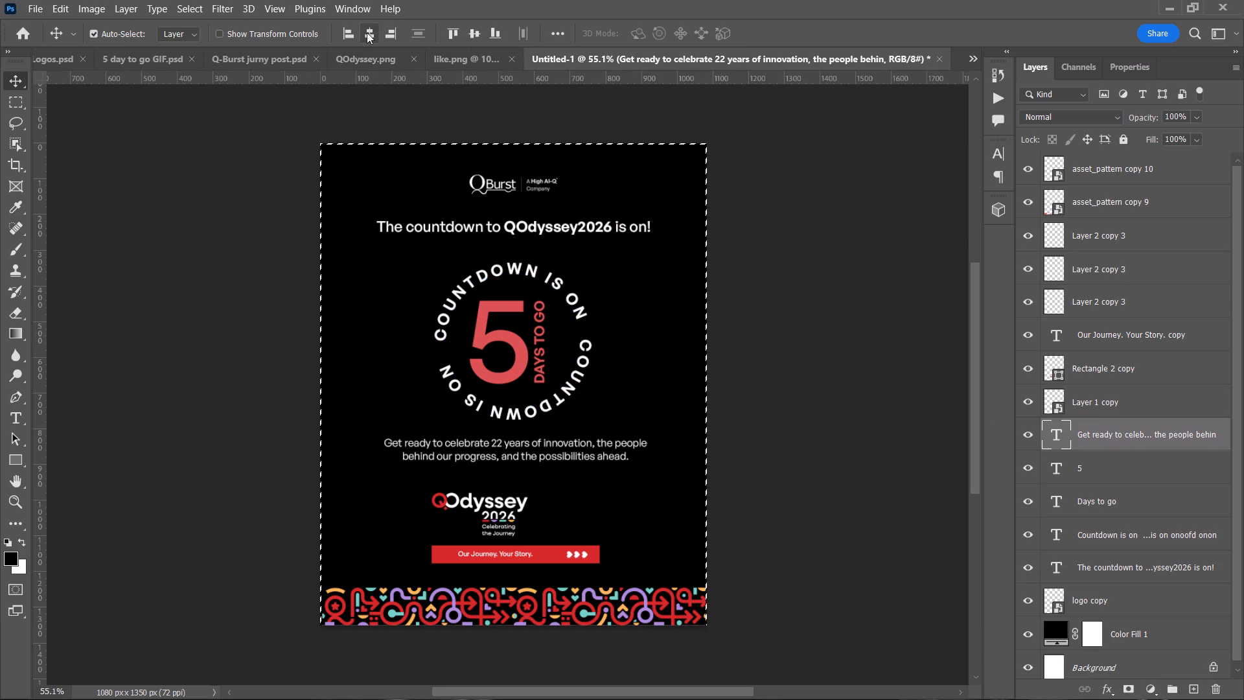
{"action": "left_click", "coordinate": [367, 32]}
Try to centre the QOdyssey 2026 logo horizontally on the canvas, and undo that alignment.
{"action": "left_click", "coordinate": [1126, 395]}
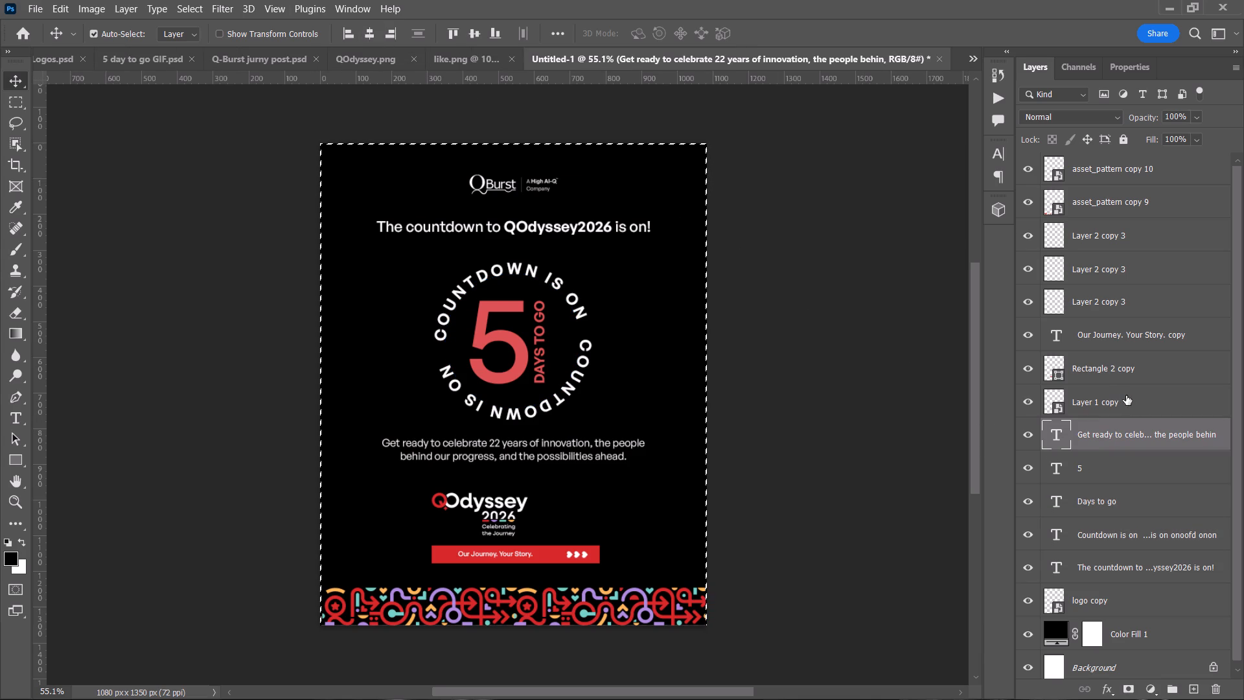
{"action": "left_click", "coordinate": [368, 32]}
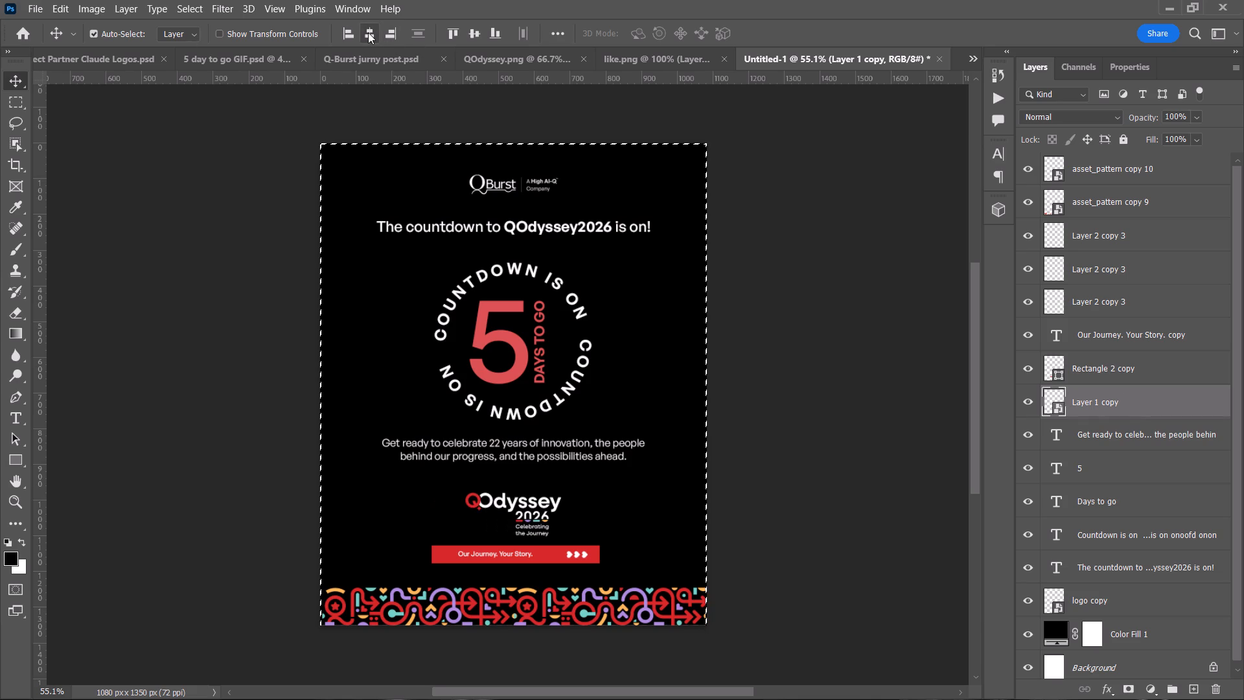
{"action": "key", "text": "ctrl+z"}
Centre the red rectangle behind "Our Journey. Your Story." horizontally on the canvas.
{"action": "left_click", "coordinate": [1107, 364]}
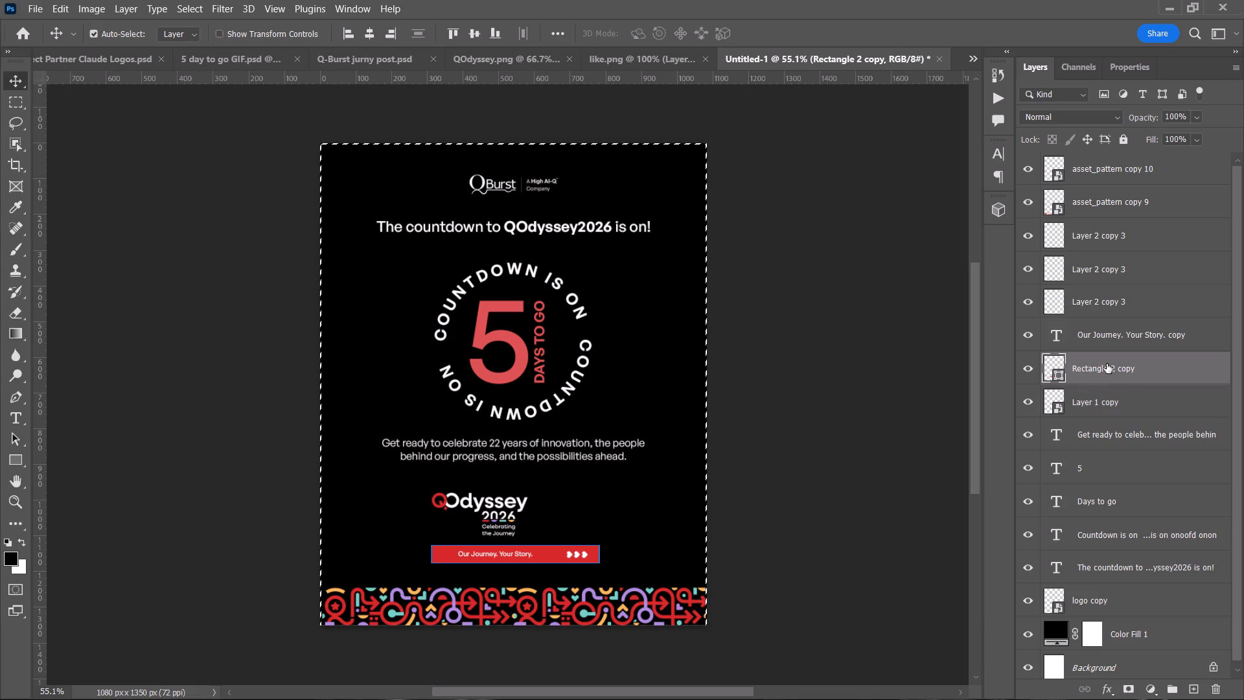
{"action": "left_click", "coordinate": [361, 35]}
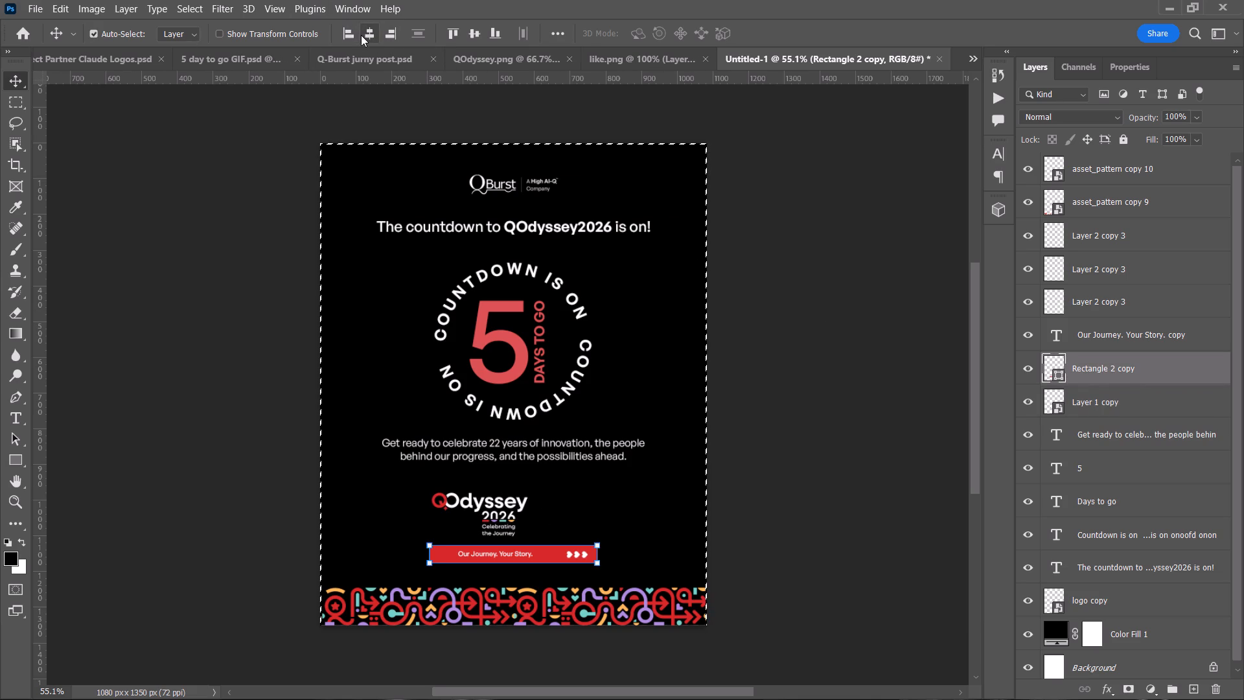
{"action": "left_click", "coordinate": [863, 281]}
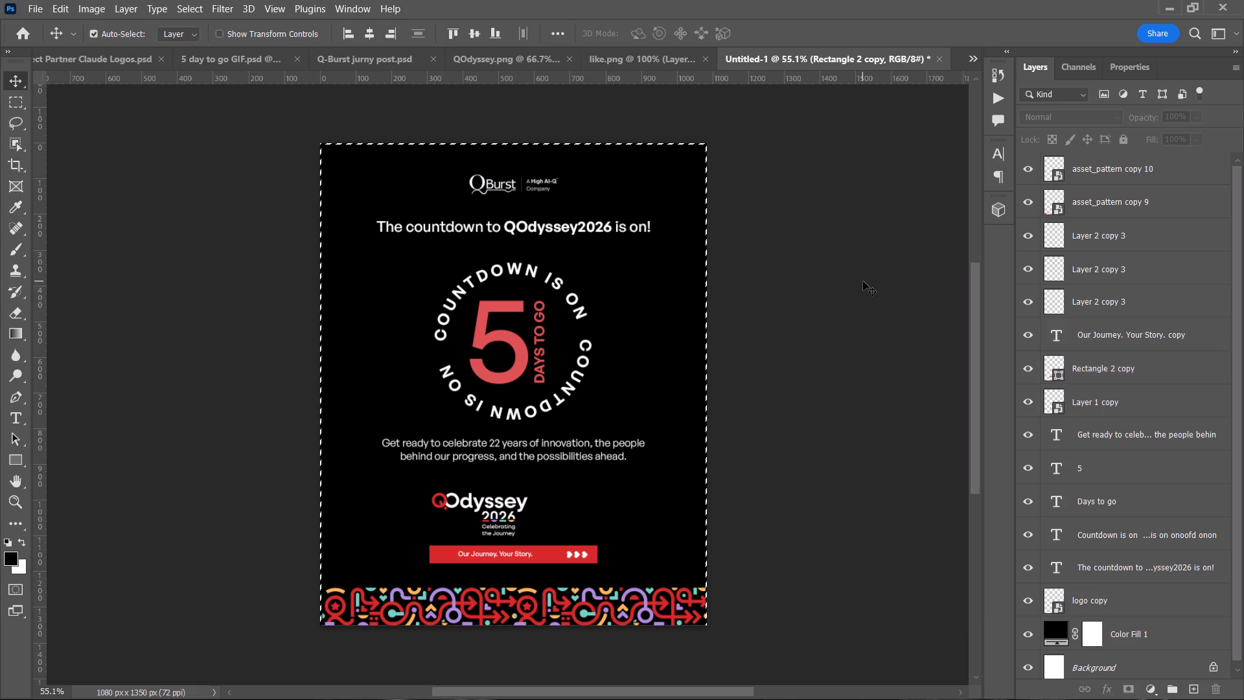
{"action": "key", "text": "ctrl+s"}
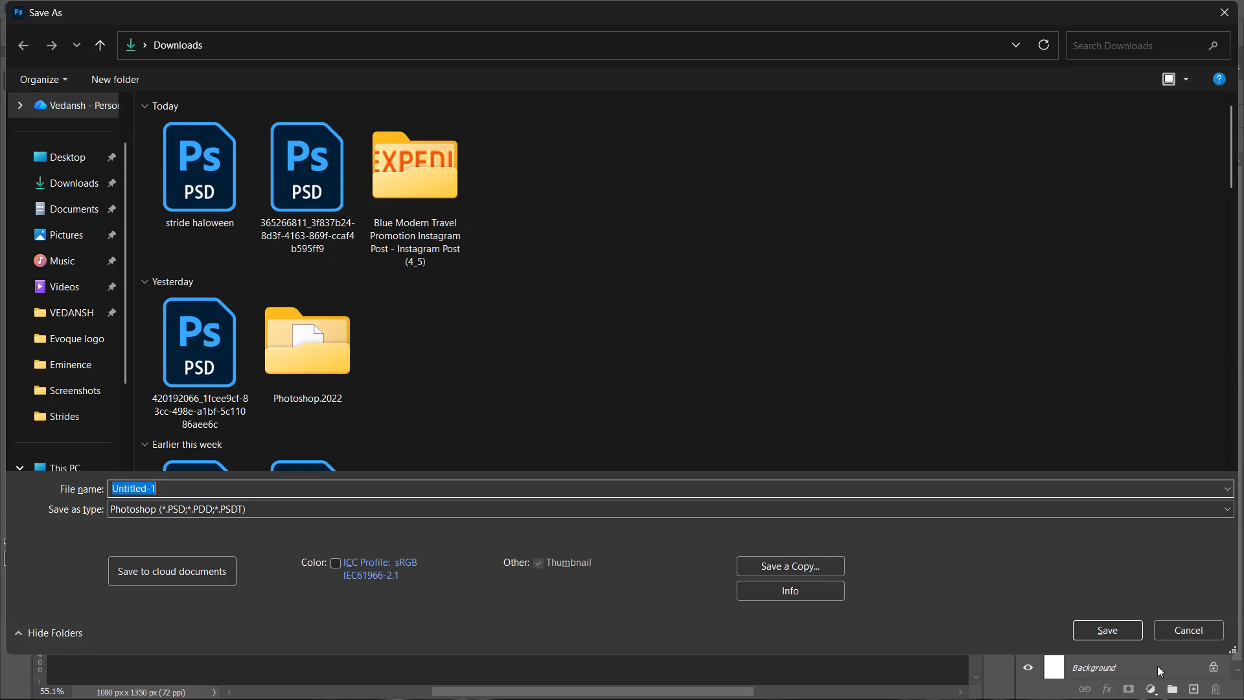
{"action": "left_click", "coordinate": [1168, 625]}
Clear the canvas selection and nudge the "5" and "Days to go" text layers together about 10 px to the right inside the circular text.
{"action": "scroll", "coordinate": [498, 361], "scroll_direction": "up", "scroll_amount": 9, "text": "alt"}
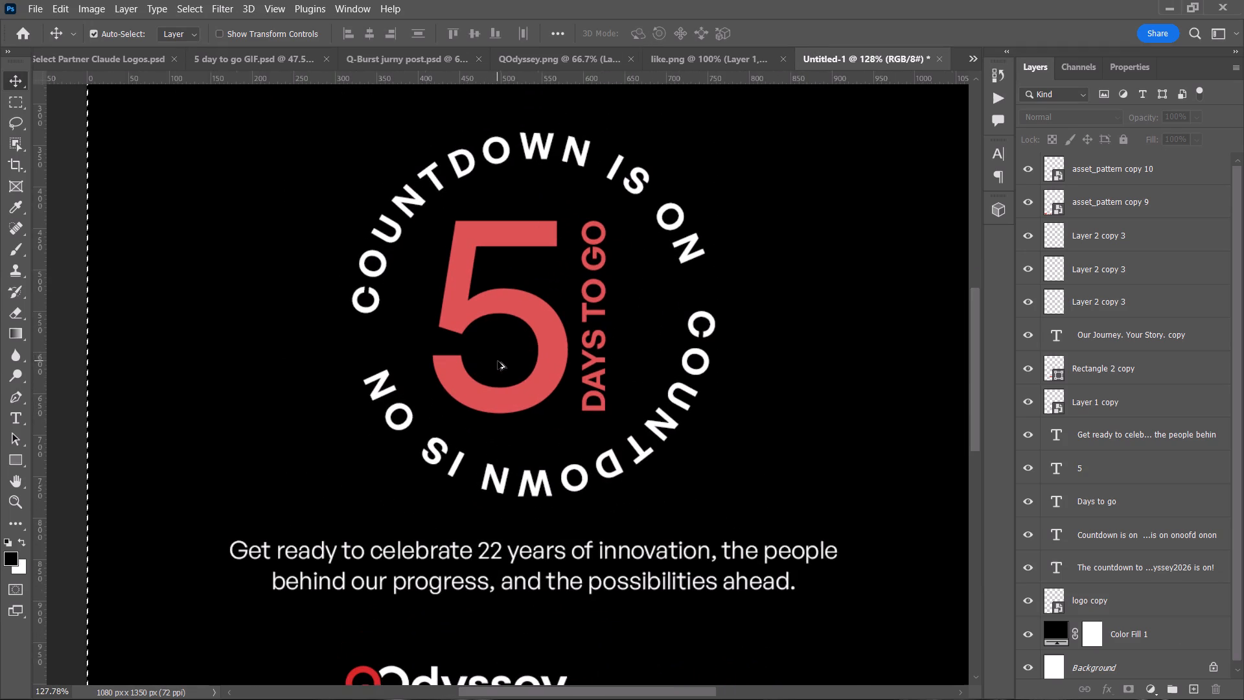
{"action": "left_click", "coordinate": [557, 336]}
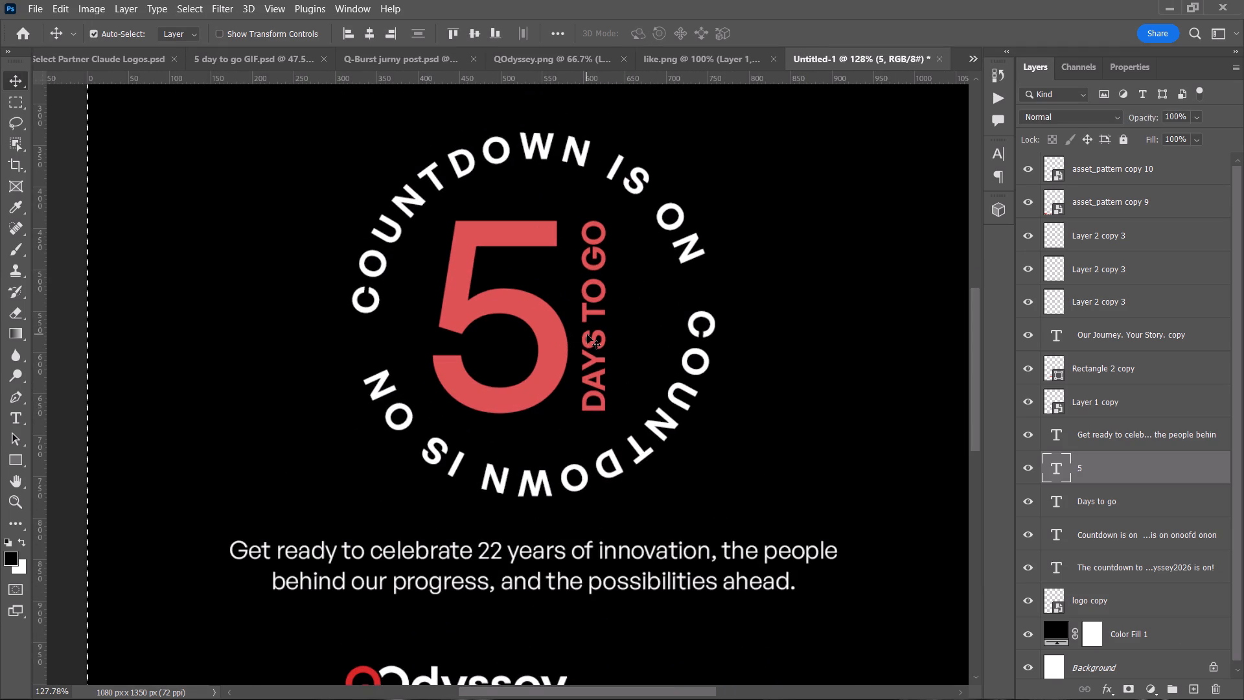
{"action": "left_click", "coordinate": [587, 334], "text": "shift"}
{"action": "key", "text": "shift+Right"}
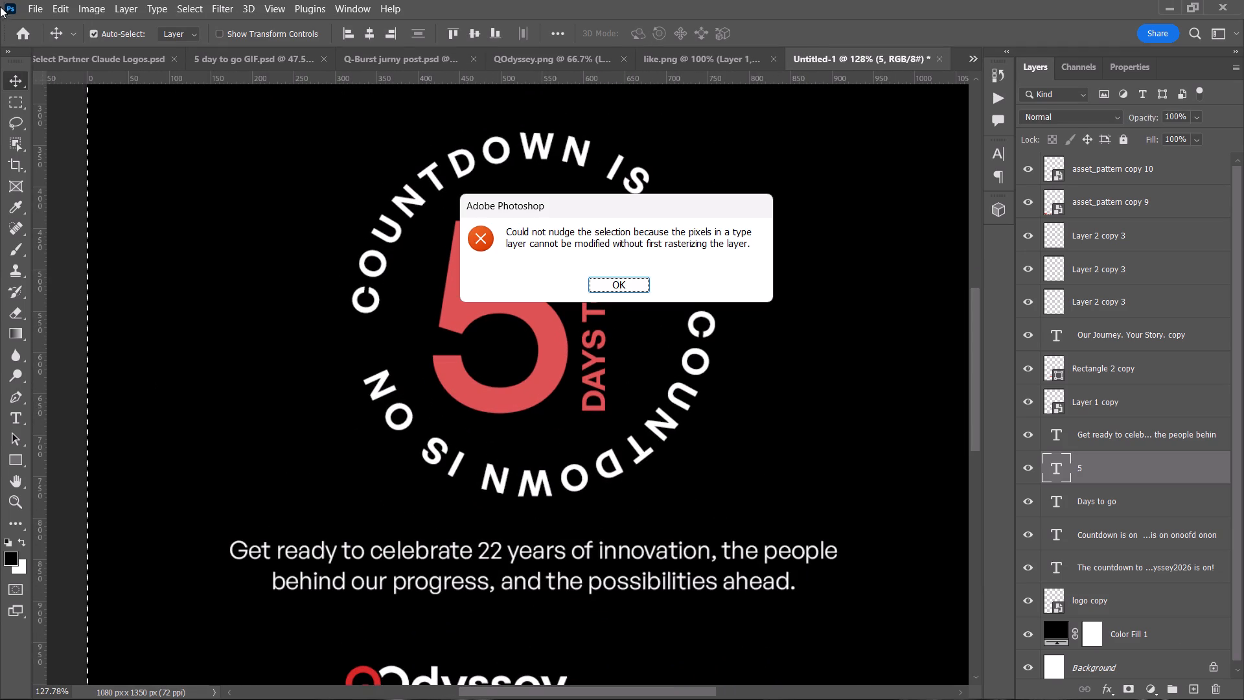
{"action": "key", "text": "Return"}
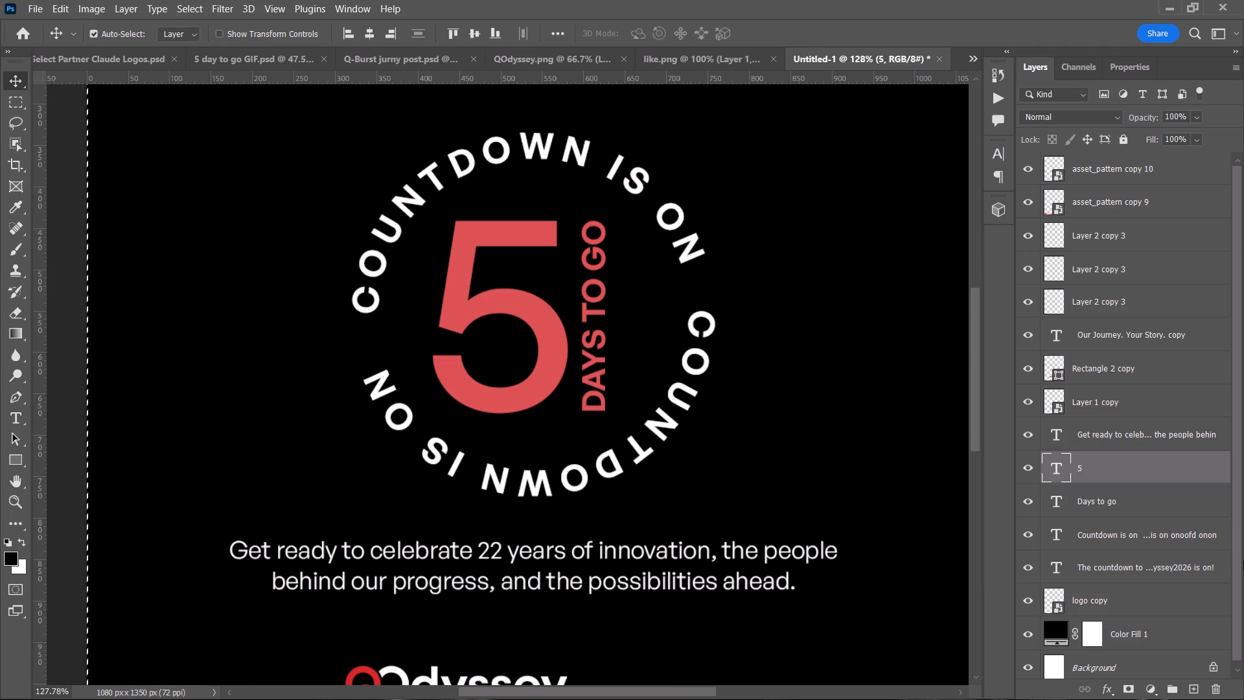
{"action": "left_click", "coordinate": [1133, 502]}
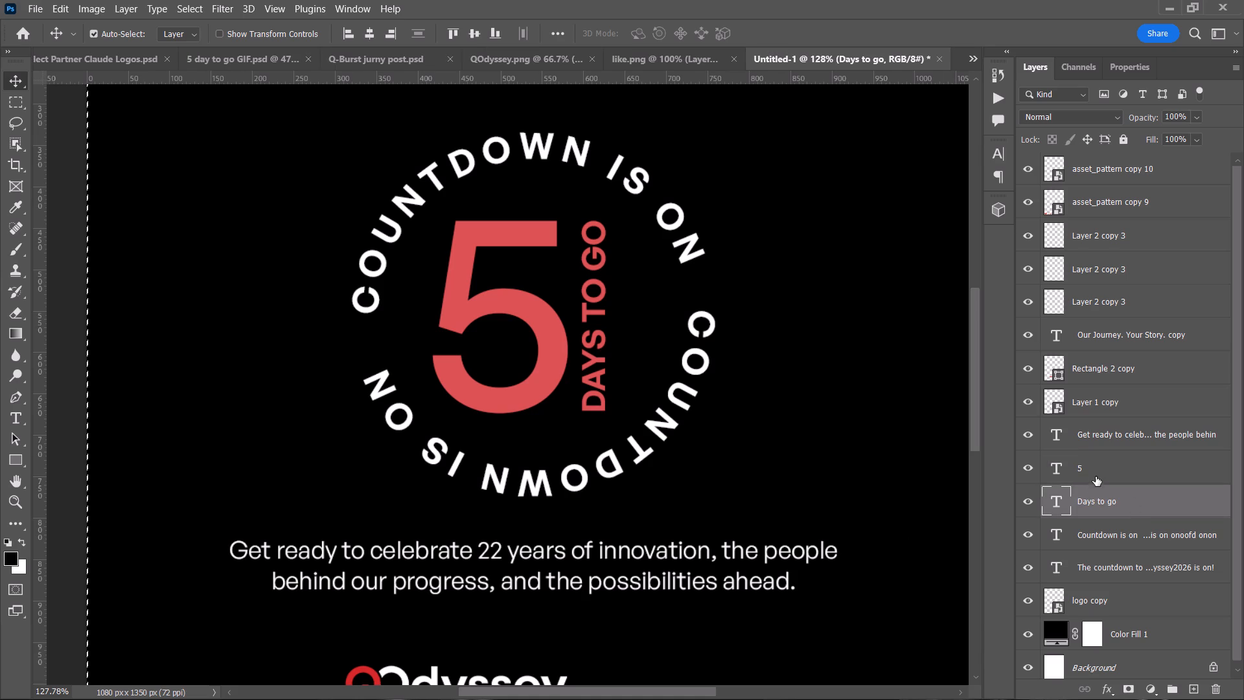
{"action": "left_click", "coordinate": [1096, 469], "text": "shift"}
{"action": "key", "text": "shift+Right"}
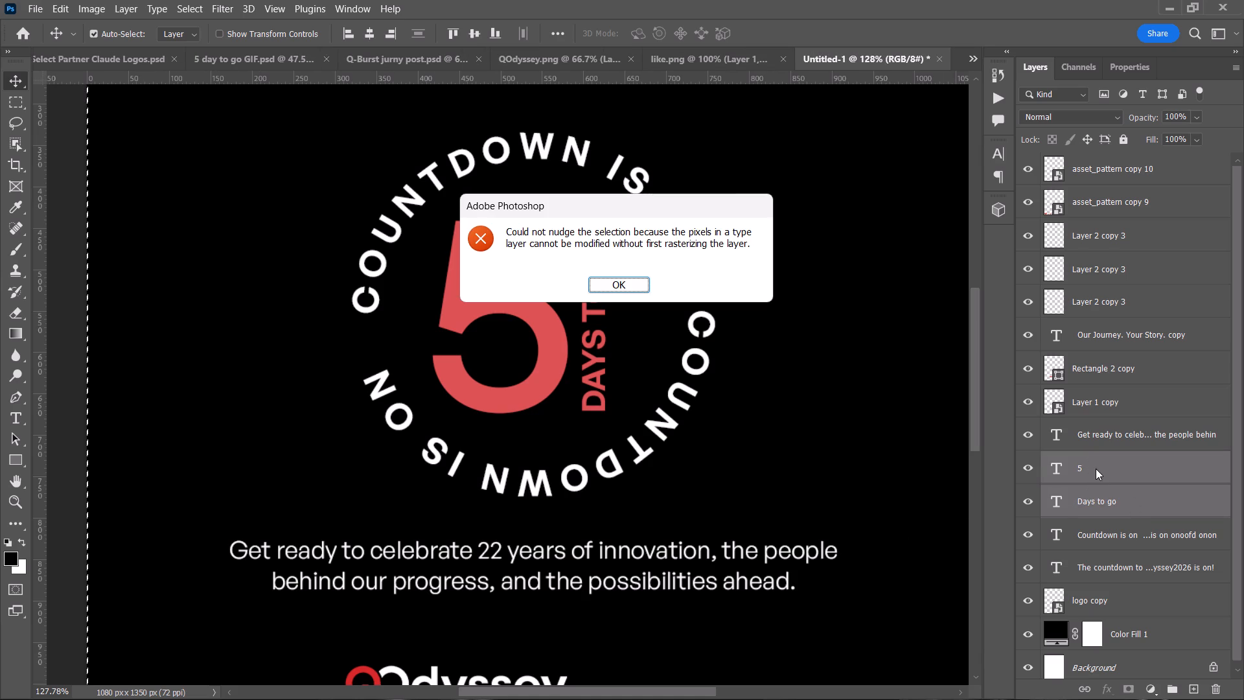
{"action": "key", "text": "Return"}
{"action": "key", "text": "ctrl+d"}
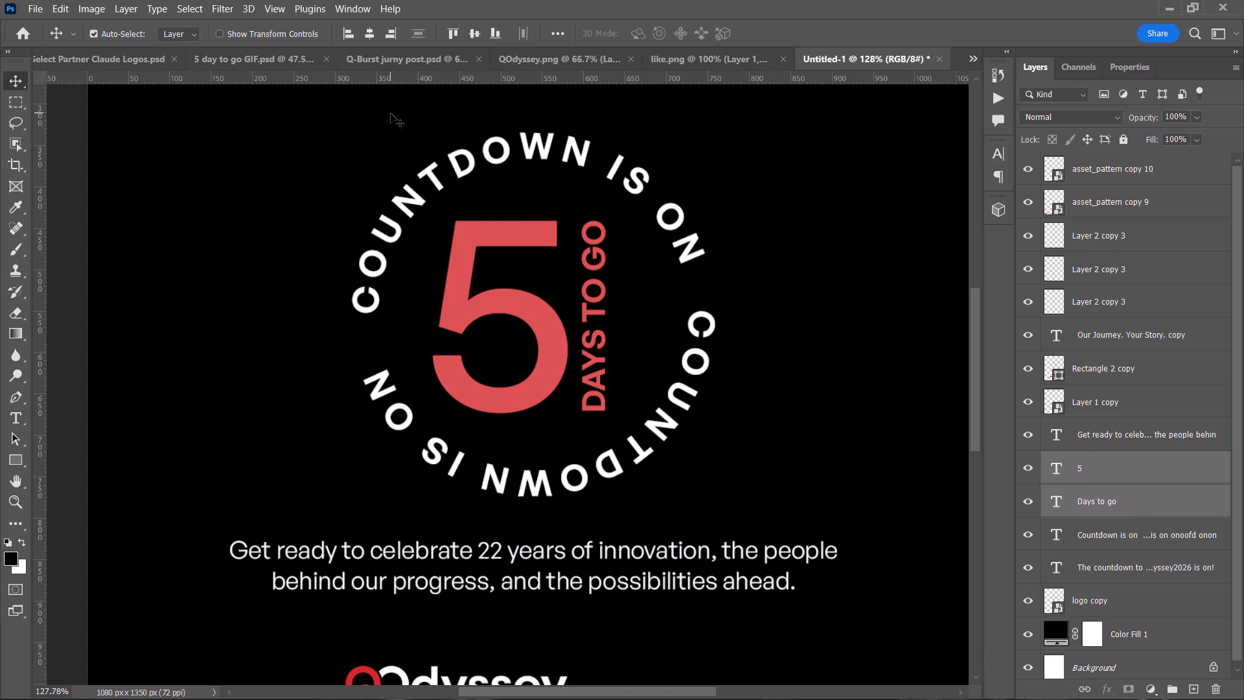
{"action": "key", "text": "shift+Right"}
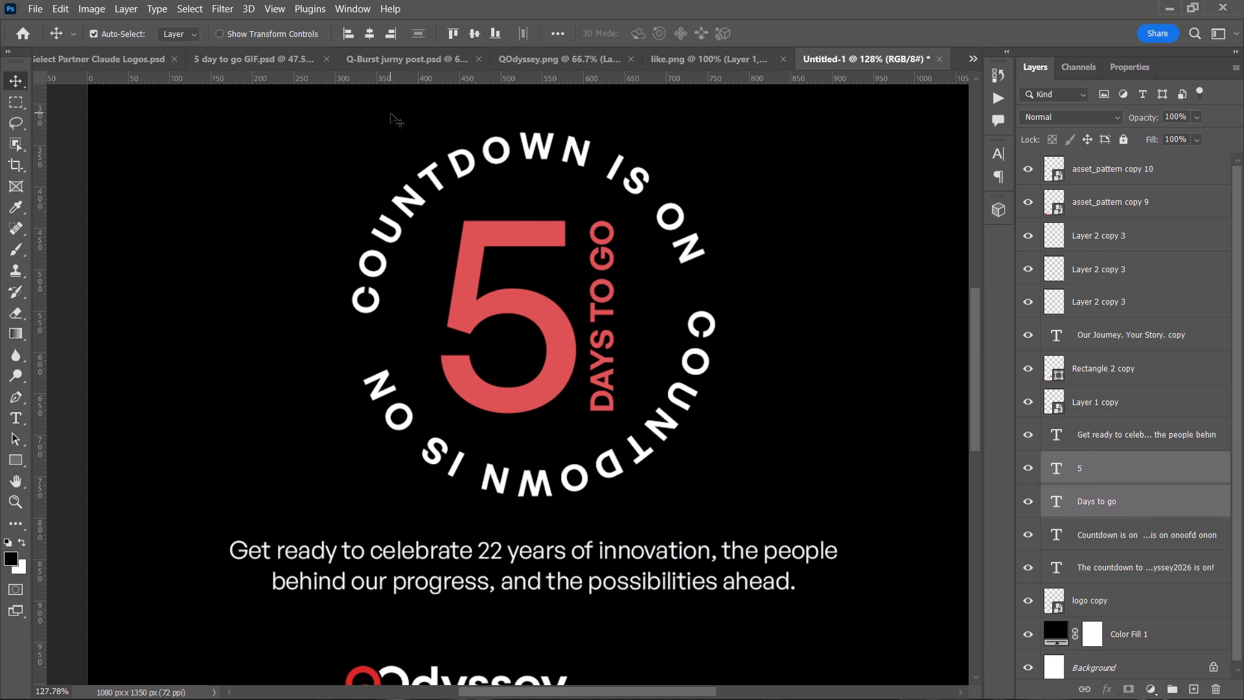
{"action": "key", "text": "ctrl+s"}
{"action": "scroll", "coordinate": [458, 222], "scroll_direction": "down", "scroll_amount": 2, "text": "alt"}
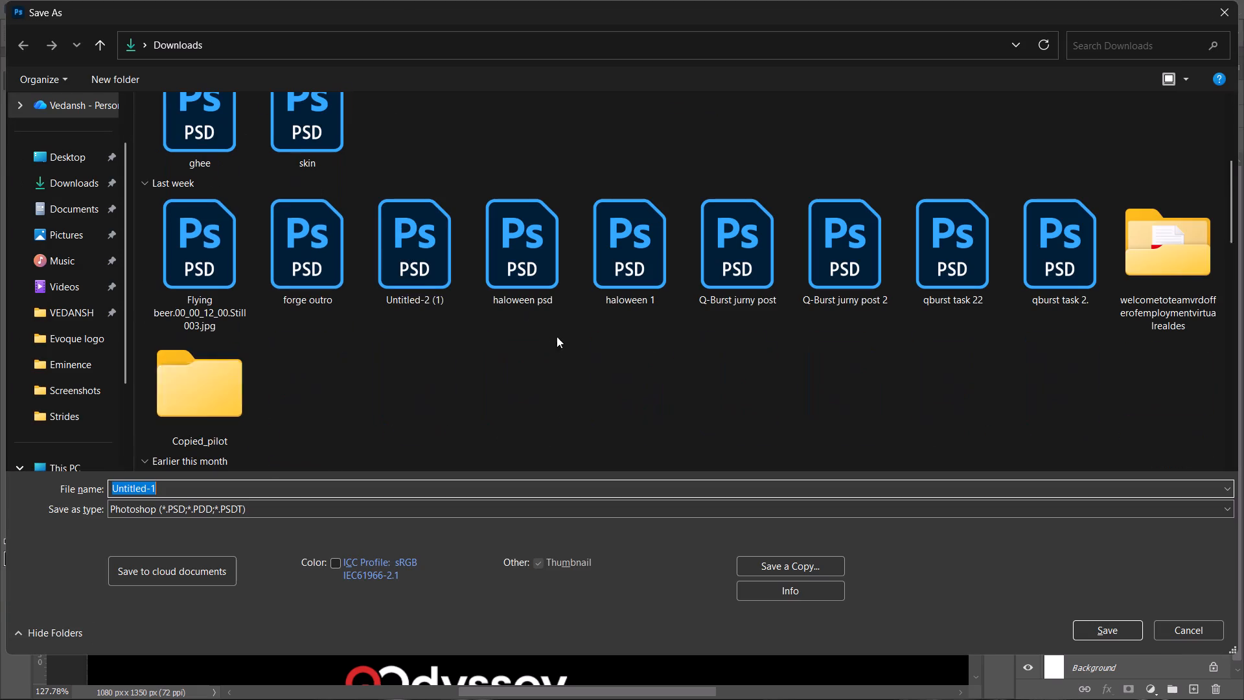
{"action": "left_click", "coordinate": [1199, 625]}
Save the document as a Photoshop file named "5 day to go GIF 2" in the Eminence folder.
{"action": "scroll", "coordinate": [602, 497], "scroll_direction": "down", "scroll_amount": 5, "text": "alt"}
{"action": "scroll", "coordinate": [601, 490], "scroll_direction": "down", "scroll_amount": 6}
{"action": "scroll", "coordinate": [602, 489], "scroll_direction": "down", "scroll_amount": 3, "text": "alt"}
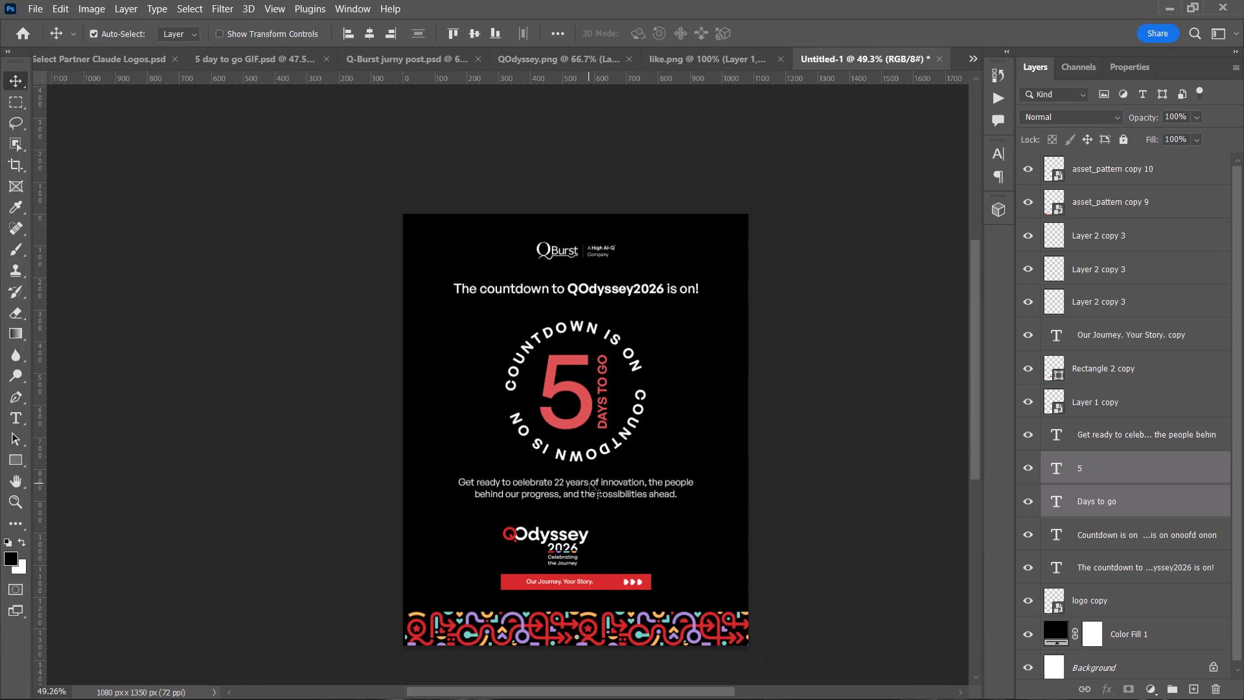
{"action": "key", "text": "space"}
{"action": "left_click_drag", "start_coordinate": [589, 484], "coordinate": [545, 463]}
{"action": "key", "text": "ctrl+s"}
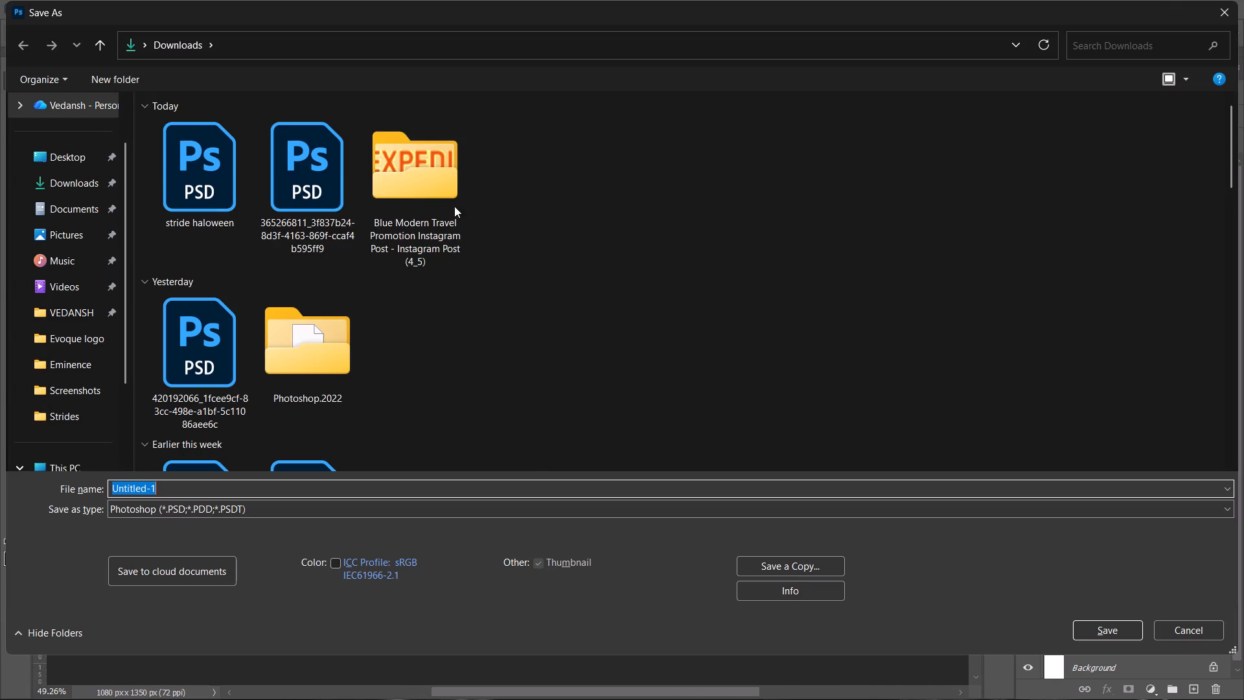
{"action": "left_click", "coordinate": [82, 371]}
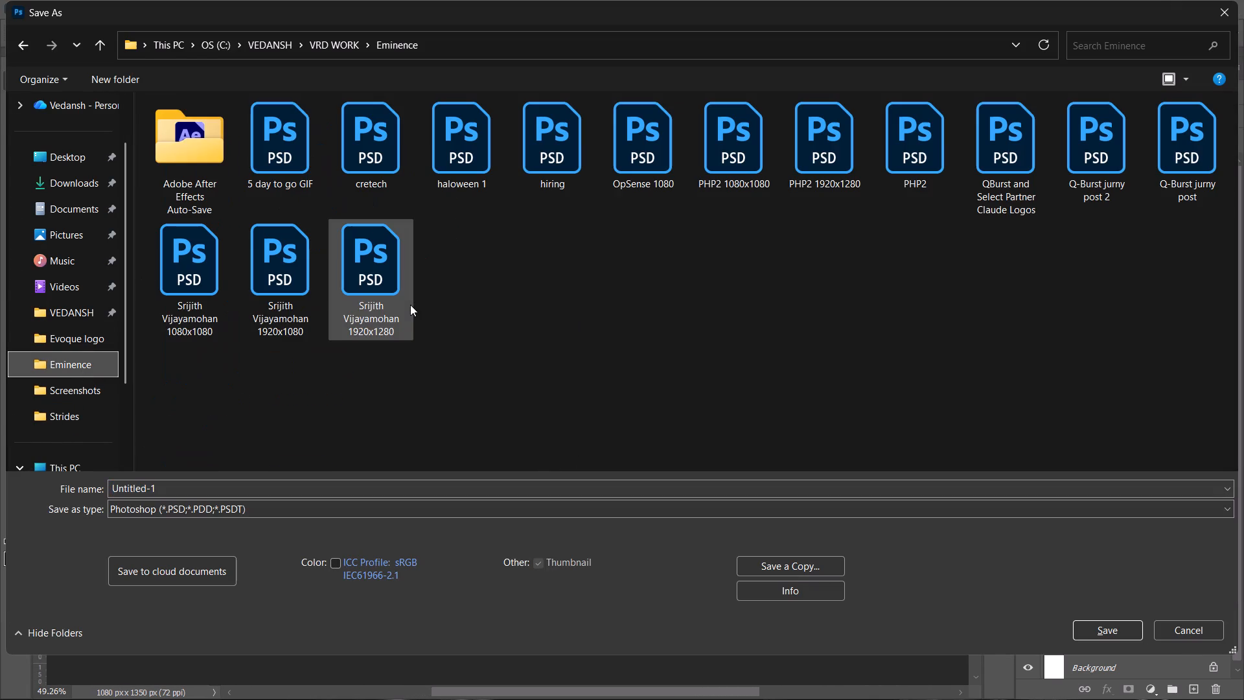
{"action": "left_click", "coordinate": [270, 134]}
{"action": "left_click", "coordinate": [263, 482]}
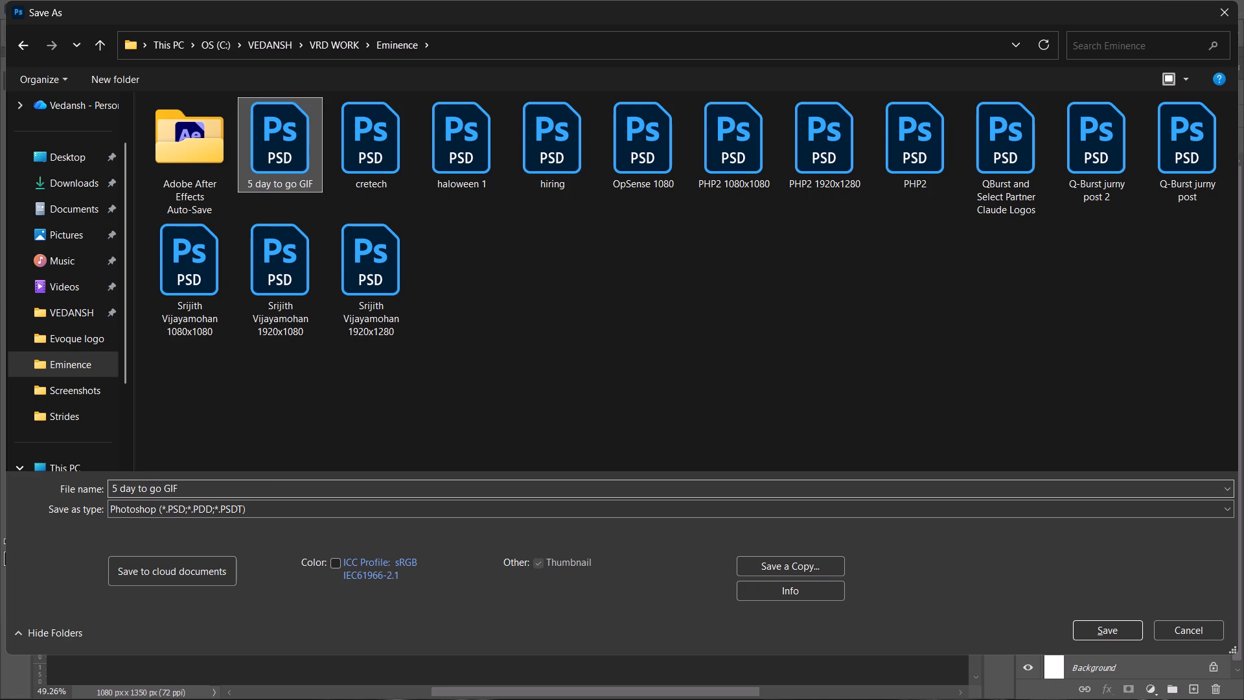
{"action": "key", "text": "Right"}
{"action": "key", "text": "space"}
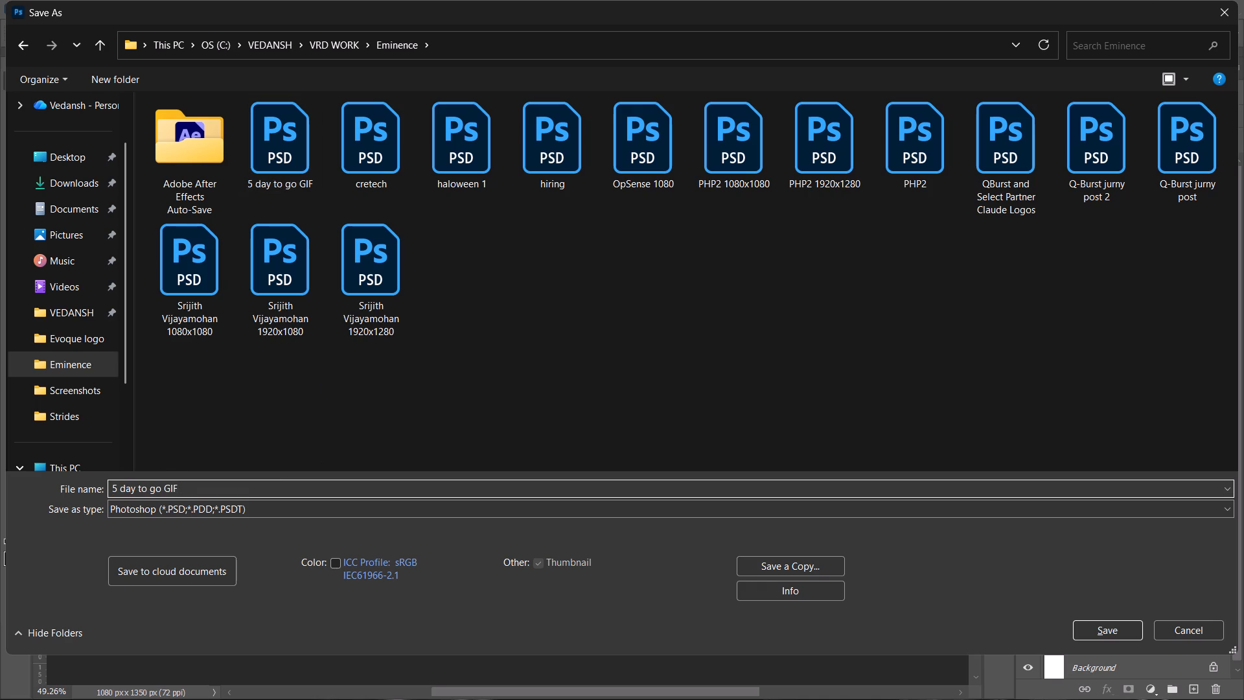
{"action": "type", "text": "10"}
{"action": "key", "text": "BackSpace"}
{"action": "key", "text": "BackSpace"}
{"action": "key", "text": "2"}
{"action": "key", "text": "Return"}
{"action": "key", "text": "Return"}
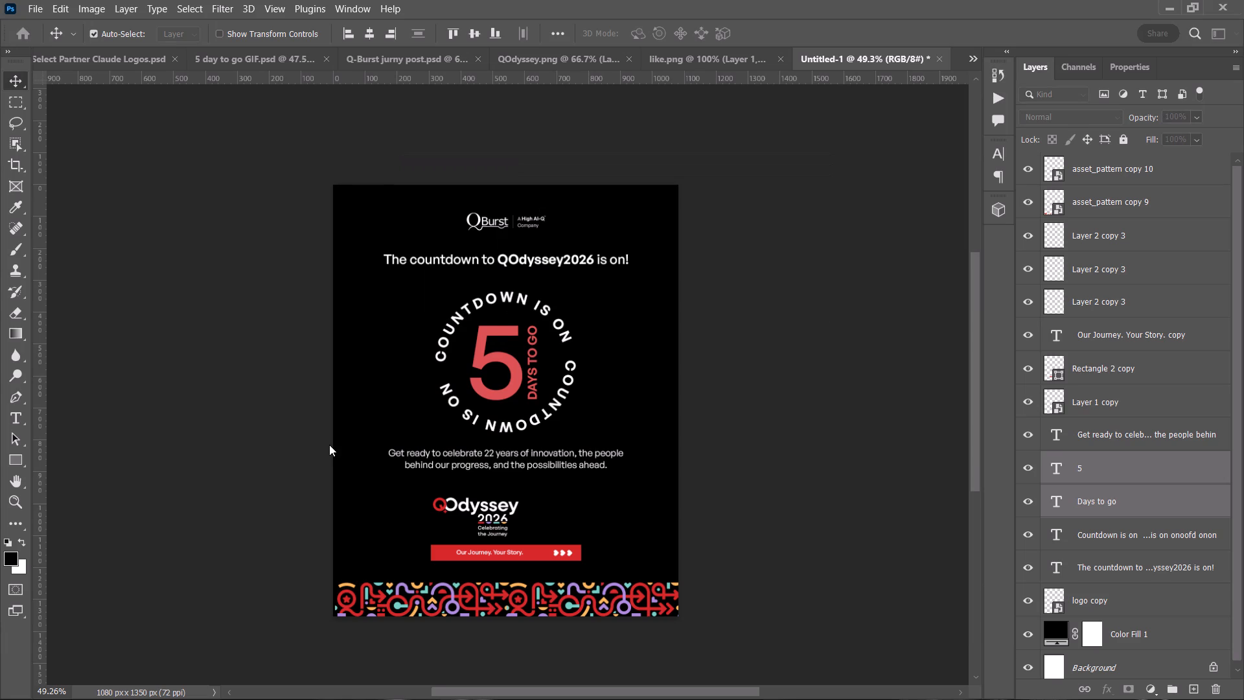
{"action": "key", "text": "ctrl+s"}
{"action": "left_click", "coordinate": [835, 340]}
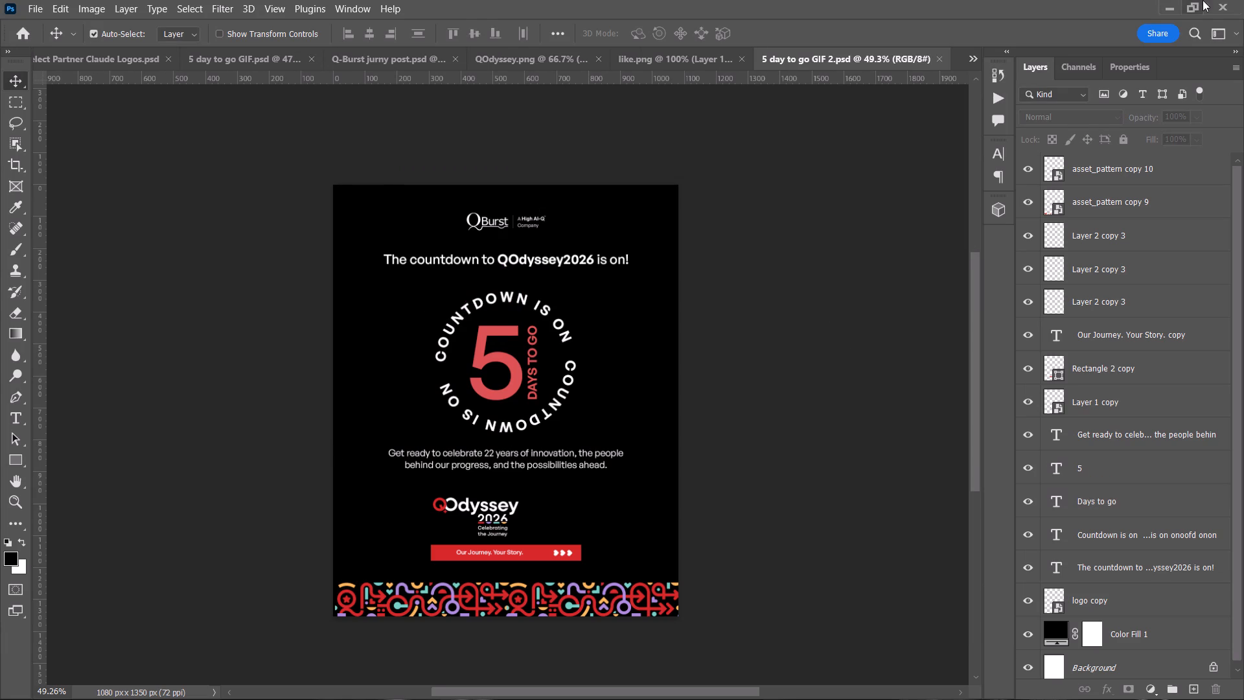